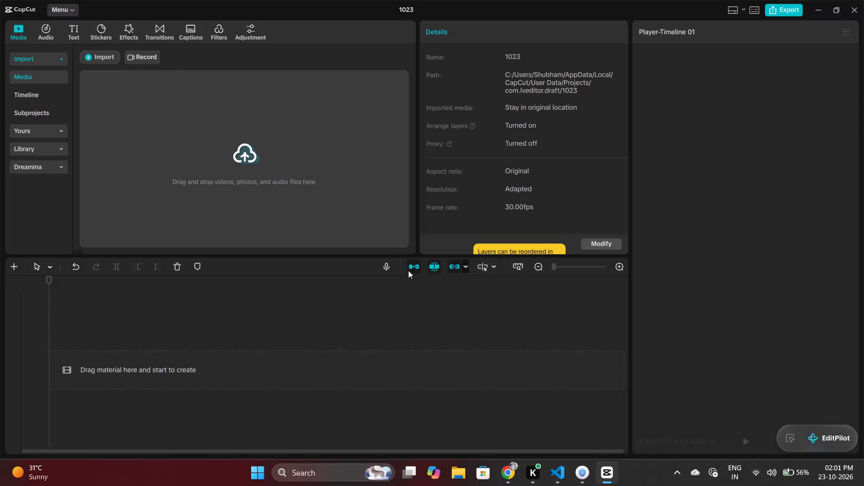
Import the Snapinsta street-traffic video and VID_20261019_223829_860 from the Capcut > Raw folder on drive D.
{"action": "left_click", "coordinate": [100, 56]}
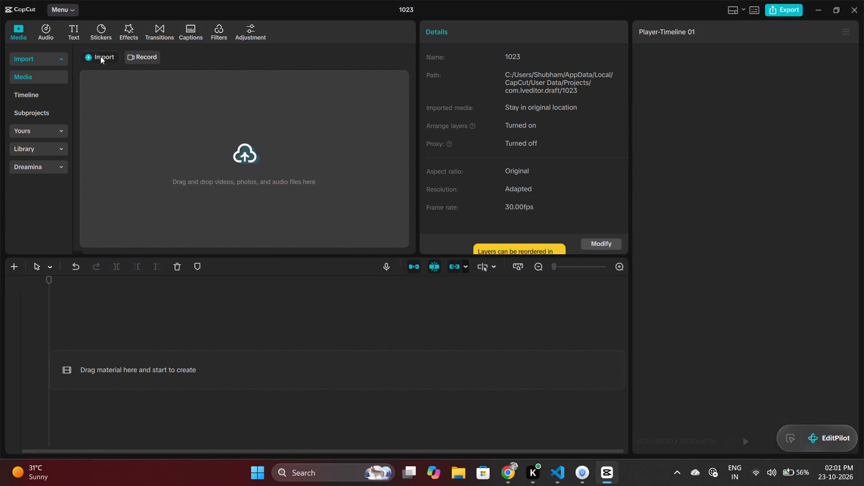
{"action": "left_click", "coordinate": [105, 76]}
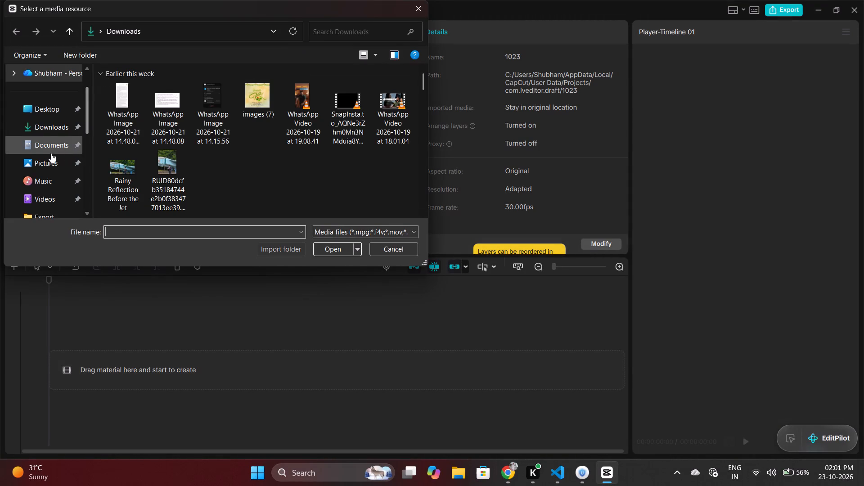
{"action": "left_click", "coordinate": [45, 126]}
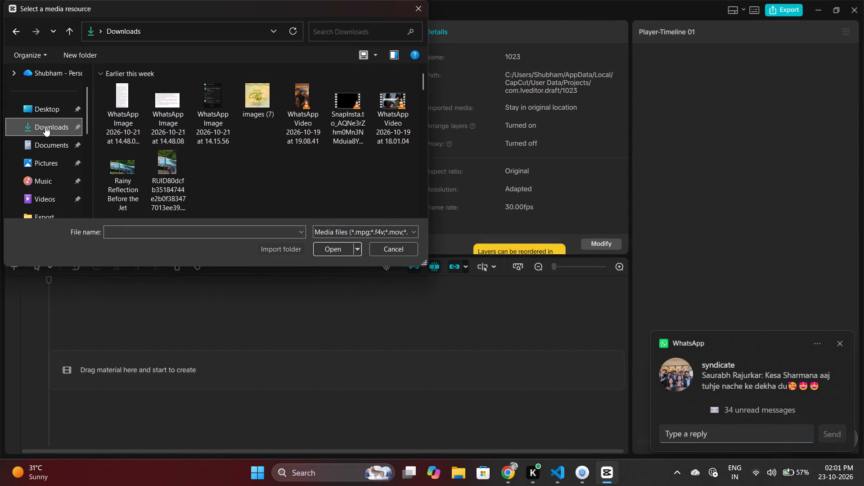
{"action": "left_click", "coordinate": [45, 126]}
{"action": "scroll", "coordinate": [40, 150], "scroll_direction": "down", "scroll_amount": 2}
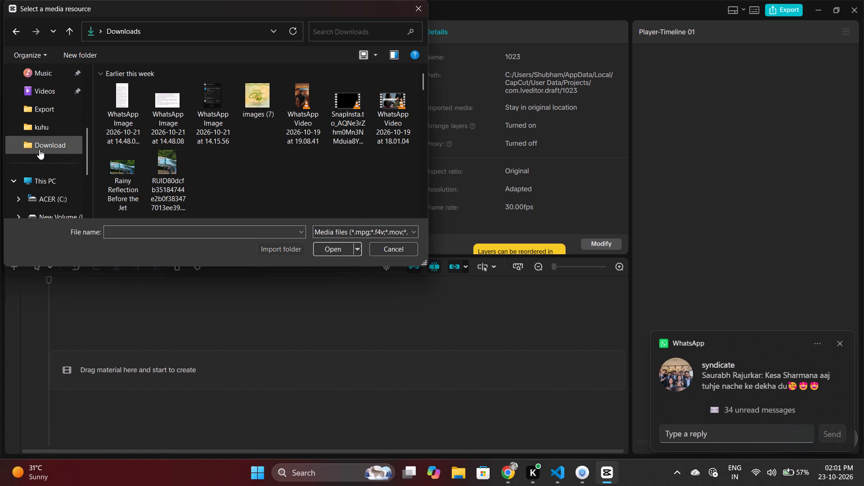
{"action": "scroll", "coordinate": [39, 149], "scroll_direction": "down", "scroll_amount": 1}
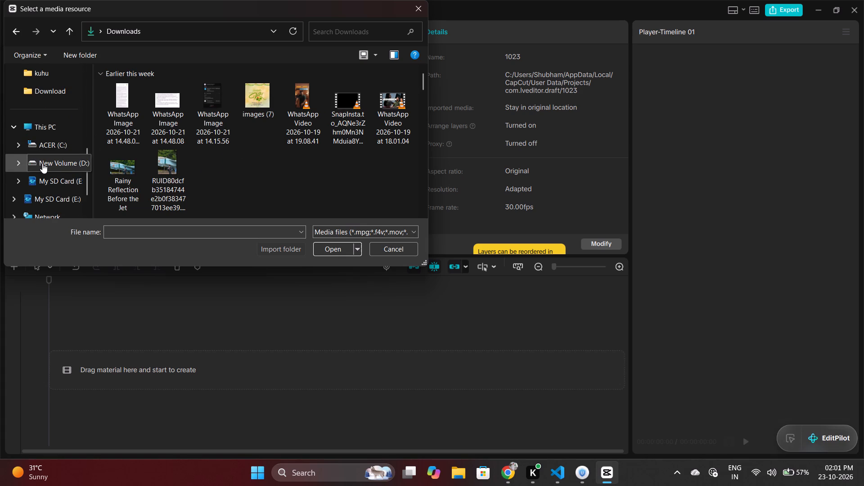
{"action": "left_click", "coordinate": [57, 169]}
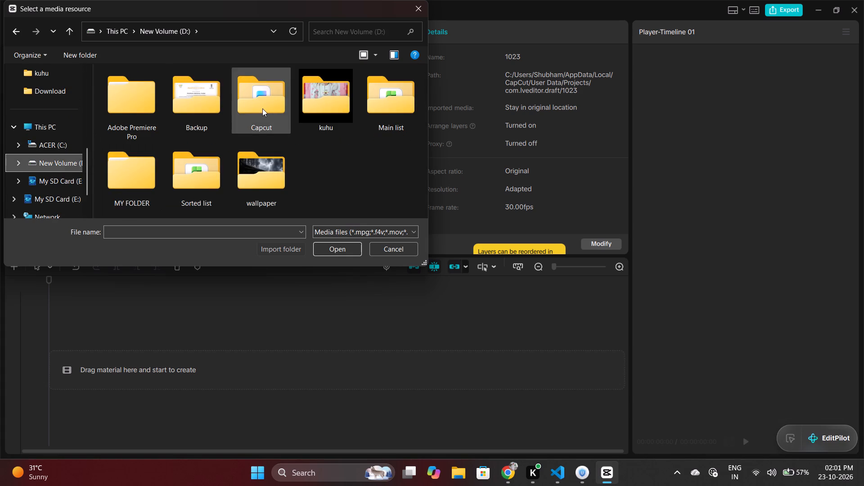
{"action": "double_click", "coordinate": [275, 104]}
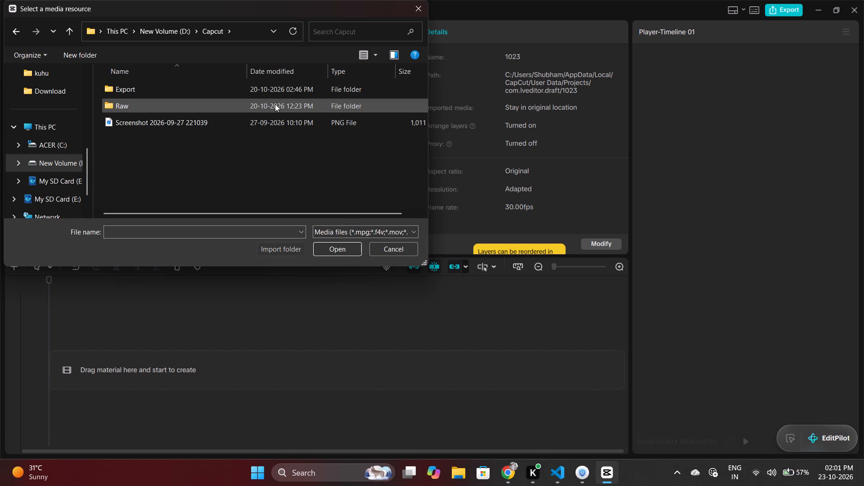
{"action": "double_click", "coordinate": [146, 106]}
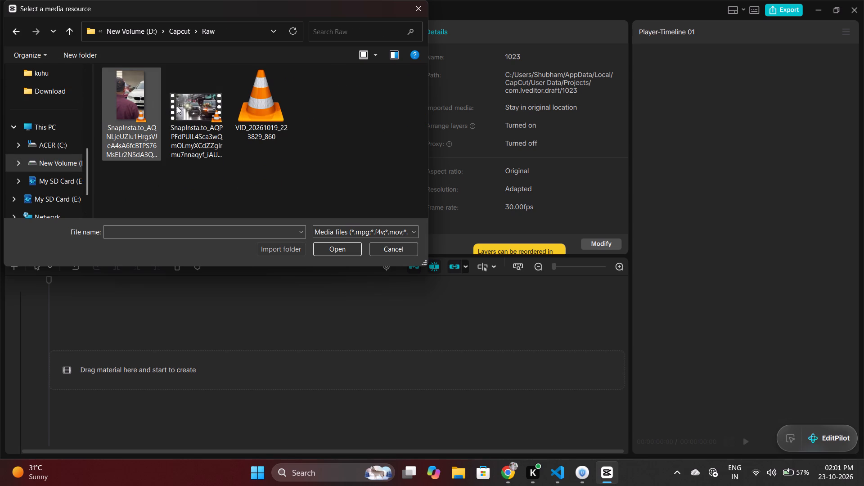
{"action": "left_click", "coordinate": [181, 106]}
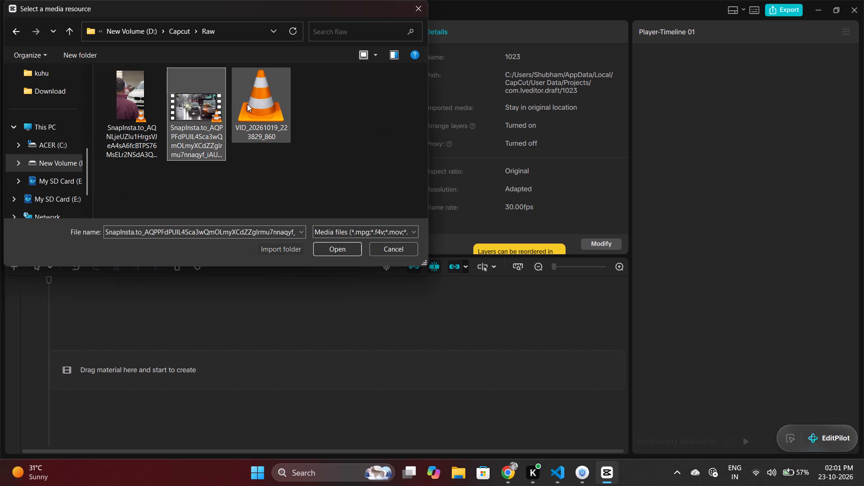
{"action": "left_click", "coordinate": [246, 104], "text": "ctrl"}
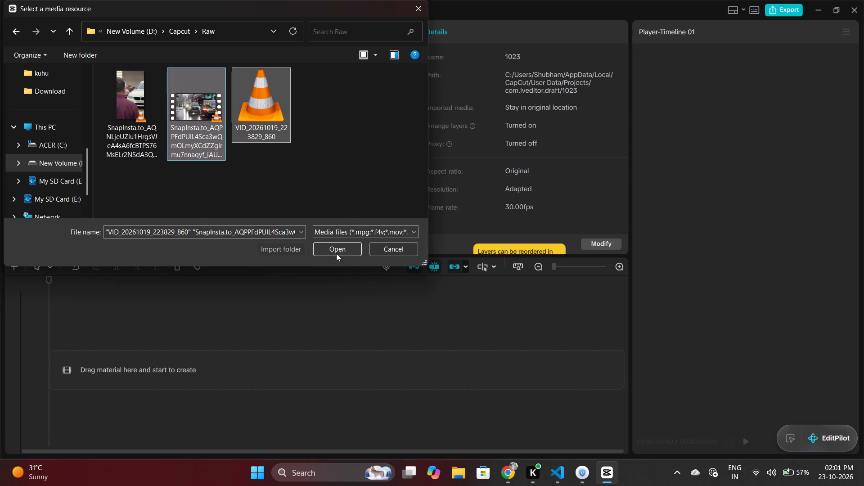
{"action": "left_click", "coordinate": [336, 247]}
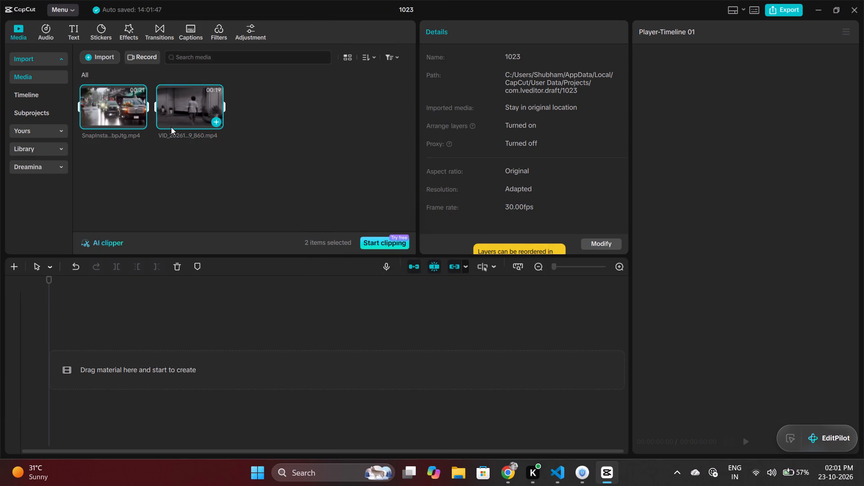
Place both imported videos one after the other on the timeline, on a track above the main track.
{"action": "left_click_drag", "start_coordinate": [117, 114], "coordinate": [81, 318]}
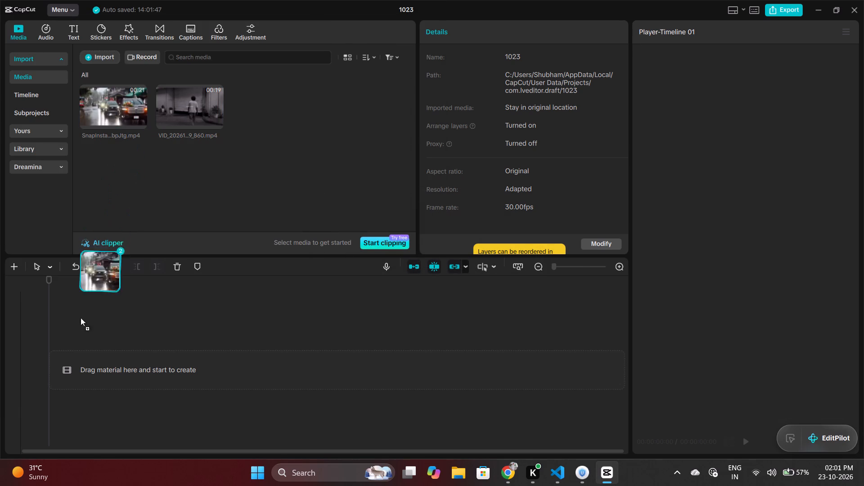
{"action": "left_click_drag", "start_coordinate": [81, 318], "coordinate": [93, 313]}
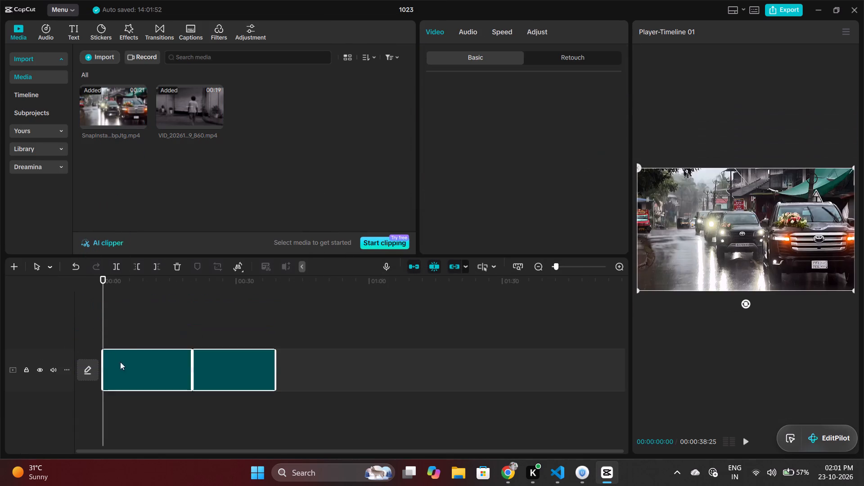
{"action": "left_click_drag", "start_coordinate": [136, 365], "coordinate": [120, 301]}
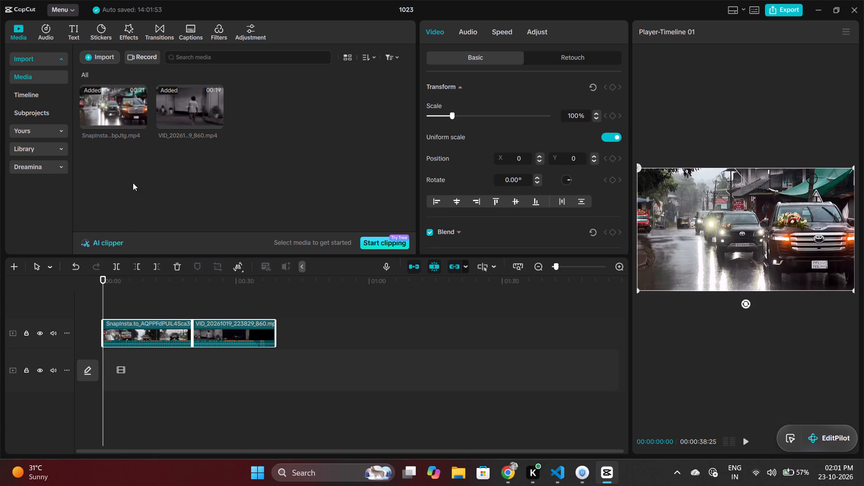
Delete the VID_20261019_223829_860 clip from the timeline.
{"action": "left_click", "coordinate": [227, 328]}
{"action": "key", "text": "BackSpace"}
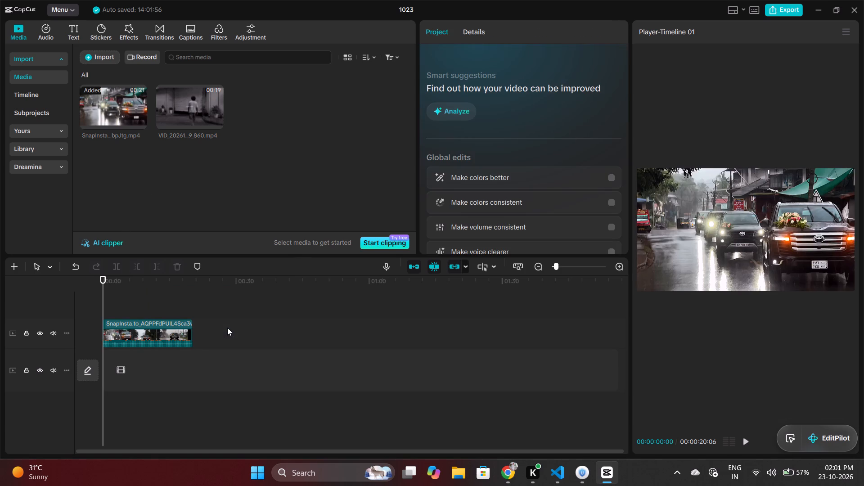
Mute the upper track holding the Snapinsta clip and skim through its footage, returning to the start.
{"action": "key", "text": "space"}
{"action": "left_click", "coordinate": [50, 332]}
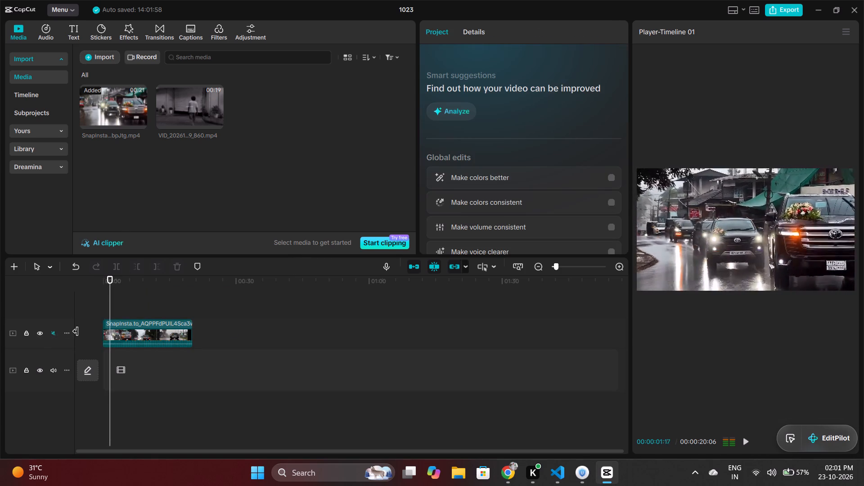
{"action": "left_click_drag", "start_coordinate": [116, 282], "coordinate": [168, 306]}
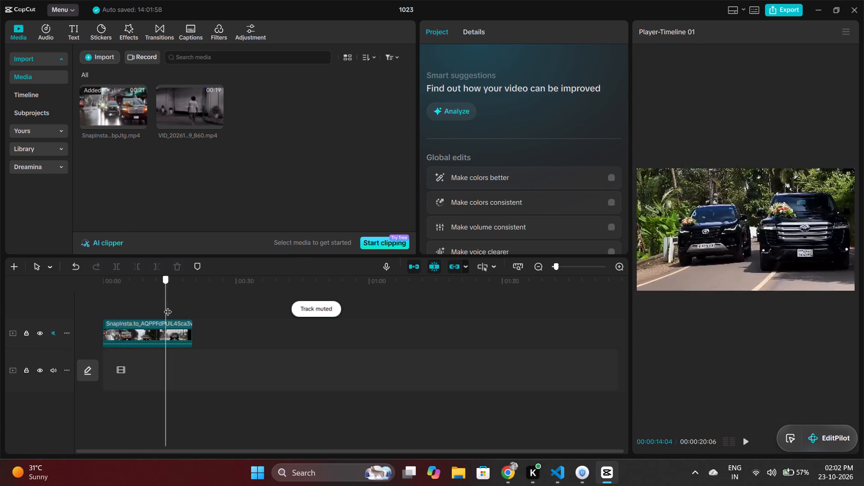
{"action": "left_click_drag", "start_coordinate": [168, 306], "coordinate": [28, 349]}
{"action": "key", "text": "space"}
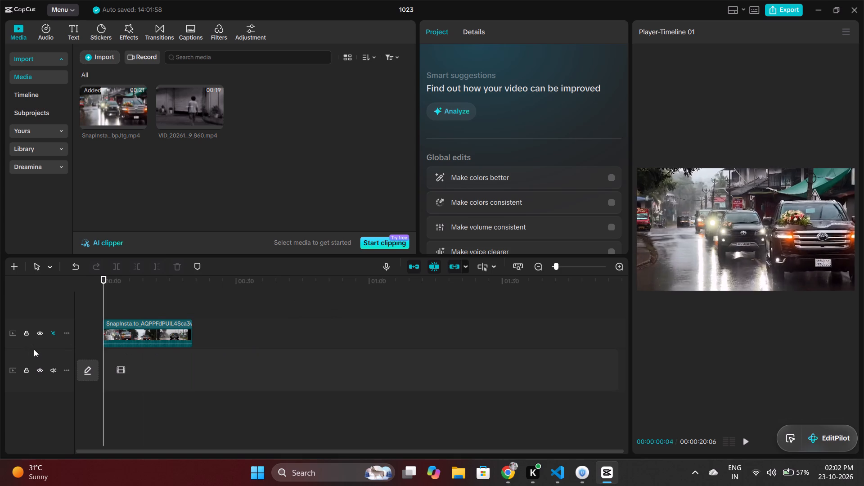
Switch to Chrome, resume the Aaya Sher Megamix video and open a new browser tab.
{"action": "left_click", "coordinate": [512, 477]}
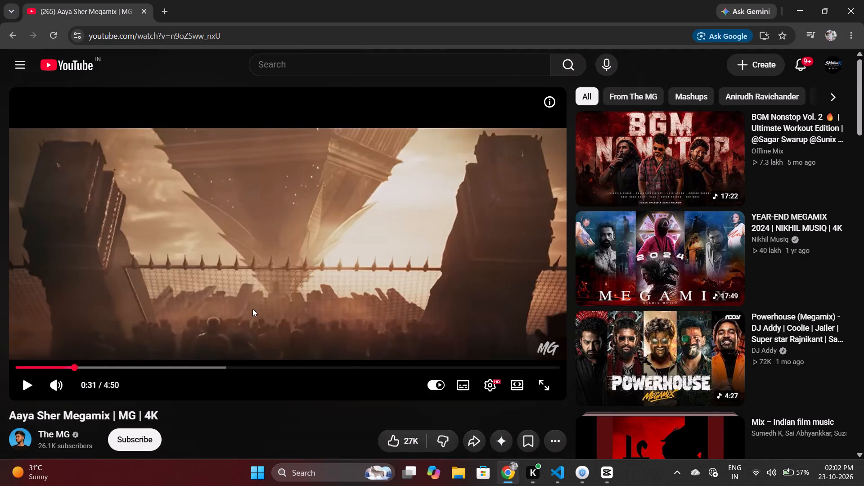
{"action": "left_click", "coordinate": [114, 166]}
{"action": "left_click", "coordinate": [161, 13]}
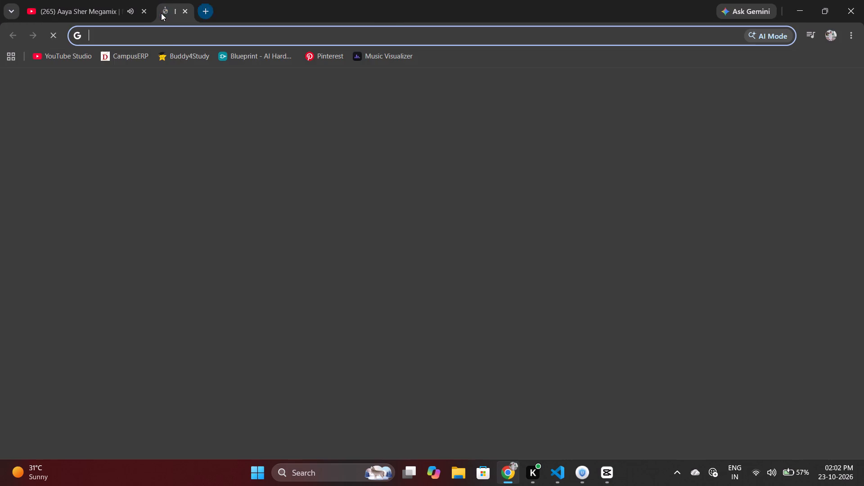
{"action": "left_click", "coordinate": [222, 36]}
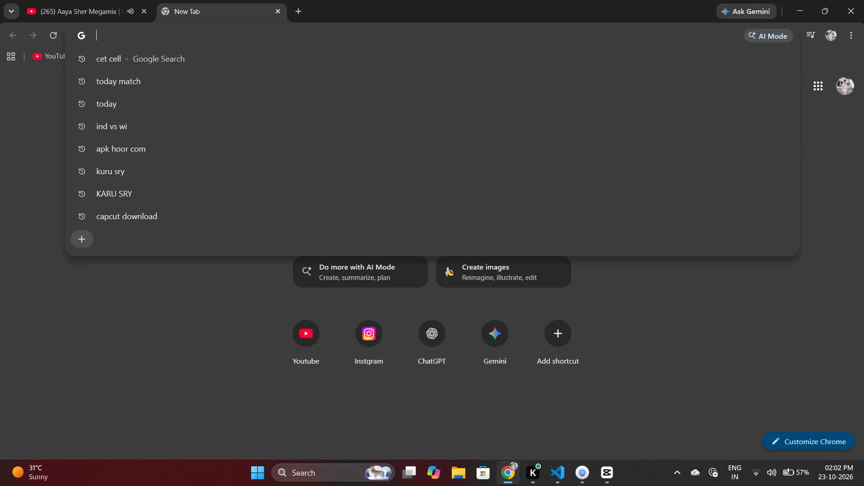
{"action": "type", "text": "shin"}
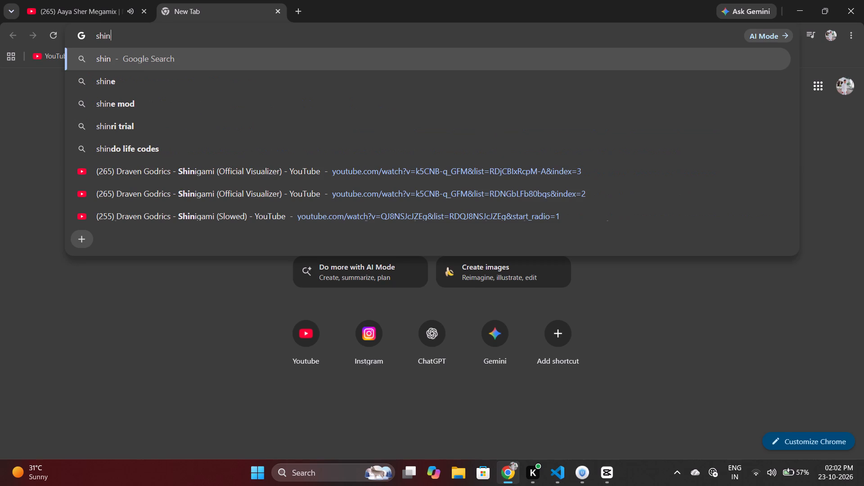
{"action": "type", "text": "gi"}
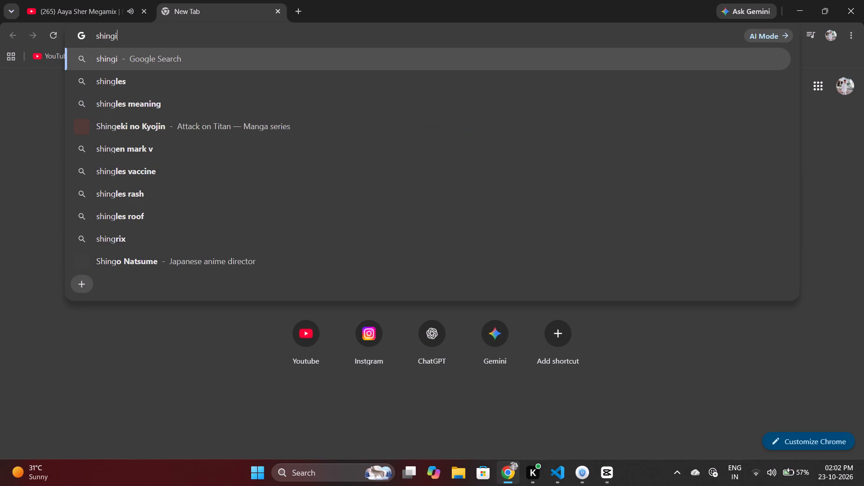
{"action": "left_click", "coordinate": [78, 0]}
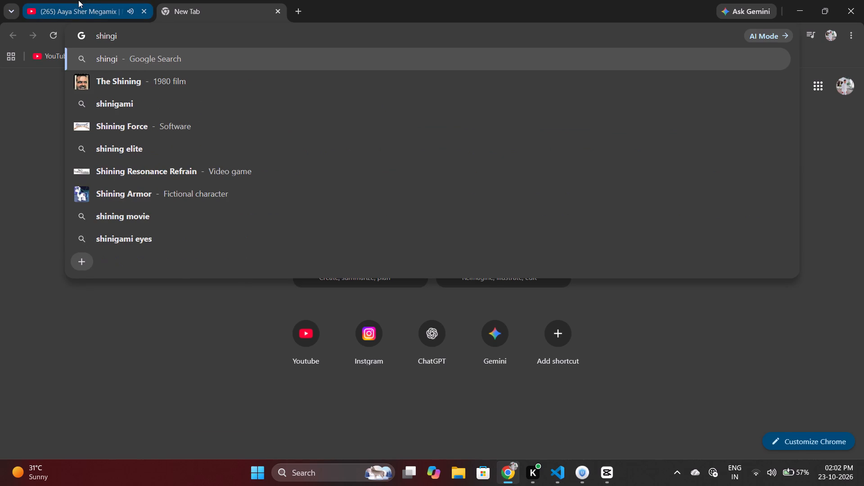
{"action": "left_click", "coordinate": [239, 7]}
Open YouTube in the new tab, search for "shindgi" and look through the results.
{"action": "left_click", "coordinate": [321, 351]}
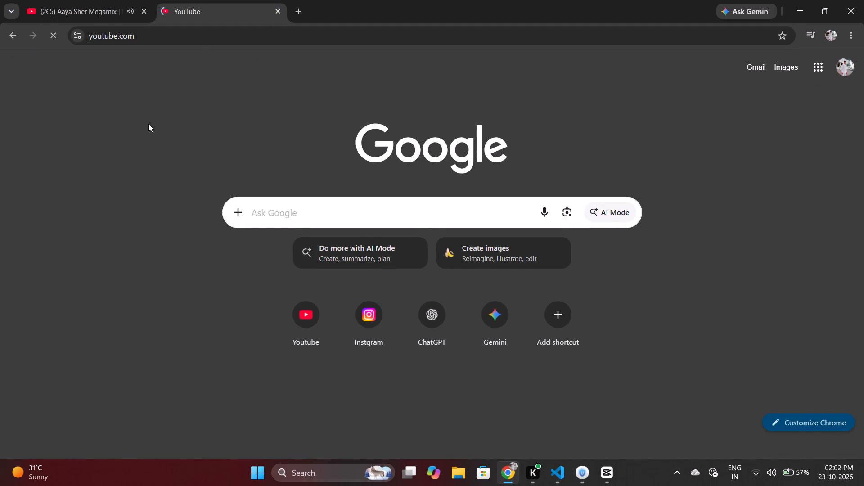
{"action": "left_click", "coordinate": [284, 62]}
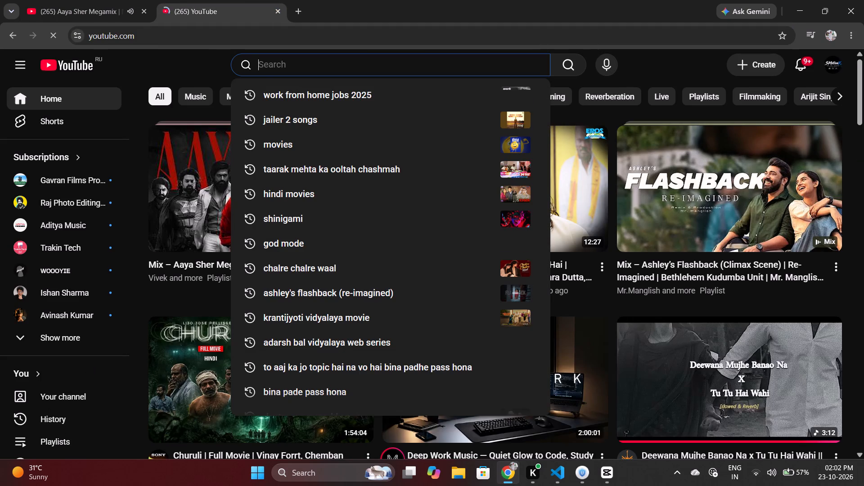
{"action": "type", "text": "shin"}
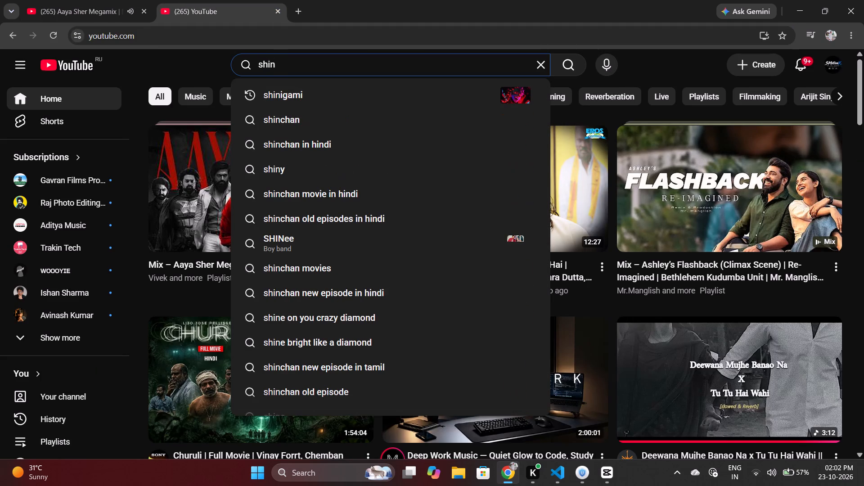
{"action": "type", "text": "dgi"}
{"action": "key", "text": "Return"}
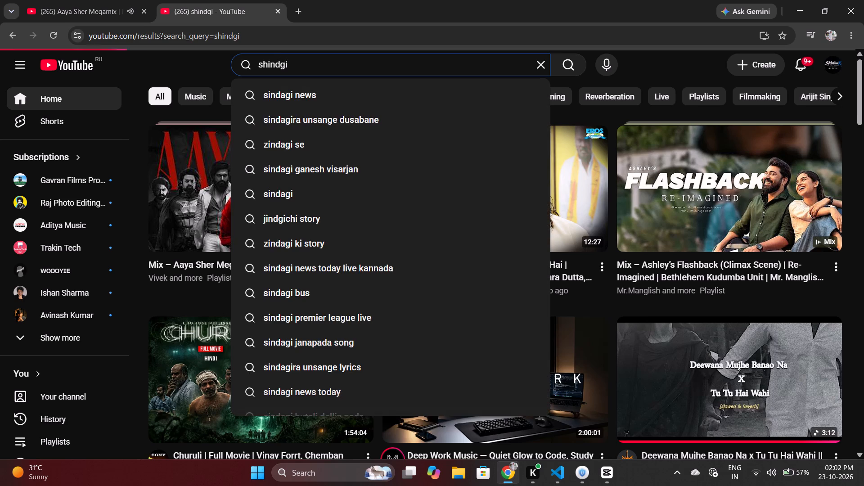
{"action": "scroll", "coordinate": [364, 189], "scroll_direction": "down", "scroll_amount": 5}
{"action": "scroll", "coordinate": [320, 199], "scroll_direction": "down", "scroll_amount": 19}
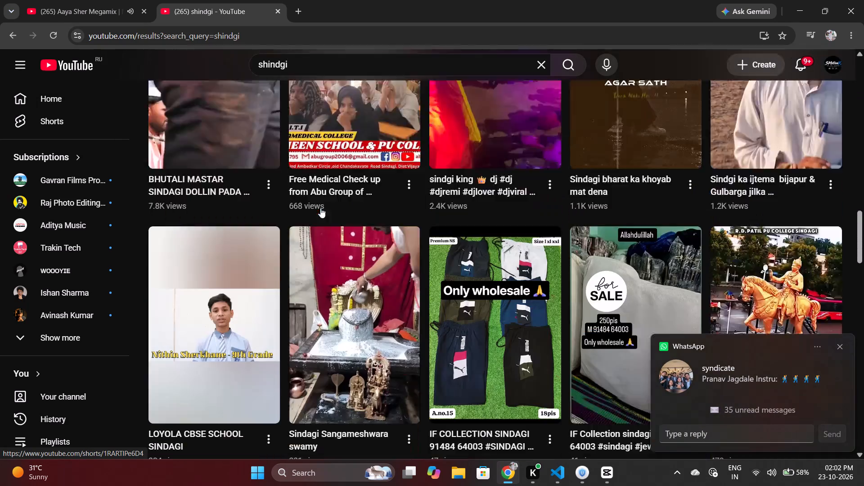
Return to the YouTube home page and browse the recommended videos for a suitable track.
{"action": "left_click", "coordinate": [81, 66]}
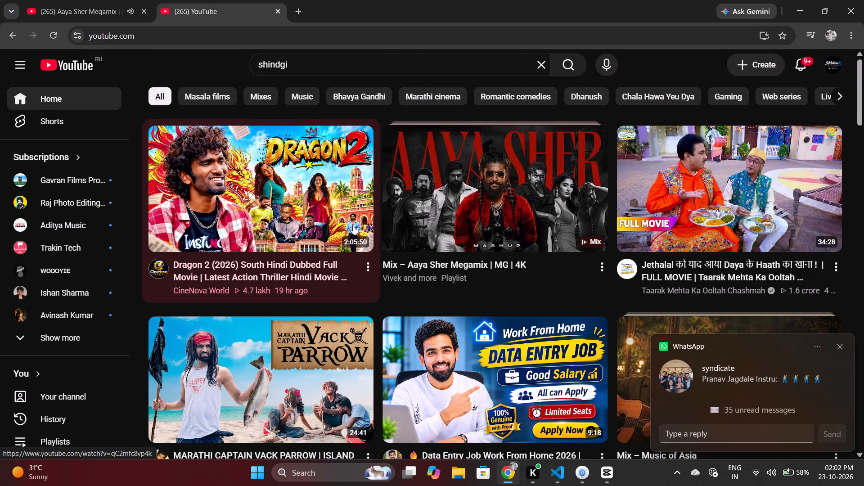
{"action": "scroll", "coordinate": [353, 225], "scroll_direction": "down", "scroll_amount": 17}
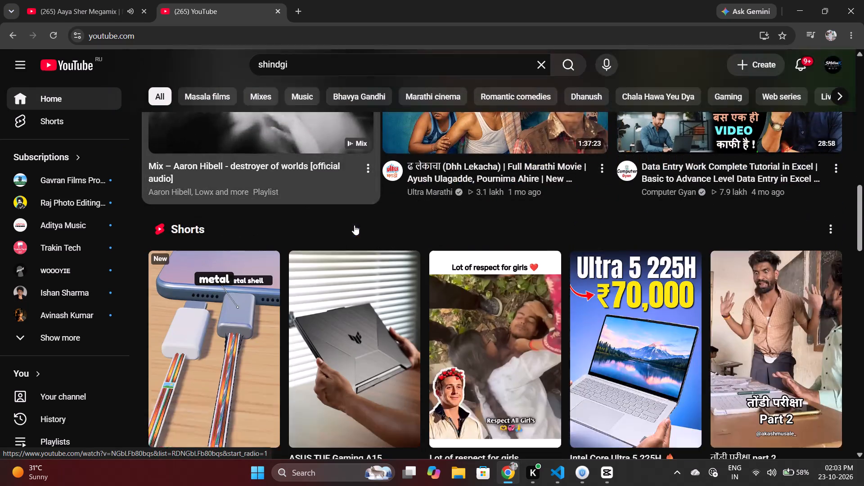
{"action": "scroll", "coordinate": [354, 225], "scroll_direction": "down", "scroll_amount": 11}
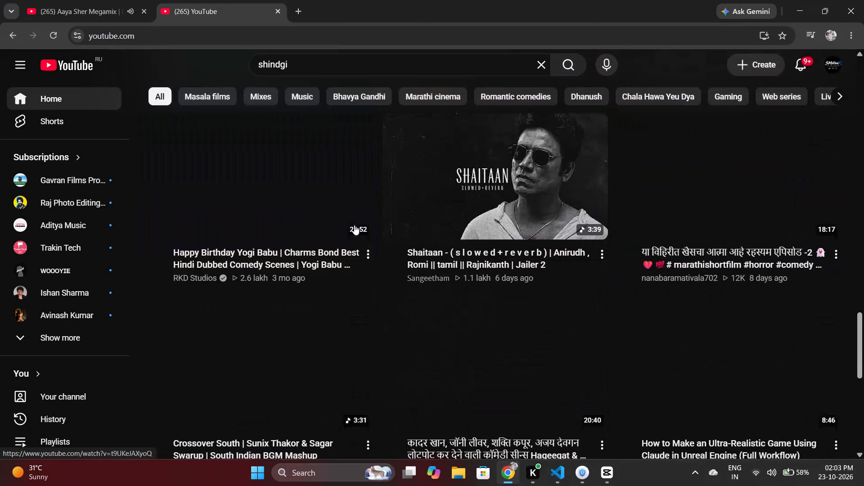
{"action": "scroll", "coordinate": [354, 225], "scroll_direction": "down", "scroll_amount": 4}
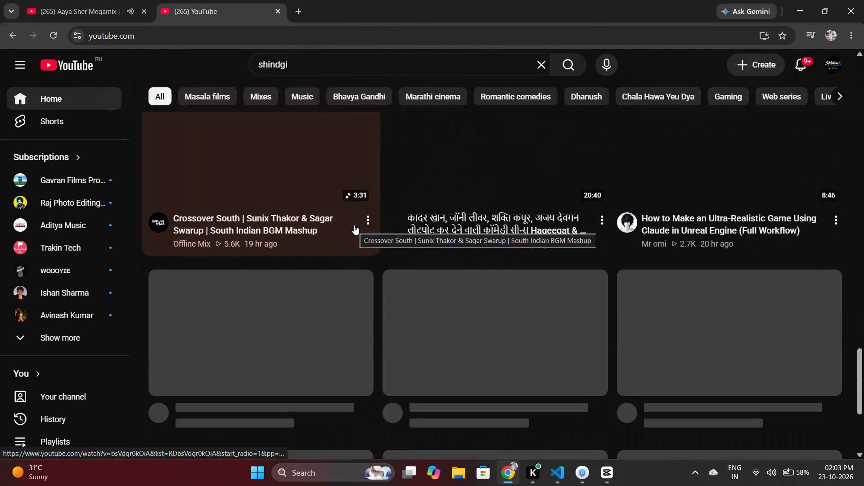
{"action": "scroll", "coordinate": [354, 225], "scroll_direction": "up", "scroll_amount": 5}
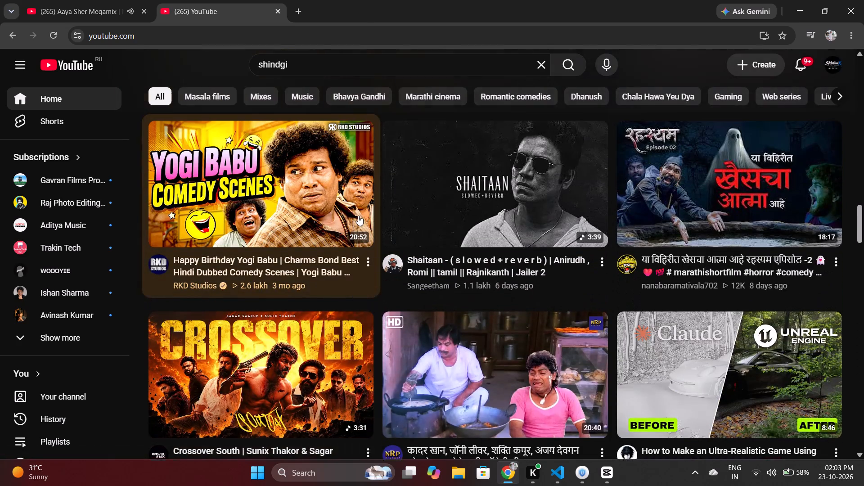
Replace the YouTube query with a search for "shinigami" and play Draven Godrics - Shinigami (Slowed).
{"action": "left_click", "coordinate": [322, 68]}
{"action": "key", "text": "BackSpace"}
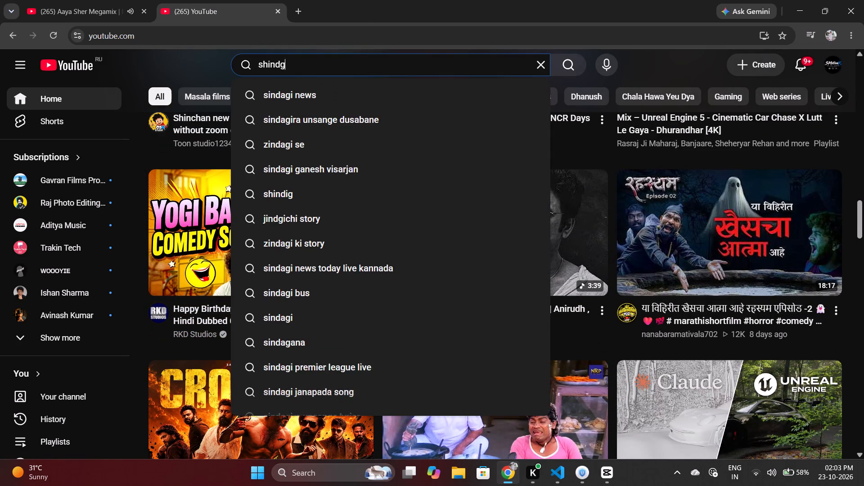
{"action": "key", "text": "BackSpace"}
{"action": "key", "text": "BackSpace"}
{"action": "key", "text": "BackSpace"}
{"action": "key", "text": "BackSpace"}
{"action": "key", "text": "BackSpace"}
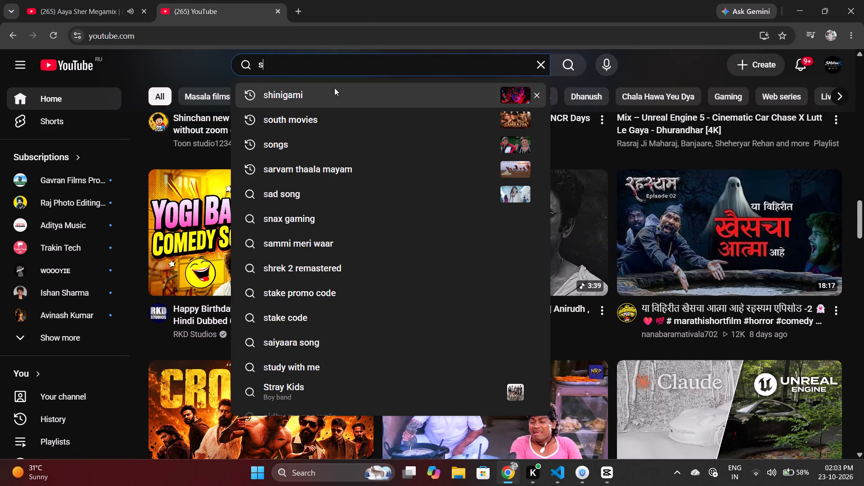
{"action": "left_click", "coordinate": [323, 92]}
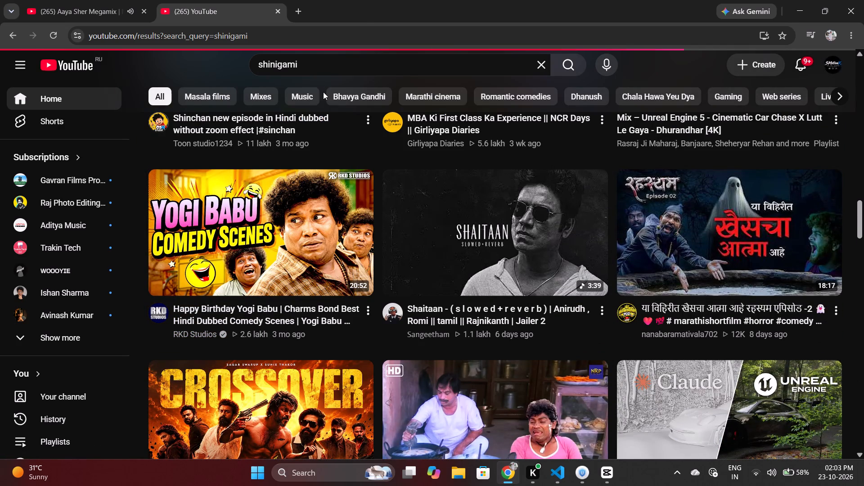
{"action": "left_click", "coordinate": [41, 0]}
{"action": "left_click", "coordinate": [224, 162]}
{"action": "left_click", "coordinate": [206, 0]}
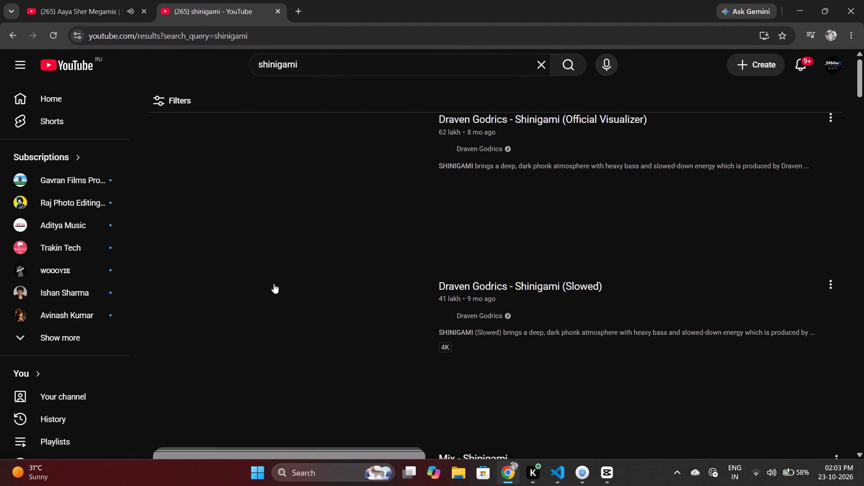
{"action": "scroll", "coordinate": [333, 276], "scroll_direction": "up", "scroll_amount": 4}
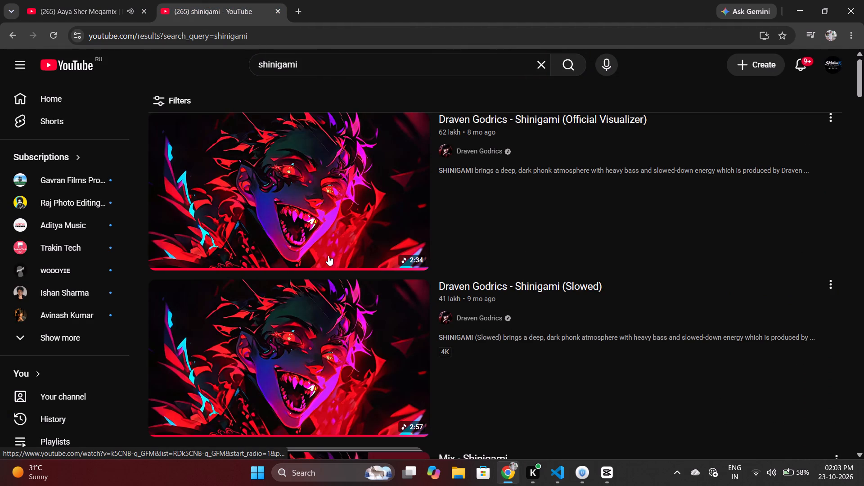
{"action": "scroll", "coordinate": [334, 349], "scroll_direction": "down", "scroll_amount": 2}
{"action": "left_click", "coordinate": [313, 261]}
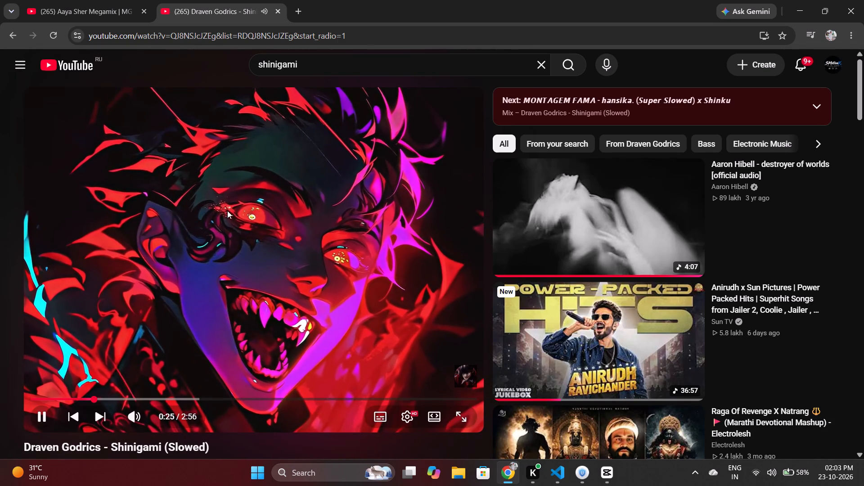
Copy the share link of the Draven Godrics - Shinigami (Slowed) video.
{"action": "scroll", "coordinate": [422, 366], "scroll_direction": "down", "scroll_amount": 2}
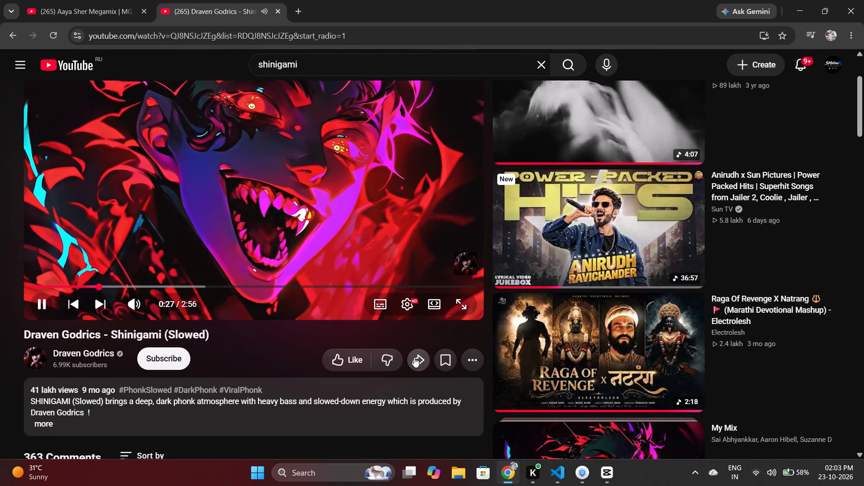
{"action": "left_click", "coordinate": [414, 357]}
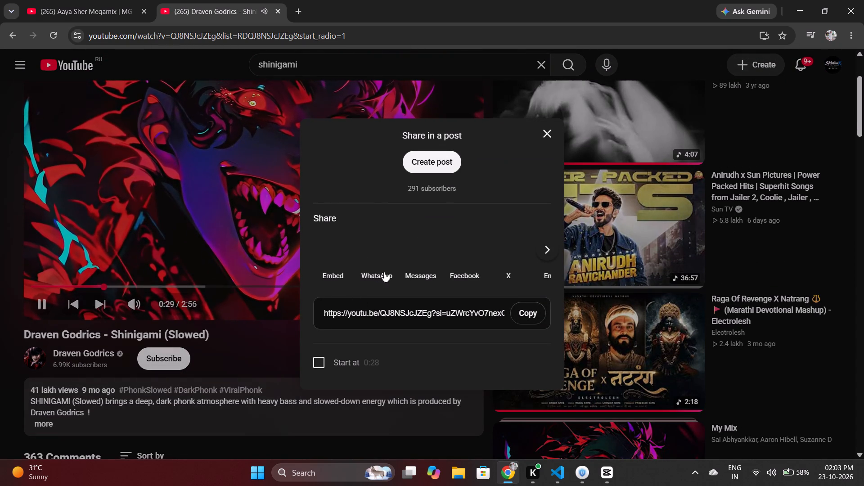
{"action": "left_click", "coordinate": [533, 316]}
Search for "vidsave video downloader" in a new browser tab and open the vidssave.com downloader page.
{"action": "left_click", "coordinate": [301, 7]}
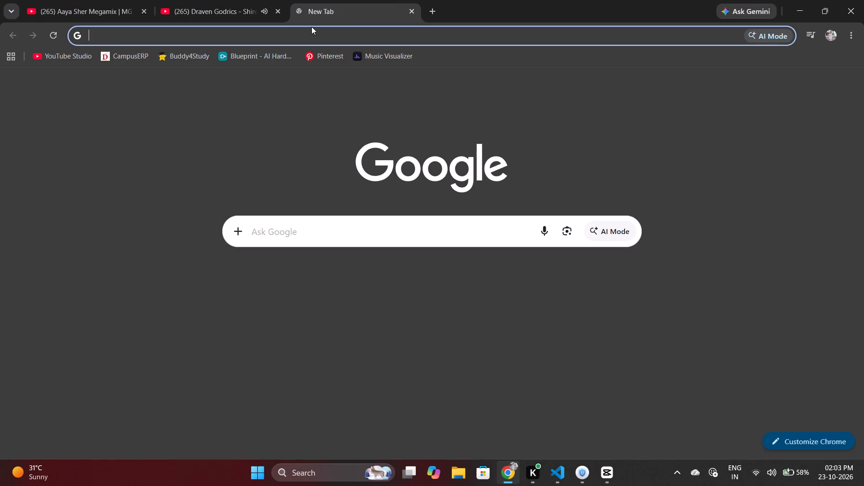
{"action": "left_click", "coordinate": [314, 35]}
{"action": "type", "text": "vi"}
{"action": "key", "text": "d"}
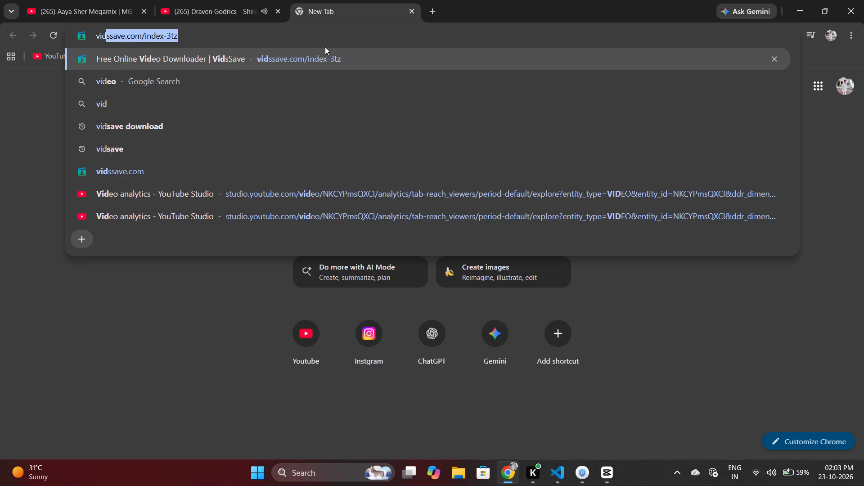
{"action": "key", "text": "s"}
{"action": "key", "text": "a"}
{"action": "key", "text": "v"}
{"action": "key", "text": "e"}
{"action": "key", "text": "Return"}
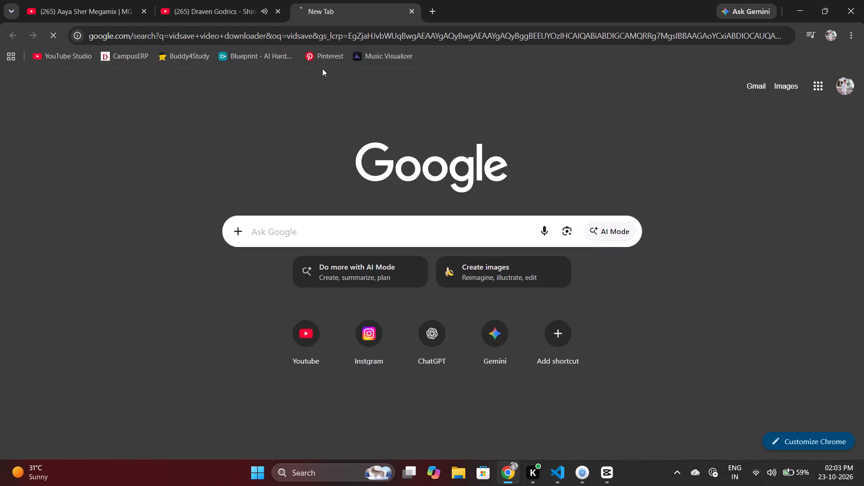
{"action": "left_click", "coordinate": [212, 182]}
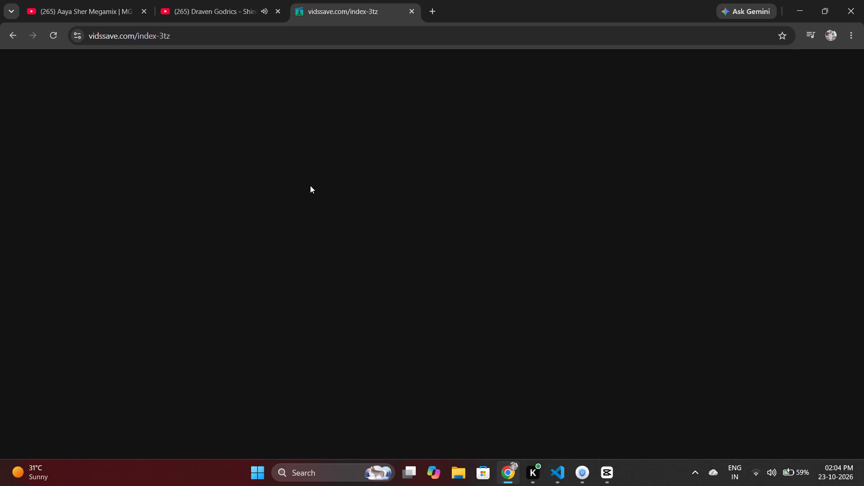
Switch from the browser to the Urban VPN window.
{"action": "left_click", "coordinate": [591, 476]}
{"action": "left_click", "coordinate": [378, 162]}
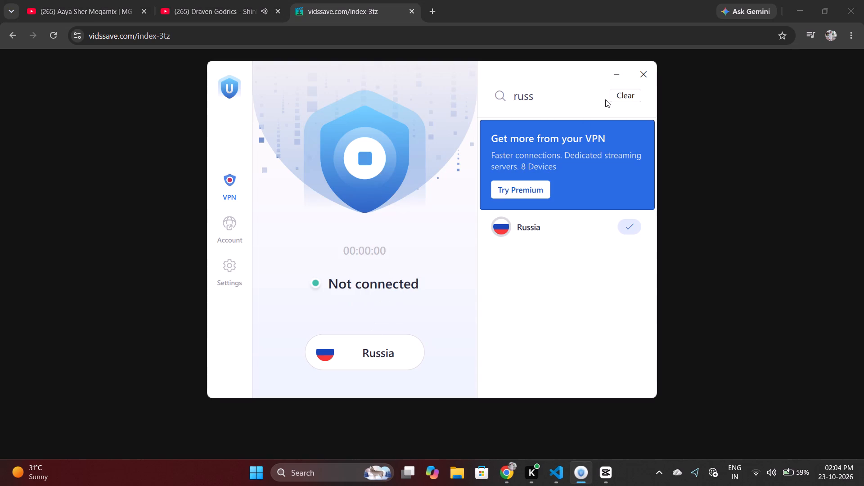
Dismiss the VPN window and reload the blank vidssave.com page.
{"action": "left_click", "coordinate": [614, 80]}
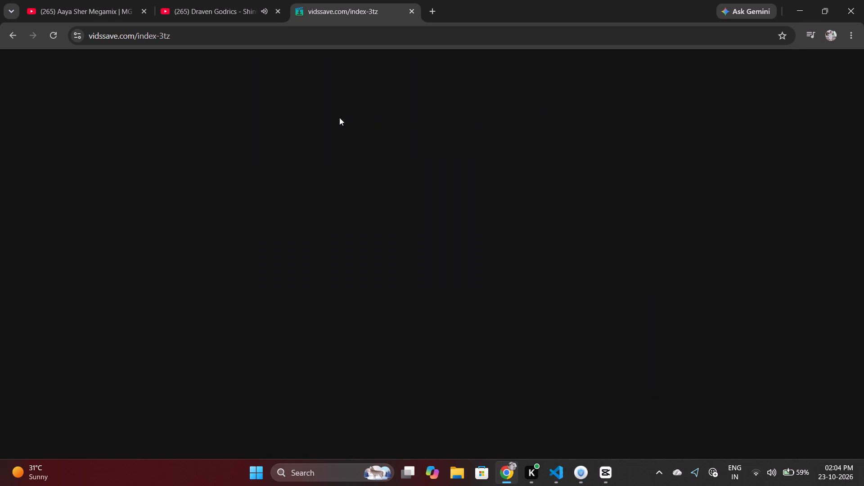
{"action": "left_click", "coordinate": [46, 31]}
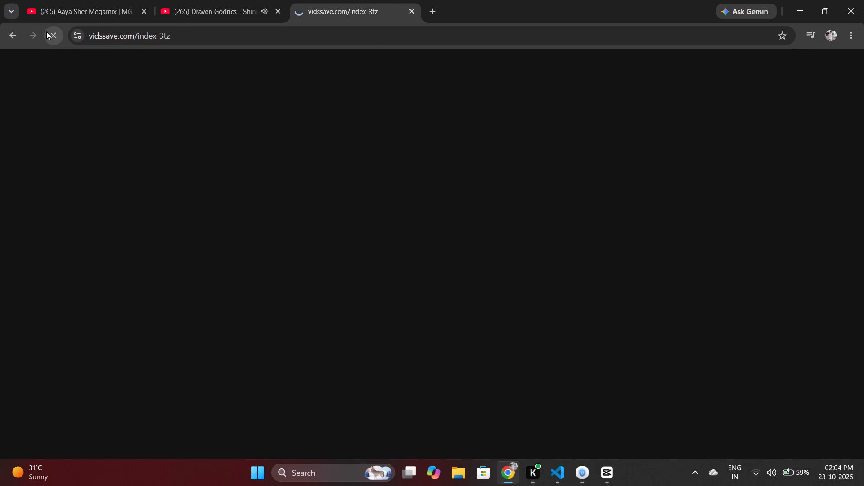
Switch the Wi-Fi connection from the Galaxy A16 5G hotspot to the other available A35 hotspot.
{"action": "left_click", "coordinate": [757, 473]}
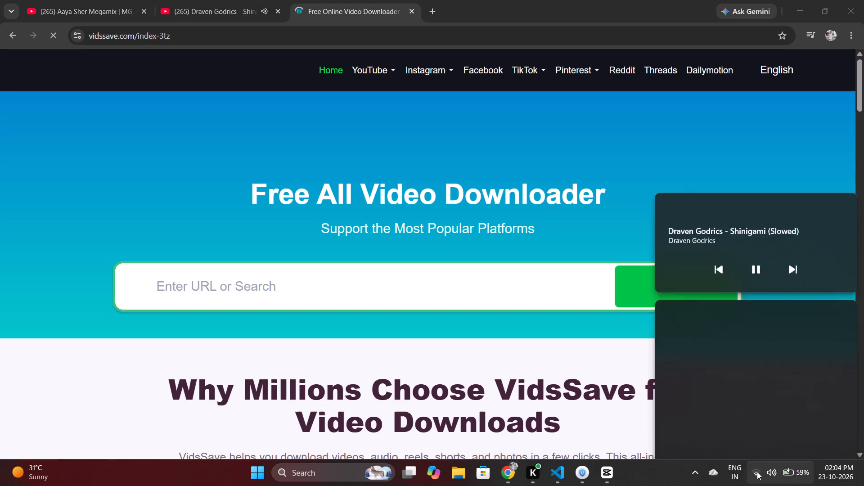
{"action": "left_click", "coordinate": [713, 265]}
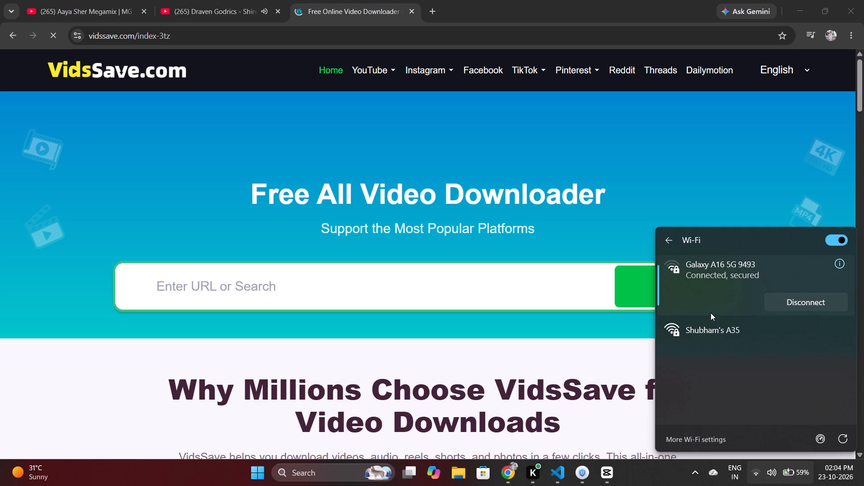
{"action": "left_click", "coordinate": [724, 339]}
{"action": "left_click", "coordinate": [804, 355]}
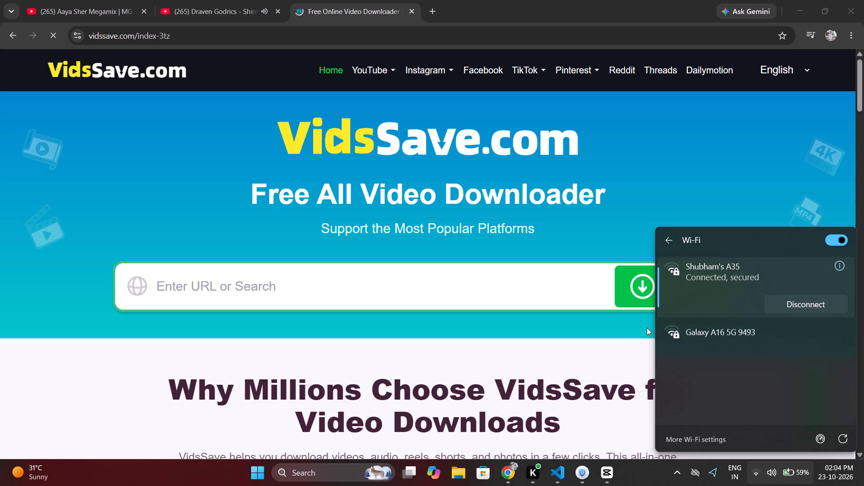
{"action": "left_click", "coordinate": [647, 328]}
Submit the copied Shinigami (Slowed) video link to the downloader and download its 144P MP4 version.
{"action": "left_click", "coordinate": [406, 270]}
{"action": "left_click", "coordinate": [405, 282]}
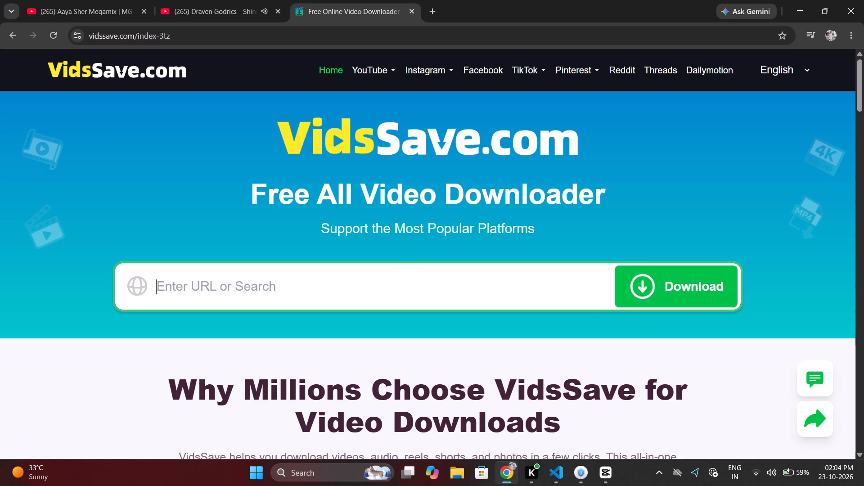
{"action": "key", "text": "ctrl+v"}
{"action": "left_click", "coordinate": [713, 285]}
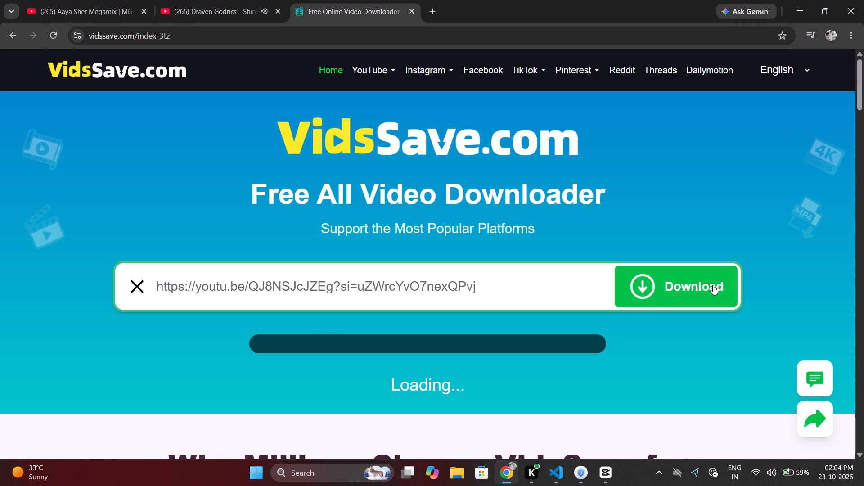
{"action": "scroll", "coordinate": [513, 252], "scroll_direction": "down", "scroll_amount": 1}
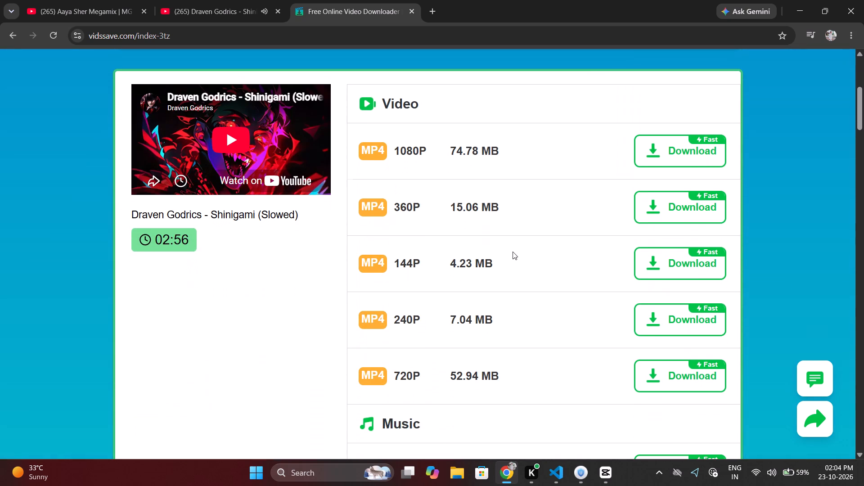
{"action": "left_click", "coordinate": [642, 264]}
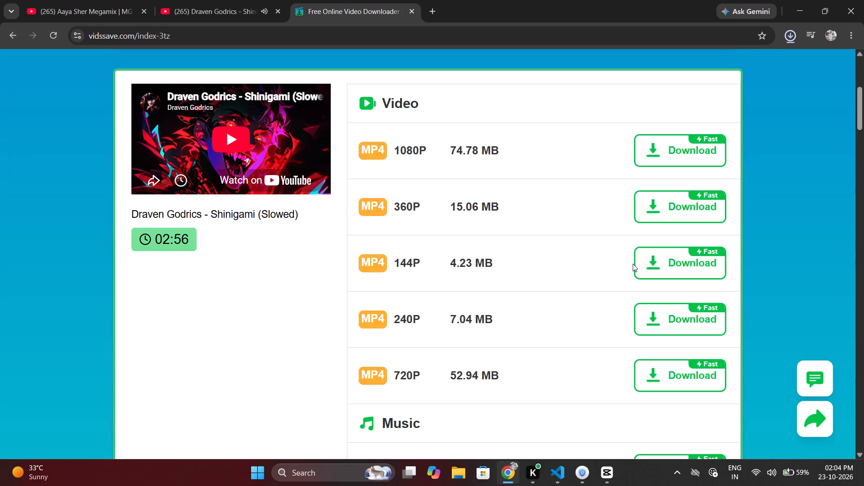
Switch from the browser to the CapCut project 1023.
{"action": "left_click", "coordinate": [600, 468]}
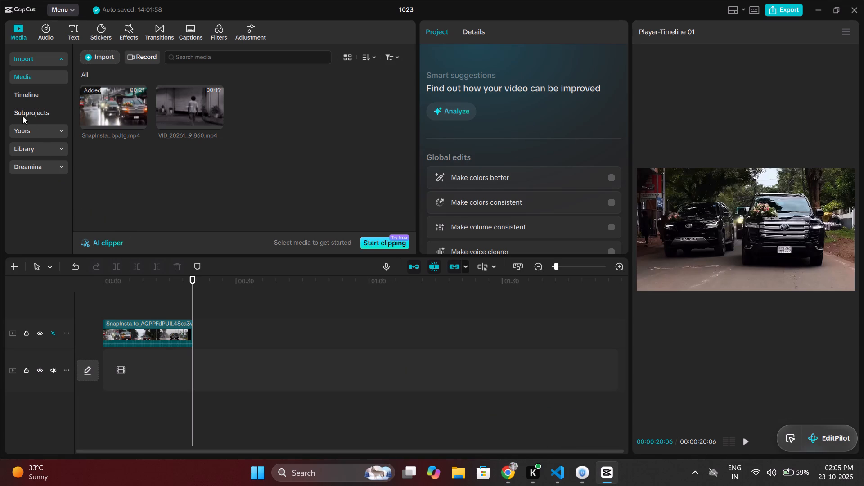
In CapCut, start importing an audio file and look through the file chooser's folder locations for it.
{"action": "left_click", "coordinate": [43, 31]}
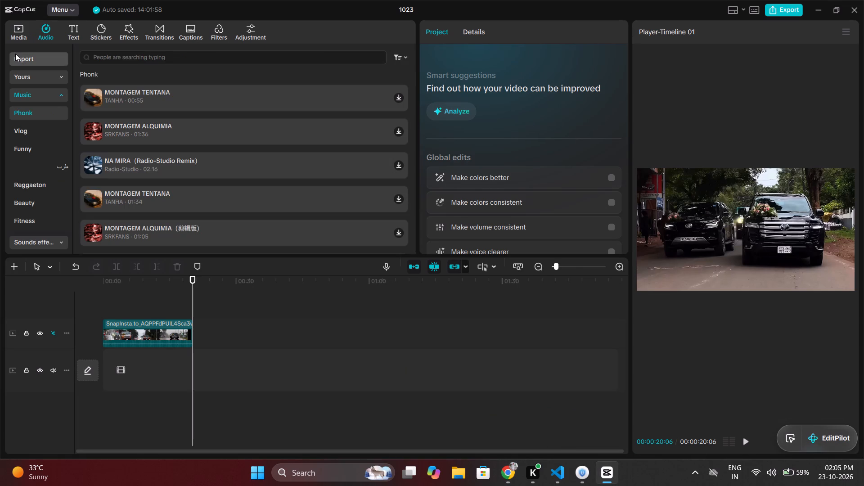
{"action": "left_click", "coordinate": [15, 54]}
{"action": "left_click", "coordinate": [379, 87]}
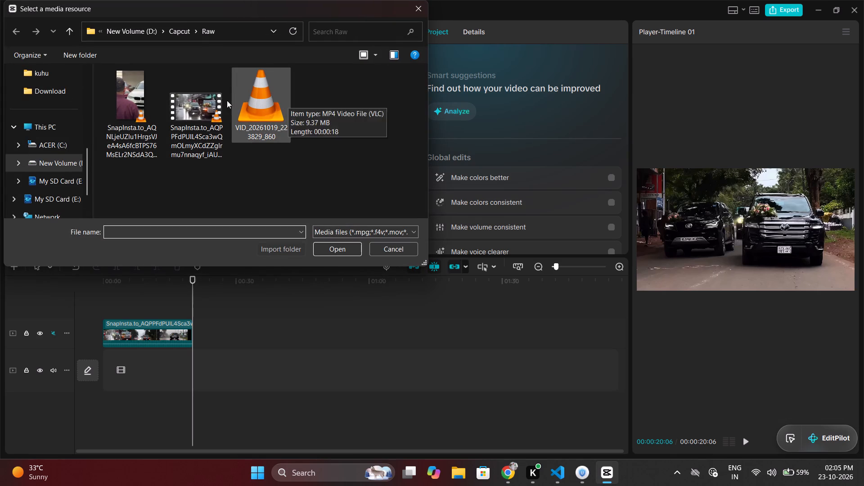
{"action": "scroll", "coordinate": [19, 127], "scroll_direction": "up", "scroll_amount": 5}
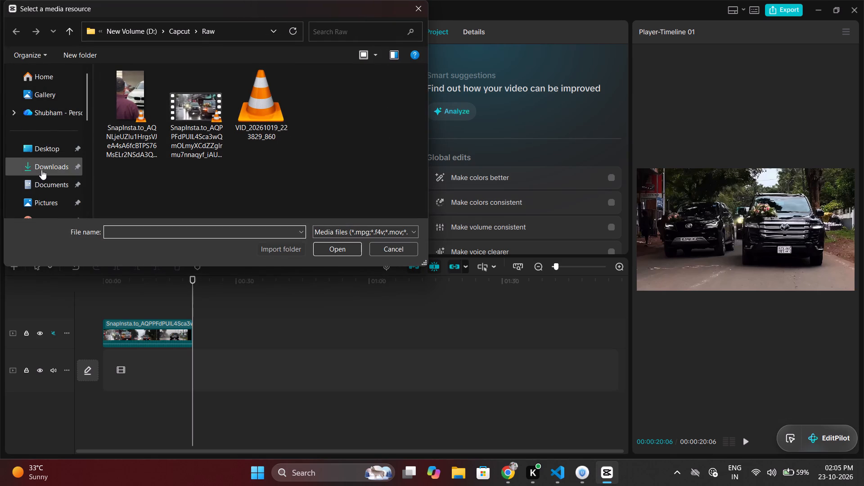
Import the track's audio from the Downloads folder and place it on the timeline beneath the car video, starting at 00:00.
{"action": "left_click", "coordinate": [41, 170]}
{"action": "double_click", "coordinate": [126, 104]}
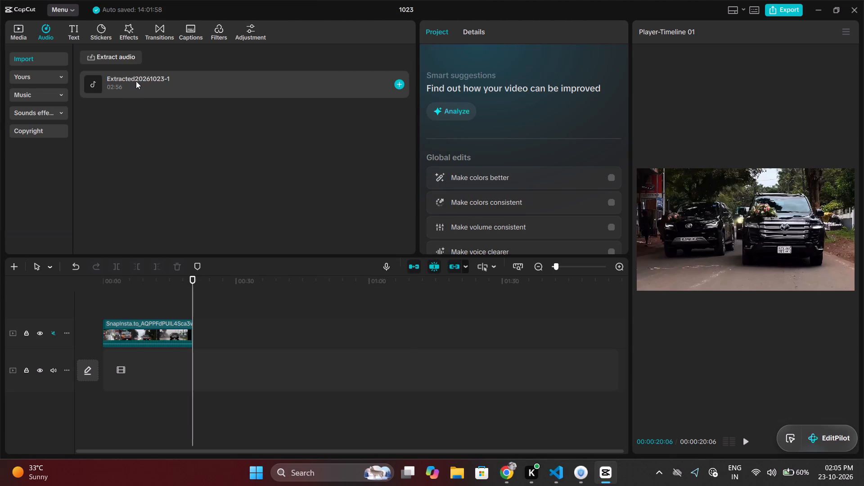
{"action": "left_click_drag", "start_coordinate": [136, 81], "coordinate": [86, 420]}
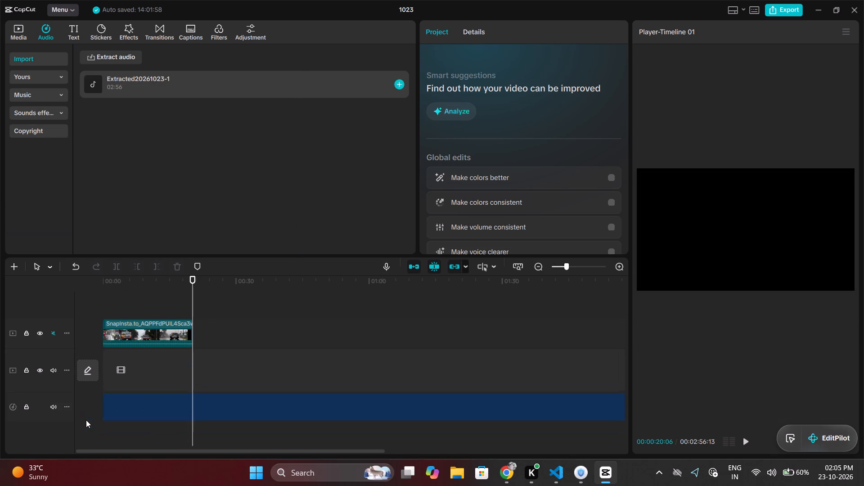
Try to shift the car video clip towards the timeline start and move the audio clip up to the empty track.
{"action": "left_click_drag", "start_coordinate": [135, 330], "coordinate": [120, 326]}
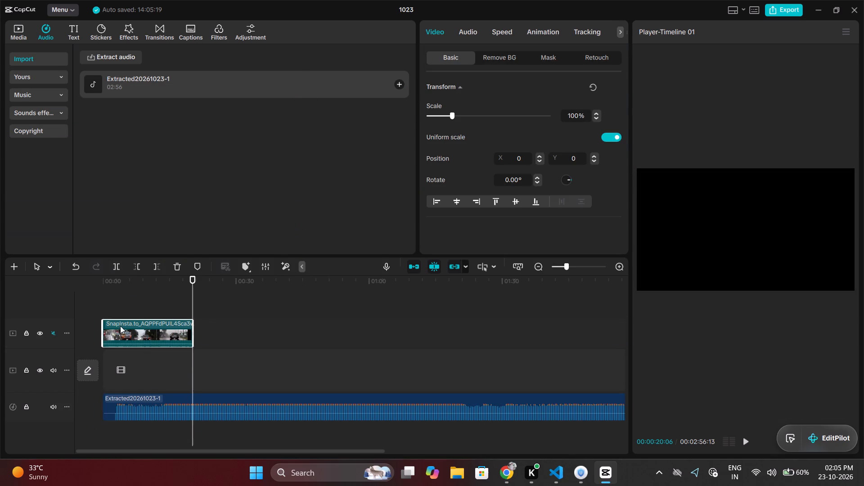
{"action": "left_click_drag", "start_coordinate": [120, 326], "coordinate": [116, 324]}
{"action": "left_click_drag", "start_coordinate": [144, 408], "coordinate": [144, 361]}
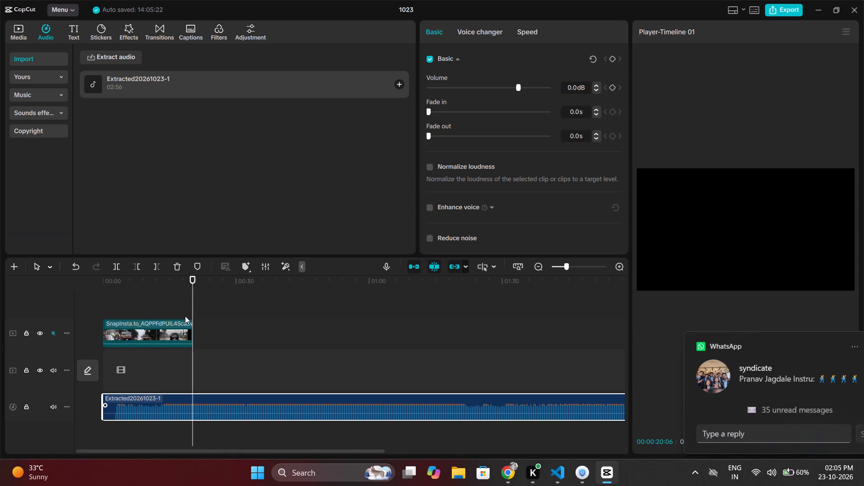
Play the timeline from the beginning to check the car video together with the added audio.
{"action": "left_click_drag", "start_coordinate": [193, 288], "coordinate": [57, 285]}
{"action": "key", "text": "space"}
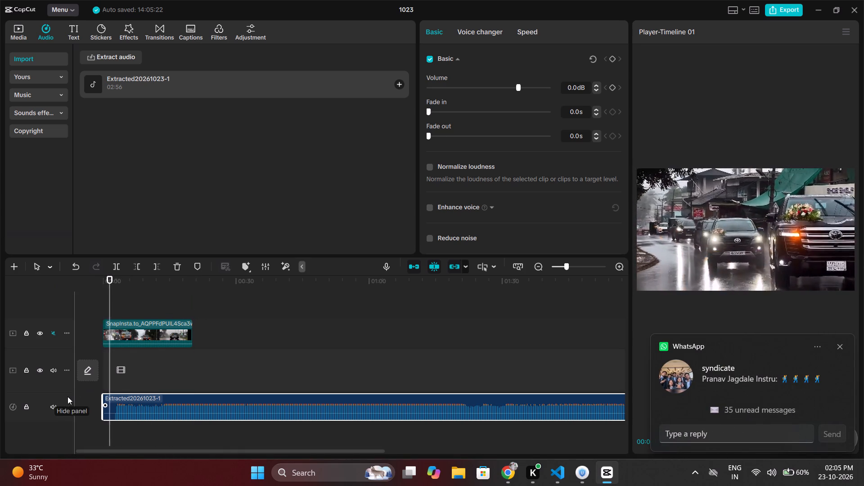
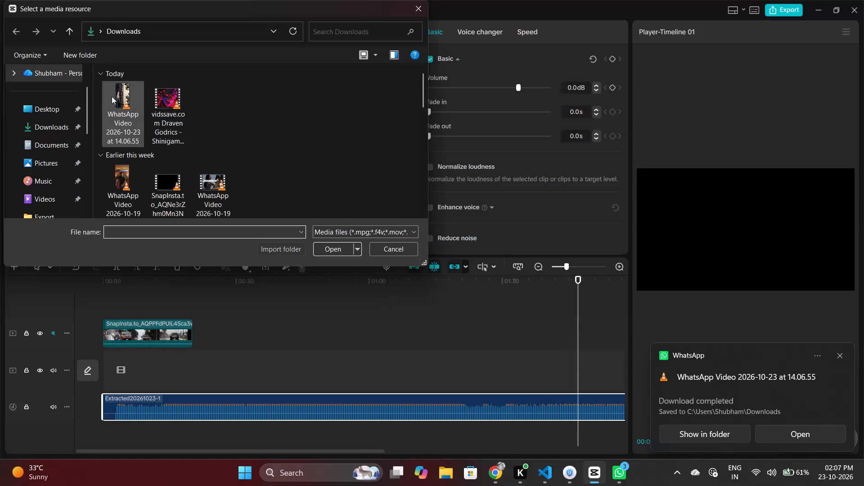
Import the audio from WhatsApp Video 2026-10-23 at 14.06.55 and place it at the timeline start, beneath the existing audio track.
{"action": "double_click", "coordinate": [122, 98]}
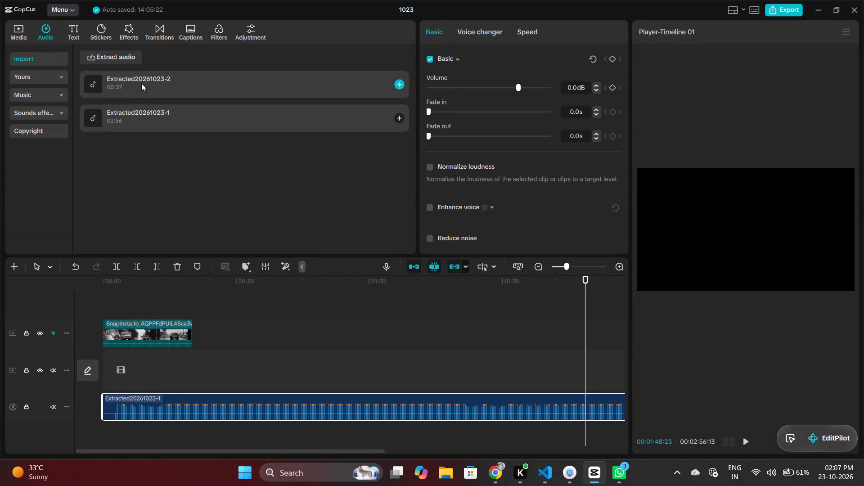
{"action": "left_click_drag", "start_coordinate": [141, 83], "coordinate": [98, 430]}
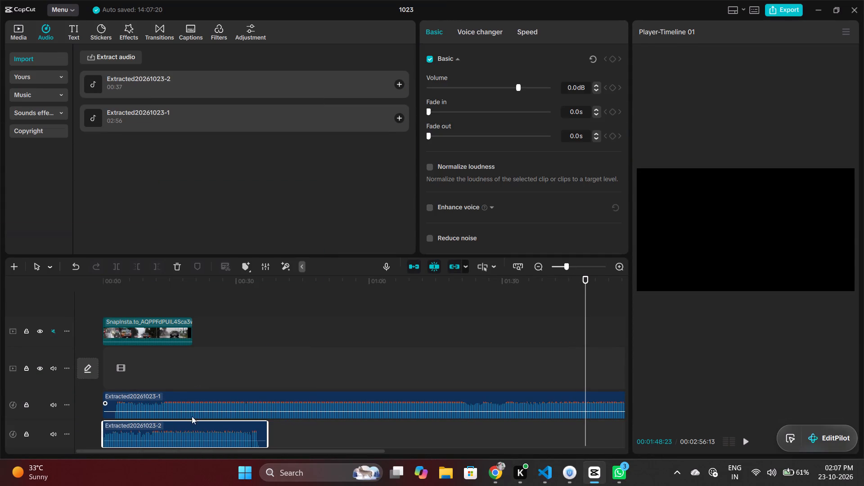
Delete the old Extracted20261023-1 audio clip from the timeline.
{"action": "left_click", "coordinate": [193, 409]}
{"action": "key", "text": "BackSpace"}
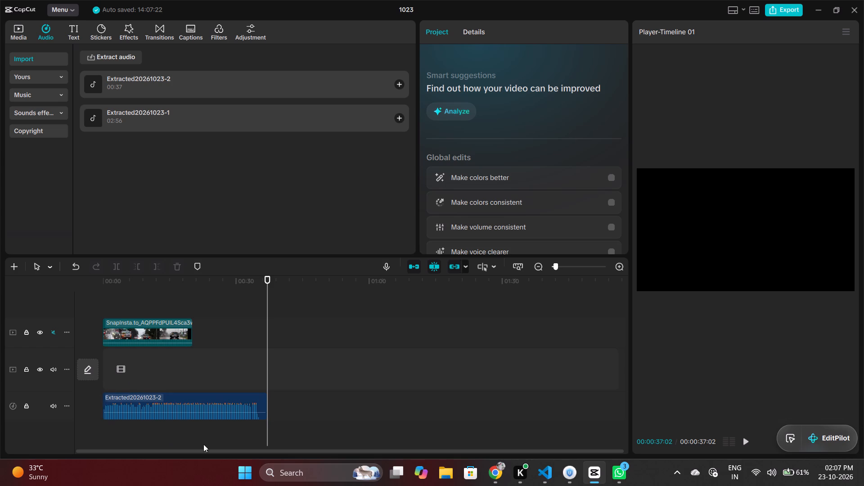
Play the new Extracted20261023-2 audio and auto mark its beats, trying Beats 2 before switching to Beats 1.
{"action": "left_click_drag", "start_coordinate": [266, 276], "coordinate": [0, 287]}
{"action": "key", "text": "space"}
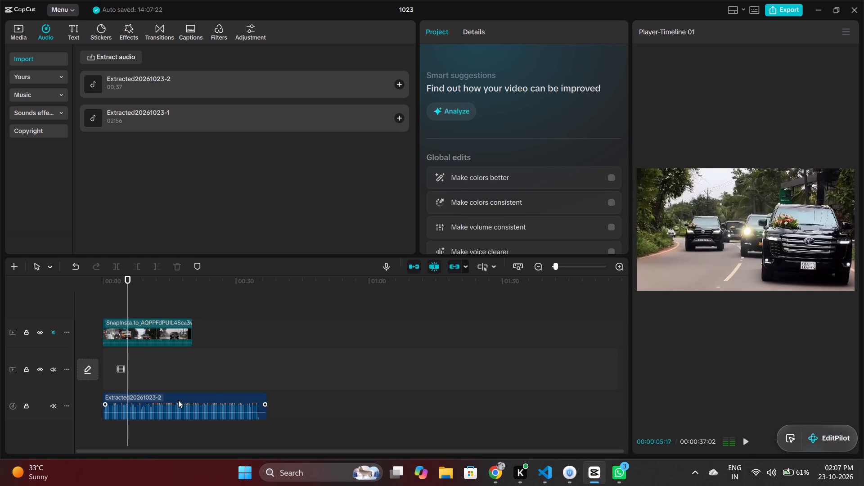
{"action": "scroll", "coordinate": [179, 397], "scroll_direction": "up", "scroll_amount": 12, "text": "ctrl"}
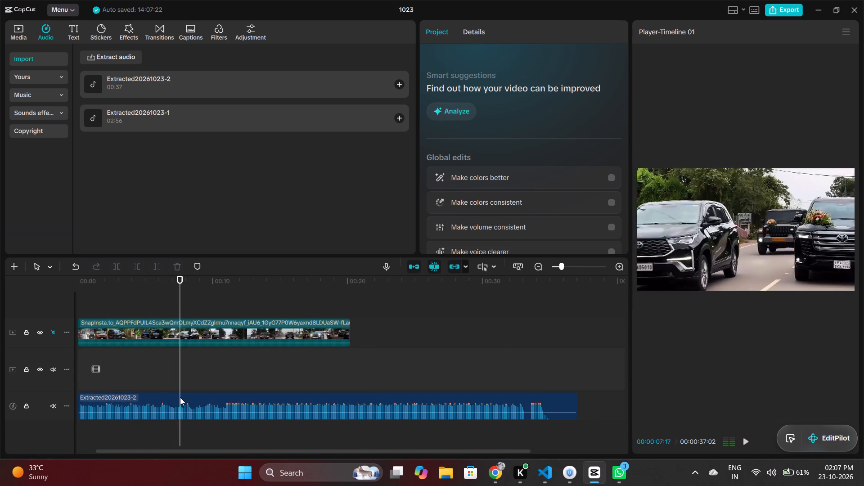
{"action": "left_click", "coordinate": [163, 396]}
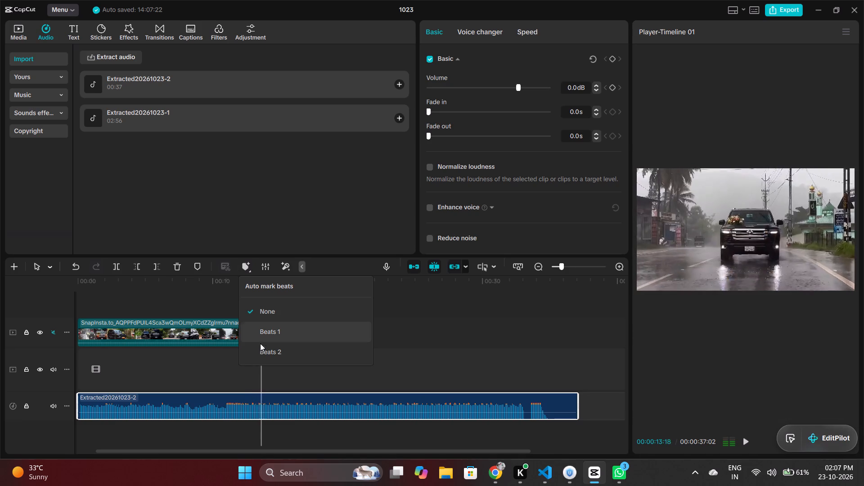
{"action": "left_click", "coordinate": [260, 348]}
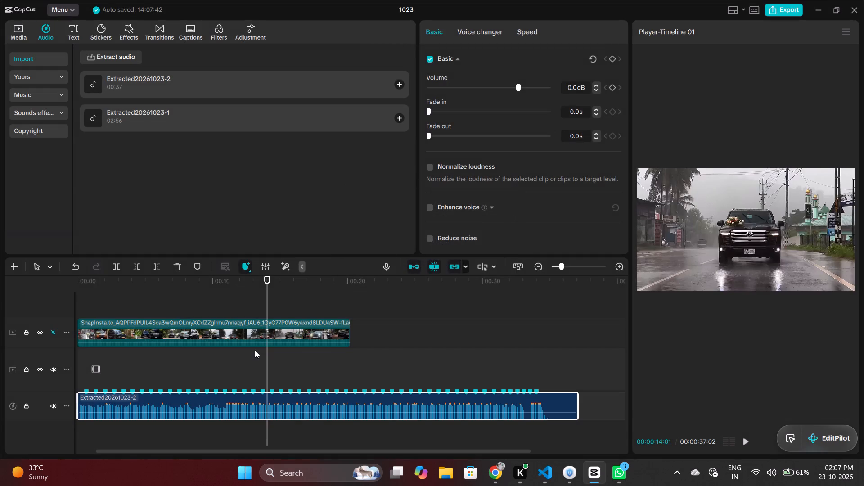
{"action": "left_click", "coordinate": [247, 262]}
{"action": "left_click", "coordinate": [261, 332]}
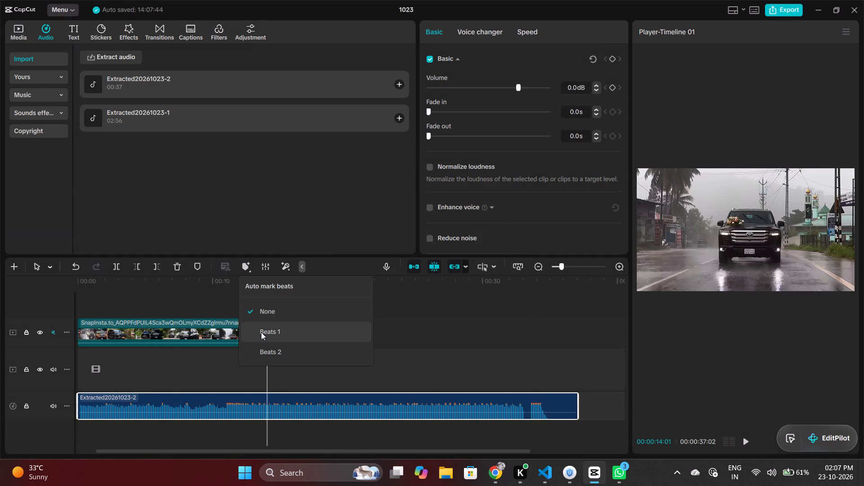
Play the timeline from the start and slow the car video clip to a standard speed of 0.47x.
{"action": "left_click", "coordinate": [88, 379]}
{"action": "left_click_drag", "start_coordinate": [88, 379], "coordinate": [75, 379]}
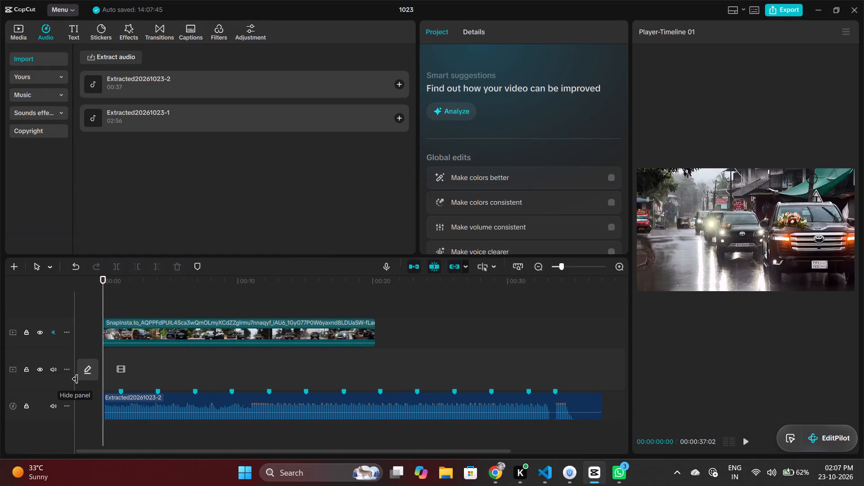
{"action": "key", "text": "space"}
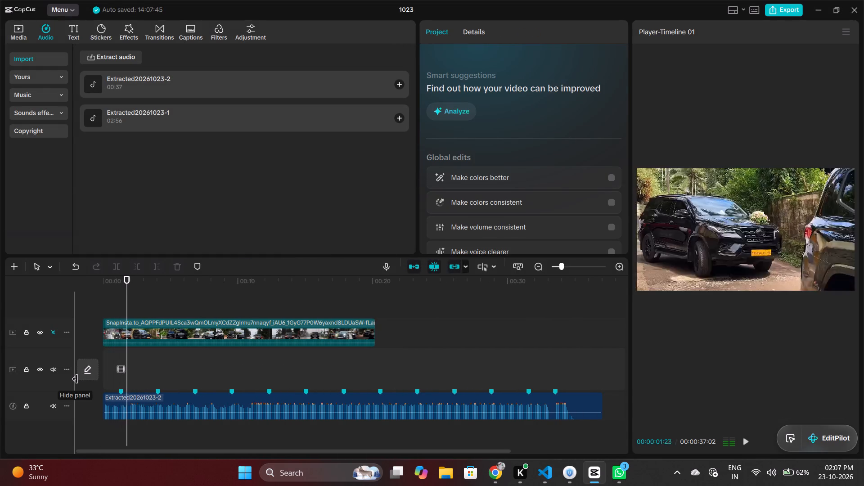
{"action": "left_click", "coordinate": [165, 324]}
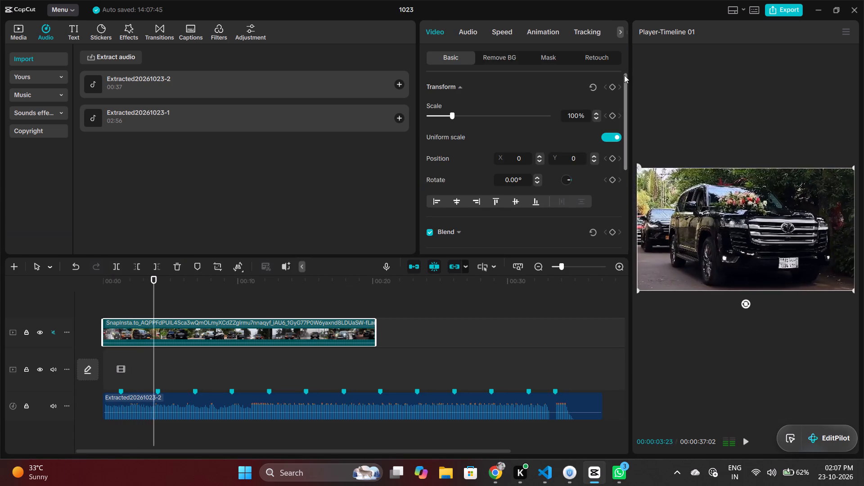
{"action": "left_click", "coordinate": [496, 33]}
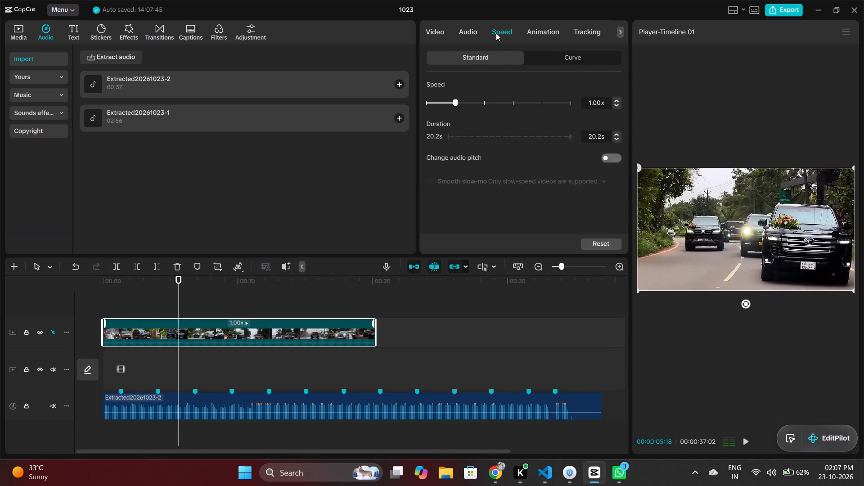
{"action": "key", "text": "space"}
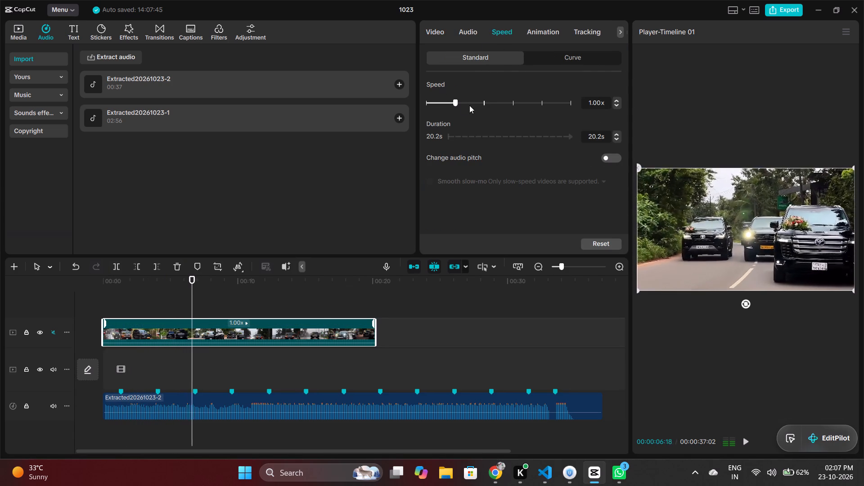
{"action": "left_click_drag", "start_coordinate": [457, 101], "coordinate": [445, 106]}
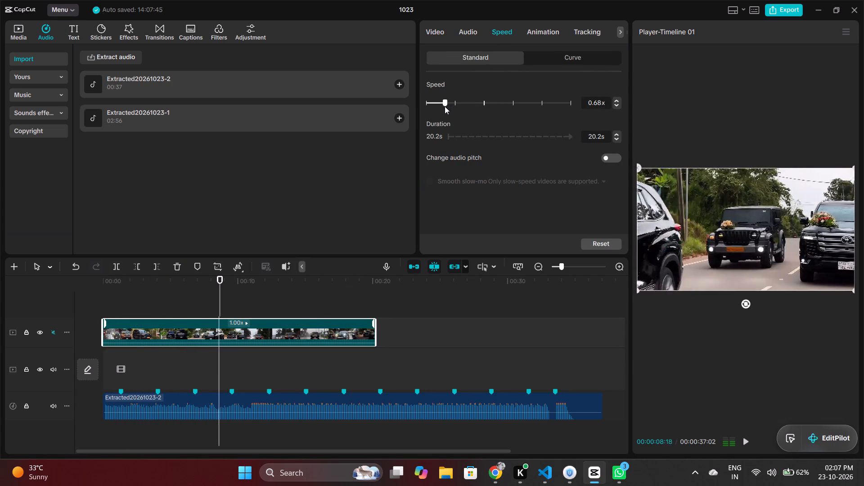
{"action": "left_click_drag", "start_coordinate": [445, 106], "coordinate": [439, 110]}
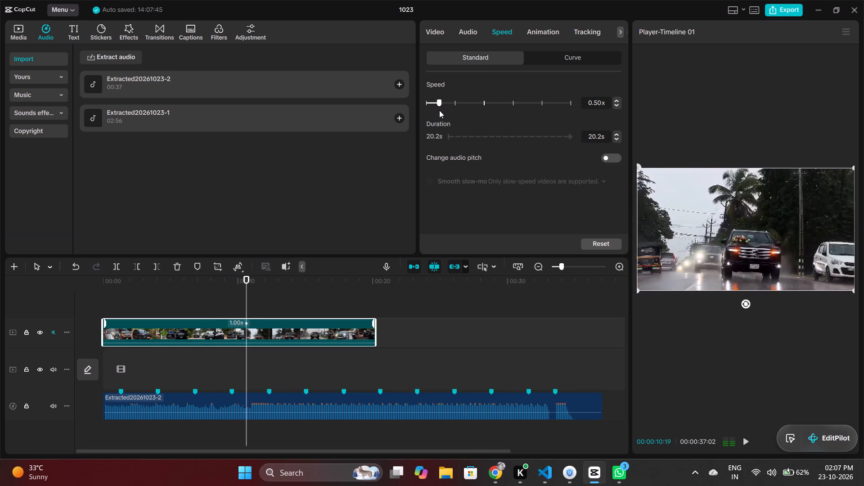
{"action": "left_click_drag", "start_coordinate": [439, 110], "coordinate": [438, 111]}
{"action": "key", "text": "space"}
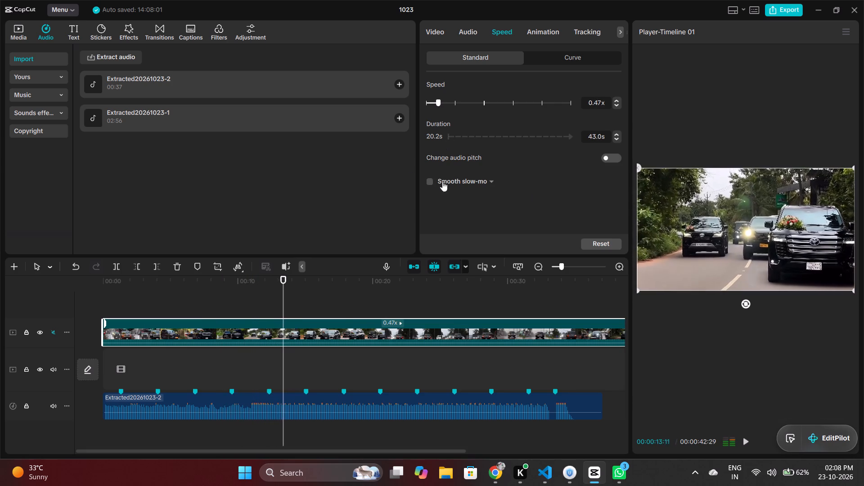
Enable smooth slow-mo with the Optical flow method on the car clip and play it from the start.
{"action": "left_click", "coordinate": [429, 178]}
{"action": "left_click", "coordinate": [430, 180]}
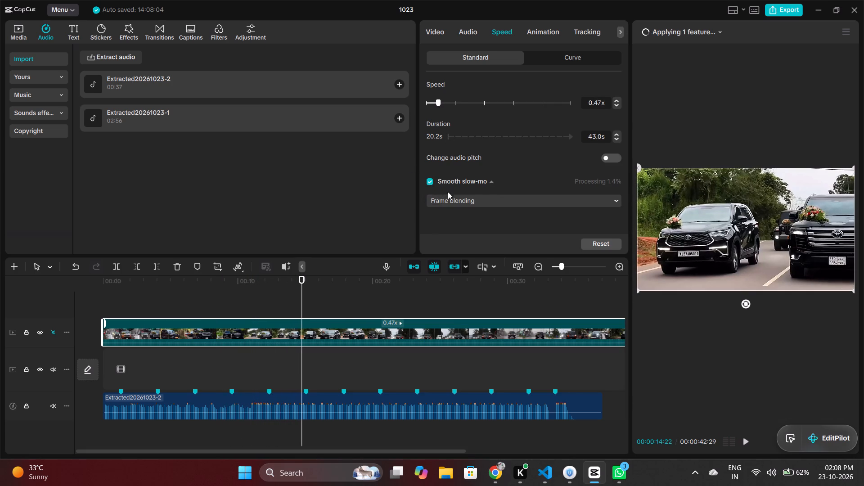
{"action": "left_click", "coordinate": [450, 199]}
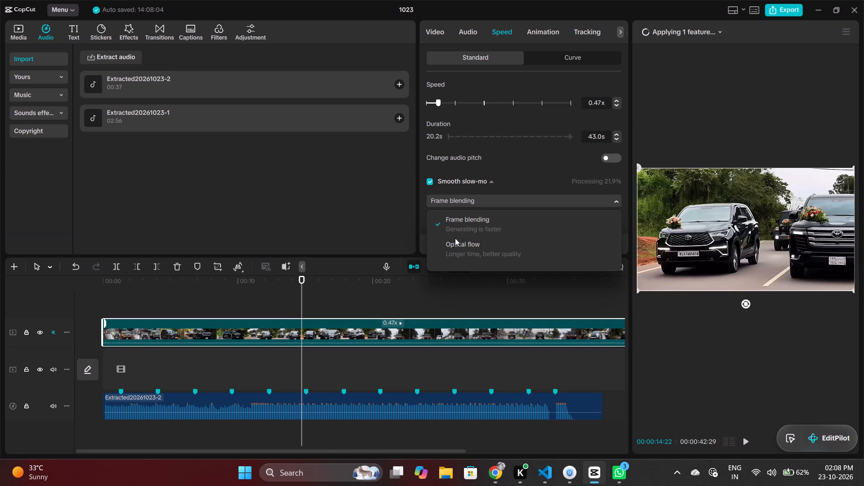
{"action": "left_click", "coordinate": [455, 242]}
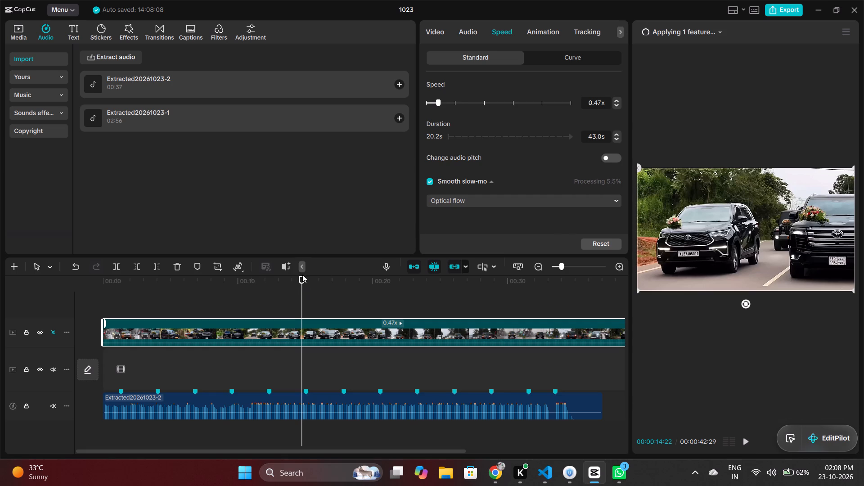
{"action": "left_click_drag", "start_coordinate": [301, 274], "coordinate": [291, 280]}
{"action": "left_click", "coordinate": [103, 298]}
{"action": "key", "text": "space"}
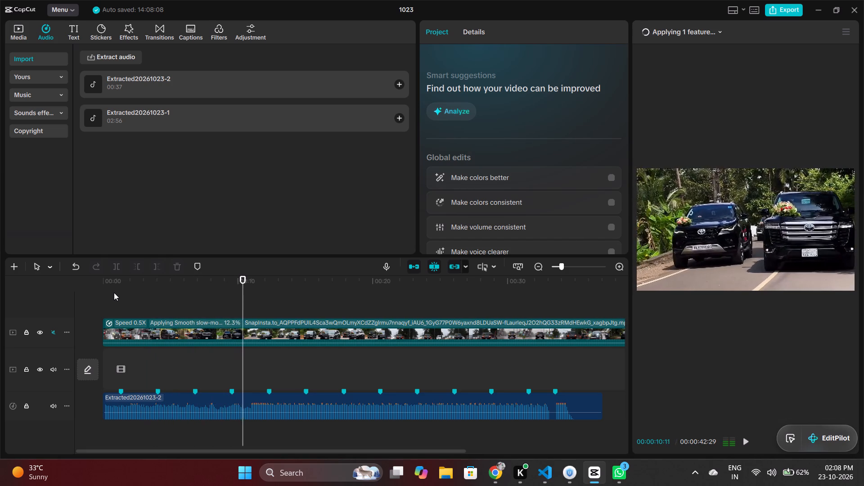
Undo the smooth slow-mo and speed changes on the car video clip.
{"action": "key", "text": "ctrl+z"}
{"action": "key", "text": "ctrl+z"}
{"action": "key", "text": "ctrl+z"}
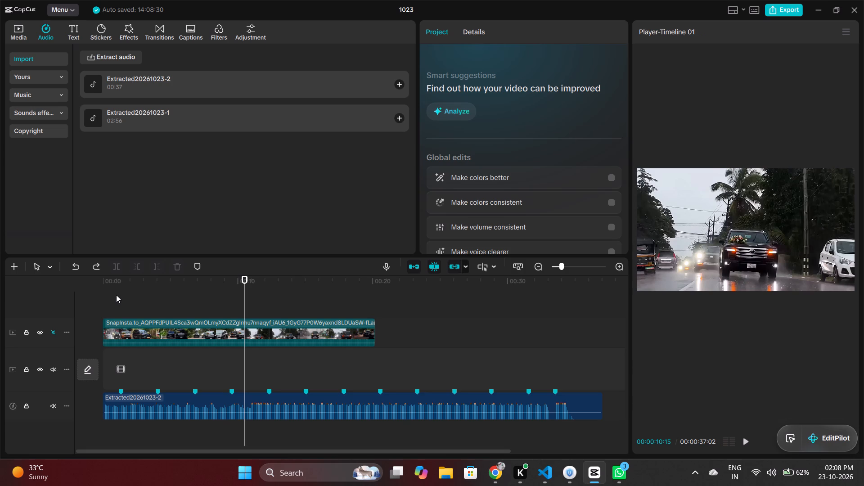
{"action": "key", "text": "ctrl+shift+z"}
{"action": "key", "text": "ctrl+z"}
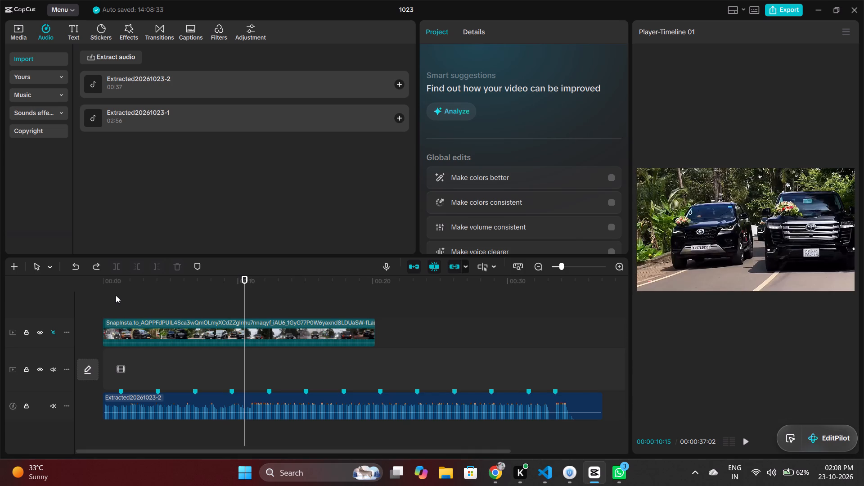
Split the car video clip at its first scene change, at 00:00:01:20.
{"action": "left_click", "coordinate": [115, 300]}
{"action": "left_click_drag", "start_coordinate": [115, 300], "coordinate": [104, 302]}
{"action": "key", "text": "space"}
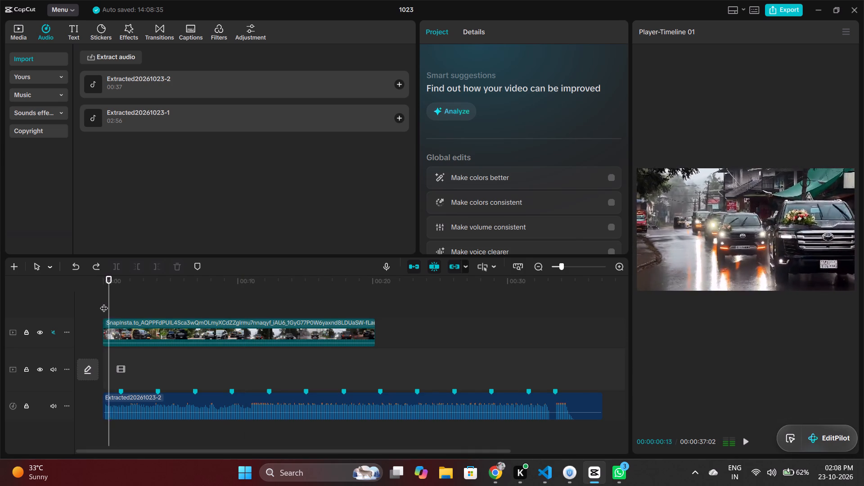
{"action": "key", "text": "space"}
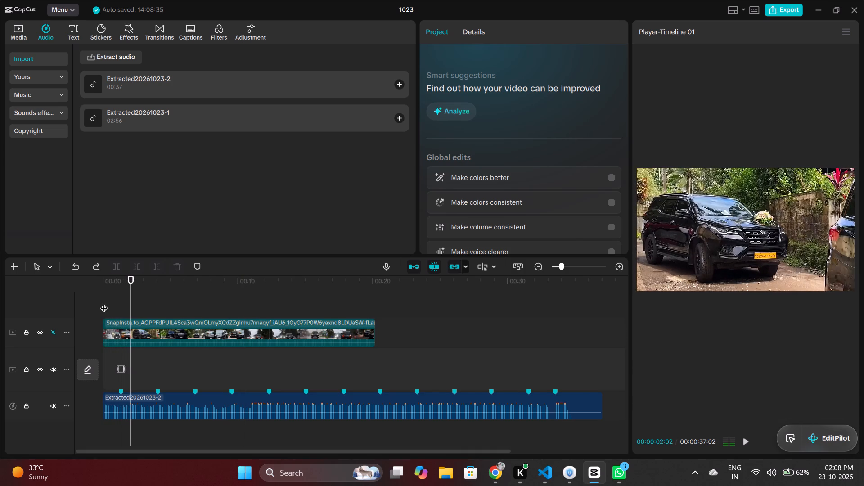
{"action": "key", "text": "Left"}
{"action": "key", "text": "Left"}
{"action": "key", "text": "Left"}
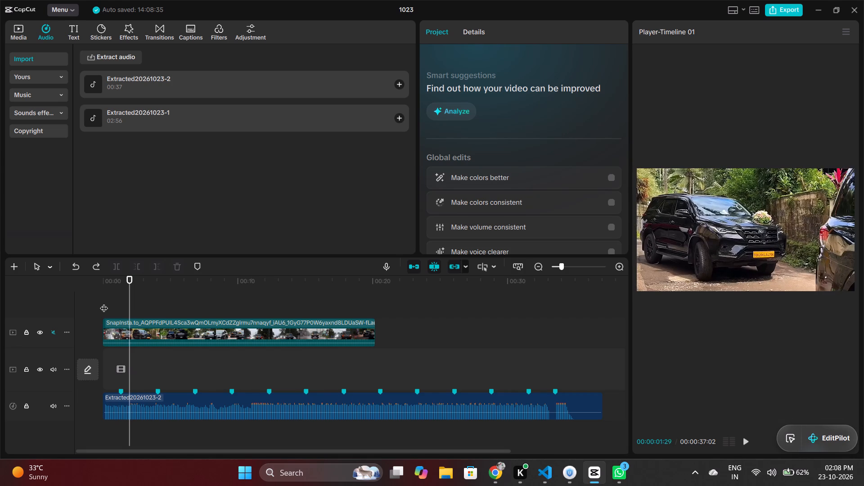
{"action": "key", "text": "Left"}
{"action": "key", "text": "Left"}
{"action": "key", "text": "Left"}
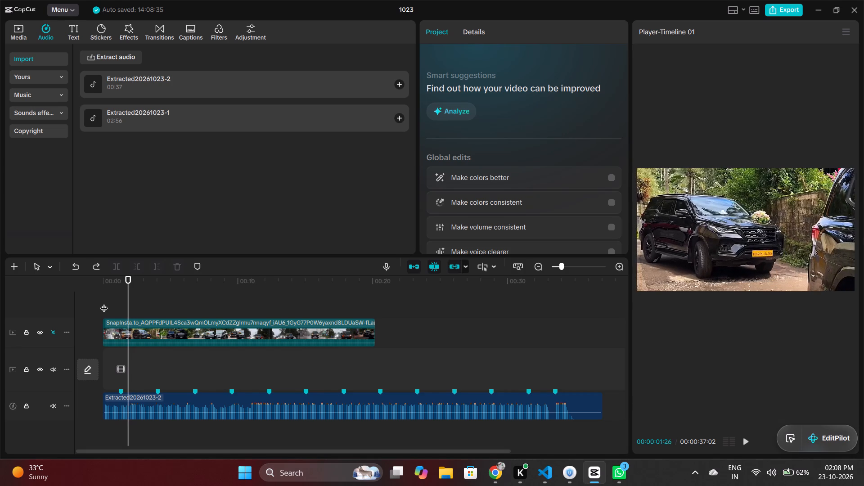
{"action": "key", "text": "Left"}
{"action": "key", "text": "Left"}
{"action": "key", "text": "Left"}
{"action": "key", "text": "Left"}
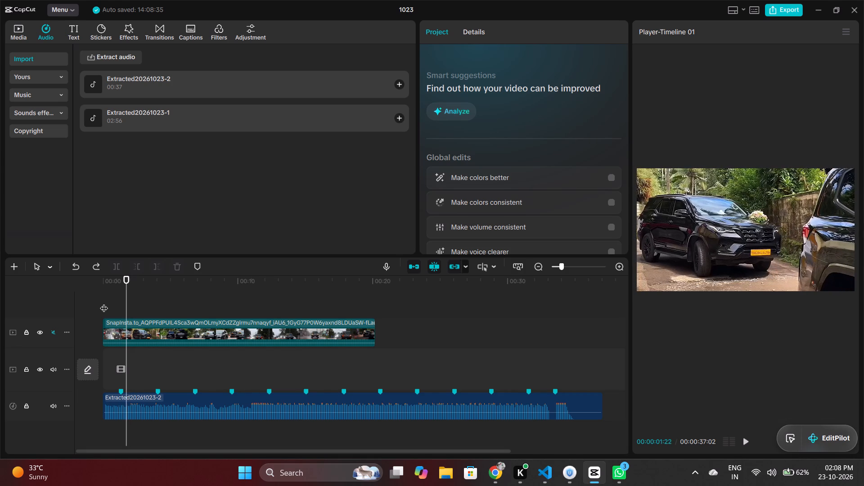
{"action": "key", "text": "Left"}
{"action": "key", "text": "Left"}
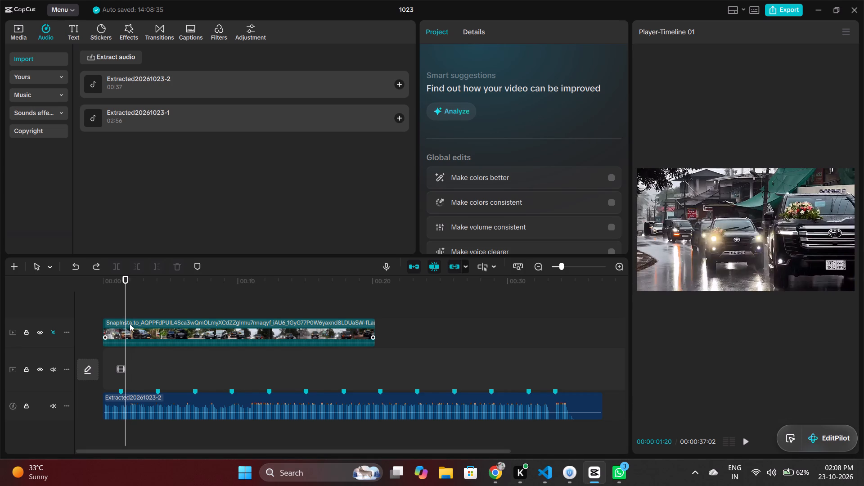
{"action": "left_click", "coordinate": [130, 324]}
{"action": "key", "text": "Right"}
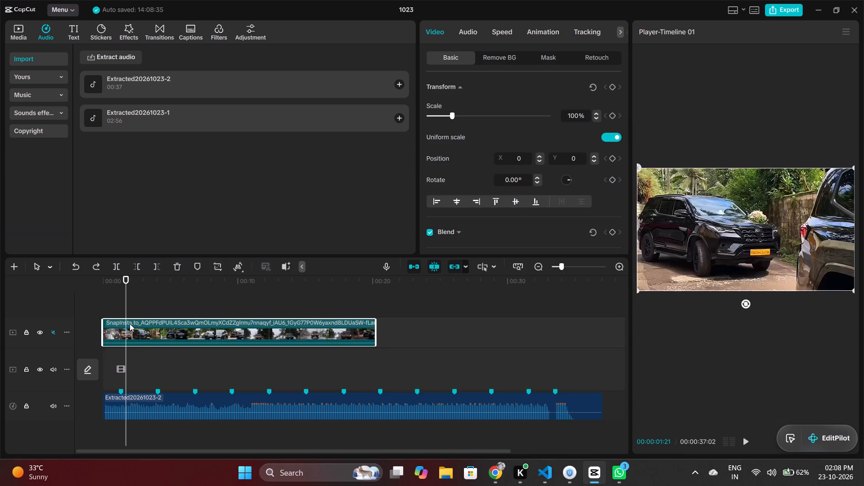
{"action": "key", "text": "Left"}
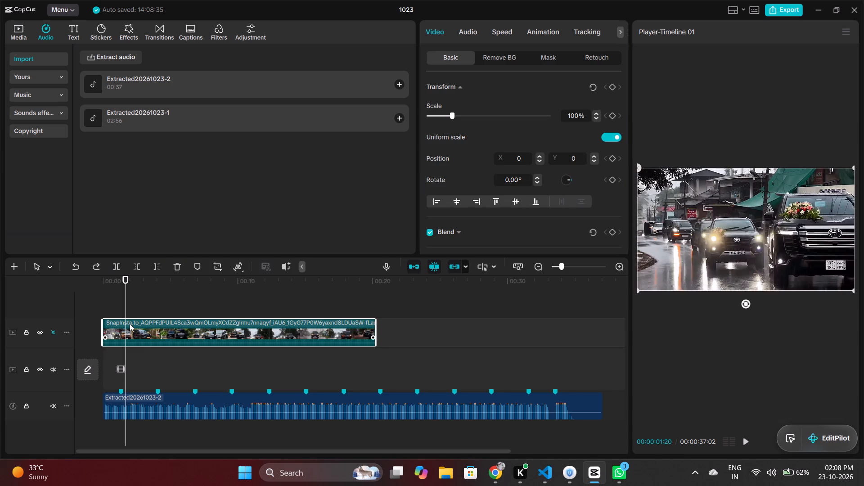
{"action": "key", "text": "ctrl+b"}
Split the car video clip at its second scene change, at 00:00:02:27.
{"action": "key", "text": "space"}
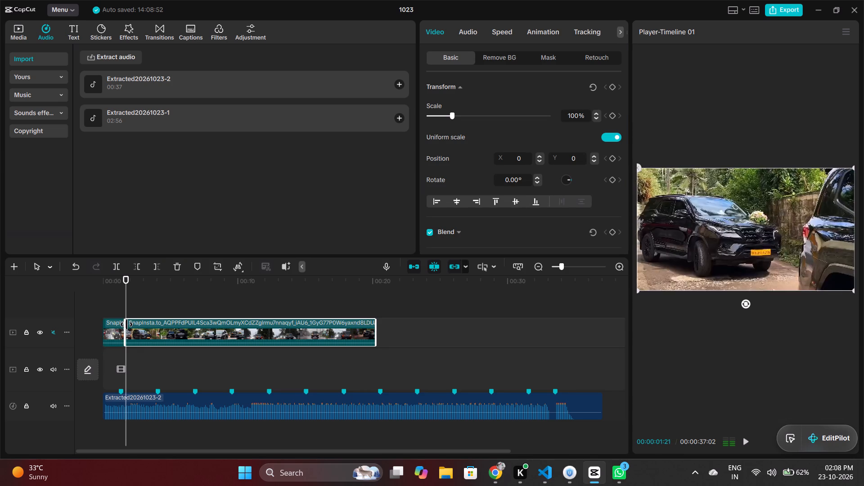
{"action": "key", "text": "space"}
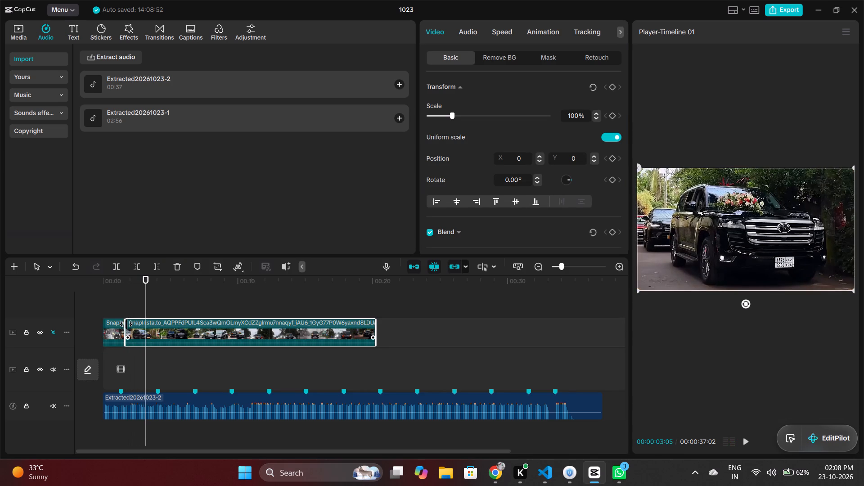
{"action": "key", "text": "Left"}
{"action": "key", "text": "Left"}
{"action": "key", "text": "Left"}
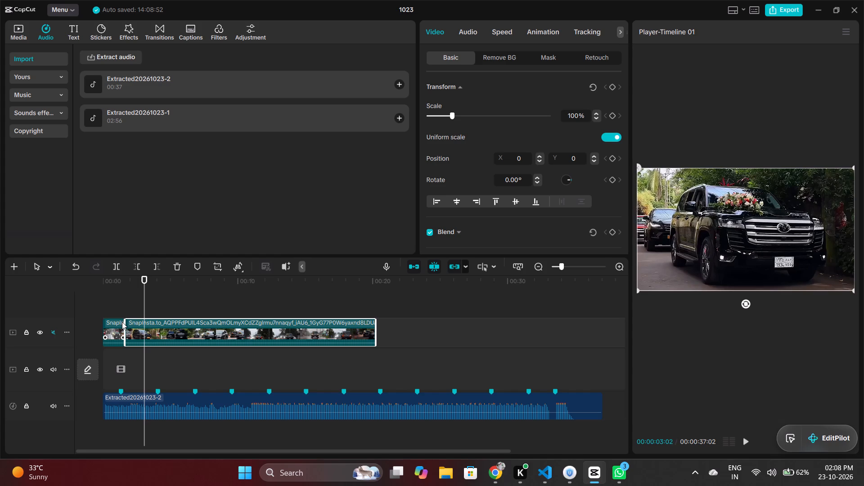
{"action": "key", "text": "Left"}
{"action": "key", "text": "Left"}
{"action": "key", "text": "Left"}
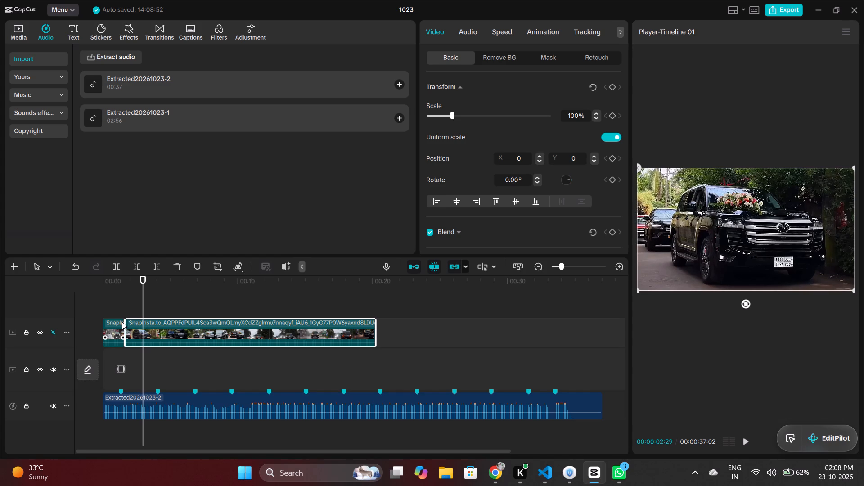
{"action": "key", "text": "Left"}
{"action": "key", "text": "Left"}
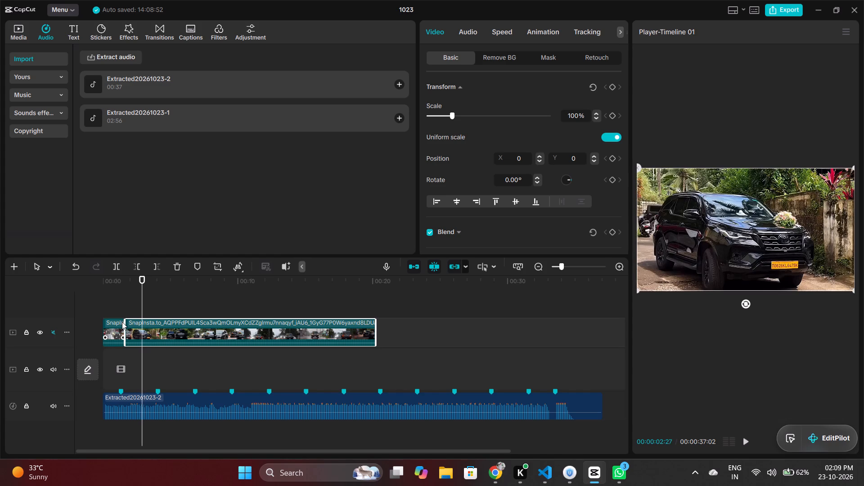
{"action": "key", "text": "ctrl+b"}
Split the remaining car video clip at its next scene change, at 00:00:03:27.
{"action": "key", "text": "space"}
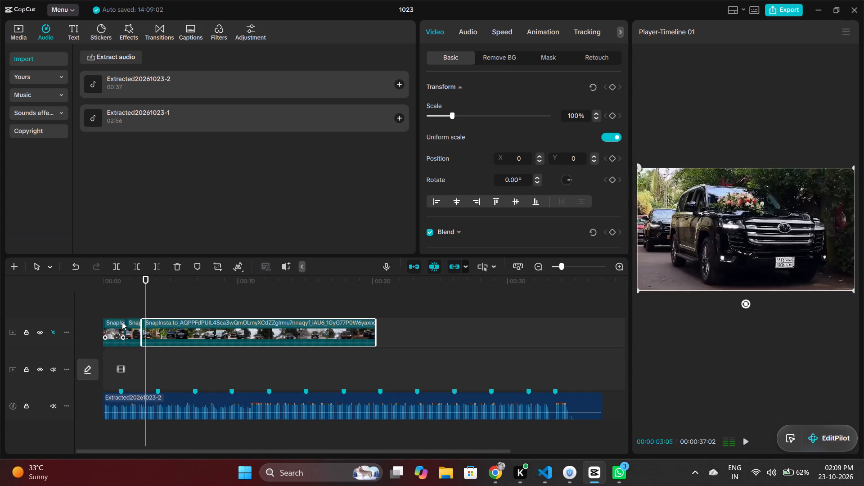
{"action": "key", "text": "space"}
{"action": "key", "text": "Left"}
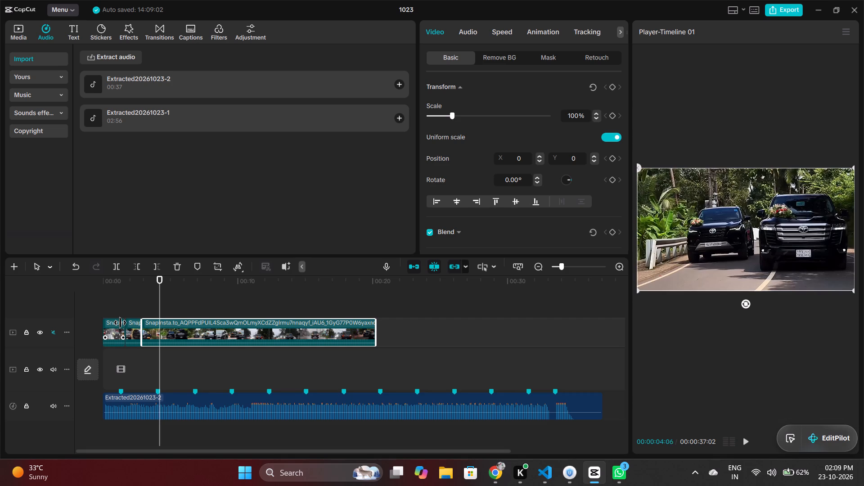
{"action": "key", "text": "Left"}
{"action": "key", "text": "Left"}
{"action": "key", "text": "Left"}
{"action": "key", "text": "Left"}
{"action": "key", "text": "Left"}
{"action": "key", "text": "Left"}
{"action": "key", "text": "Left"}
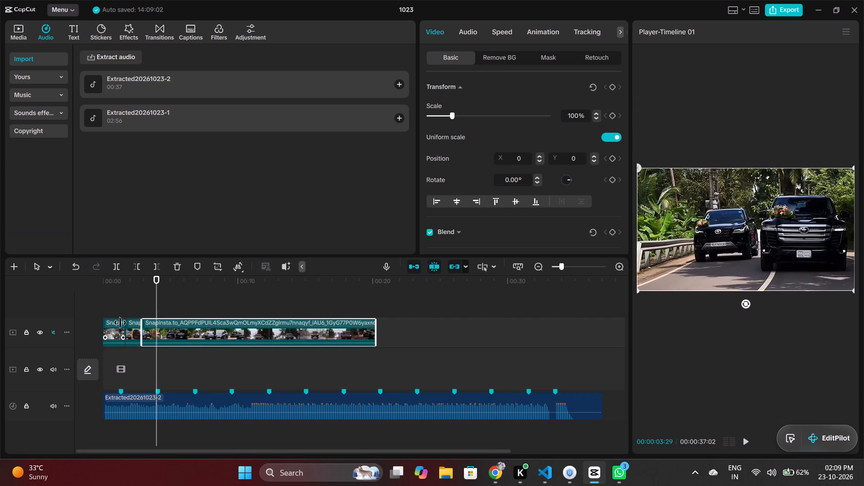
{"action": "key", "text": "Left"}
{"action": "key", "text": "Left"}
{"action": "key", "text": "Left"}
{"action": "key", "text": "Right"}
{"action": "key", "text": "Right"}
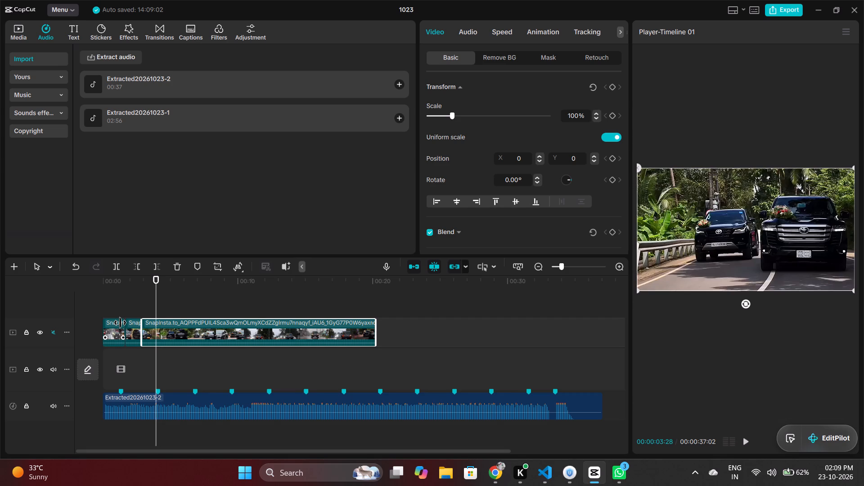
{"action": "key", "text": "Left"}
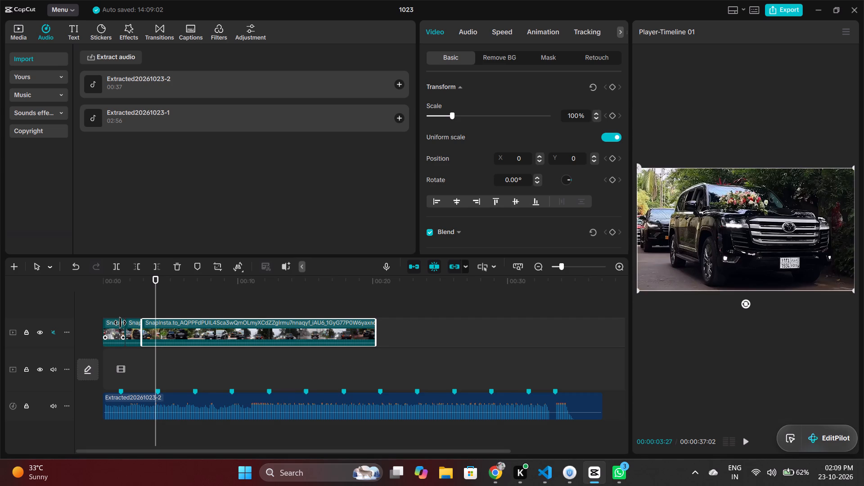
{"action": "key", "text": "ctrl+b"}
Split the remaining car video clip where the two-car shot ends, at 00:00:04:28.
{"action": "key", "text": "space"}
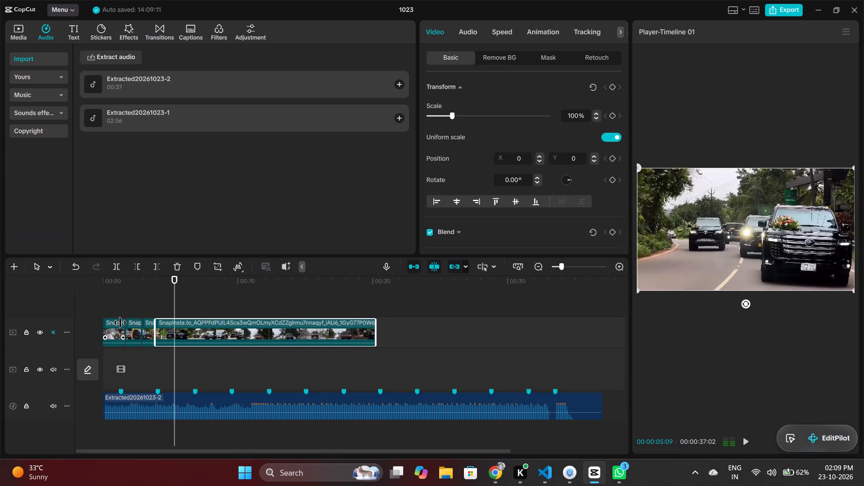
{"action": "key", "text": "space"}
{"action": "key", "text": "Left"}
{"action": "key", "text": "Left"}
{"action": "key", "text": "Left"}
{"action": "key", "text": "Left"}
{"action": "key", "text": "Left"}
{"action": "key", "text": "Left"}
{"action": "key", "text": "Left"}
{"action": "key", "text": "Left"}
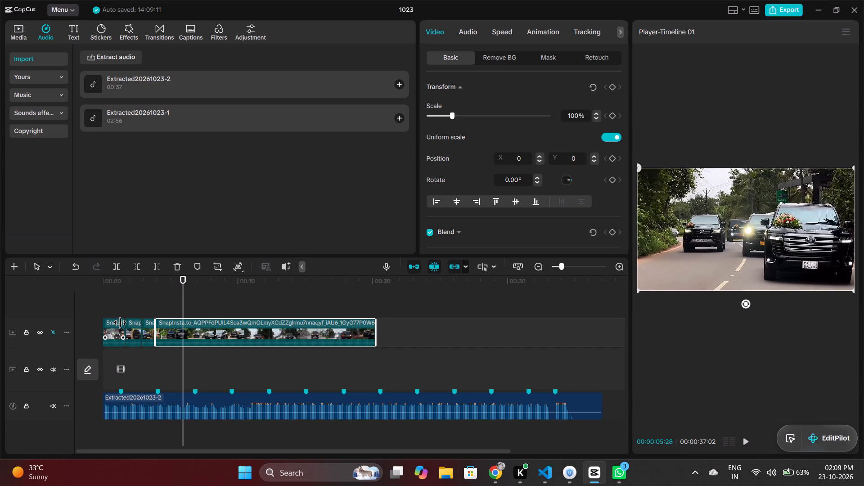
{"action": "key", "text": "Left"}
{"action": "key", "text": "Left"}
{"action": "key", "text": "Left"}
{"action": "key", "text": "Left"}
{"action": "key", "text": "Left"}
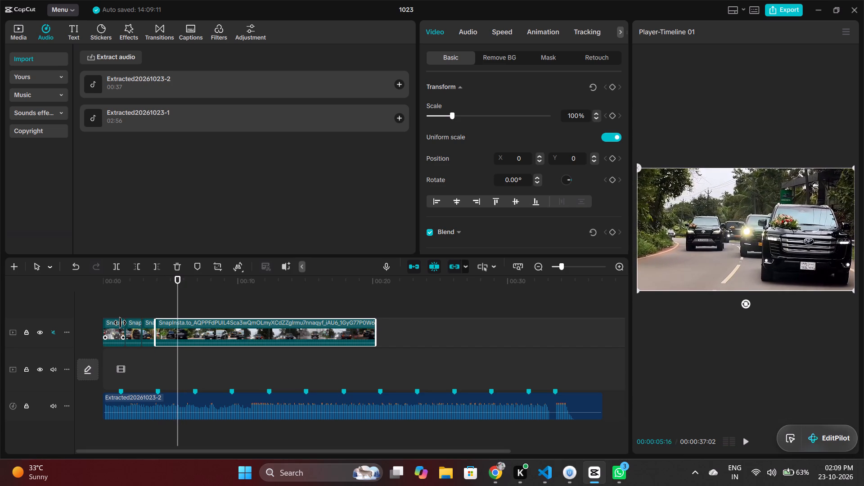
{"action": "key", "text": "Left"}
{"action": "key", "text": "Left"}
{"action": "key", "text": "Left"}
{"action": "key", "text": "Left"}
{"action": "key", "text": "Left"}
{"action": "key", "text": "Left"}
{"action": "key", "text": "Left"}
{"action": "key", "text": "Left"}
{"action": "key", "text": "Left"}
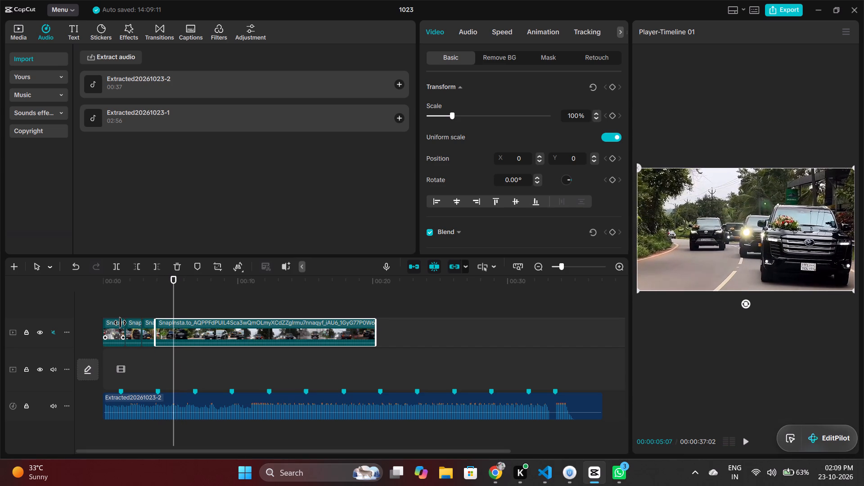
{"action": "key", "text": "Left"}
{"action": "key", "text": "Left"}
{"action": "key", "text": "Left"}
{"action": "key", "text": "Left"}
{"action": "key", "text": "Left"}
{"action": "key", "text": "Left"}
{"action": "key", "text": "Left"}
{"action": "key", "text": "Left"}
{"action": "key", "text": "Left"}
{"action": "key", "text": "Left"}
{"action": "key", "text": "Left"}
{"action": "key", "text": "Left"}
{"action": "key", "text": "Left"}
{"action": "key", "text": "Left"}
{"action": "key", "text": "Left"}
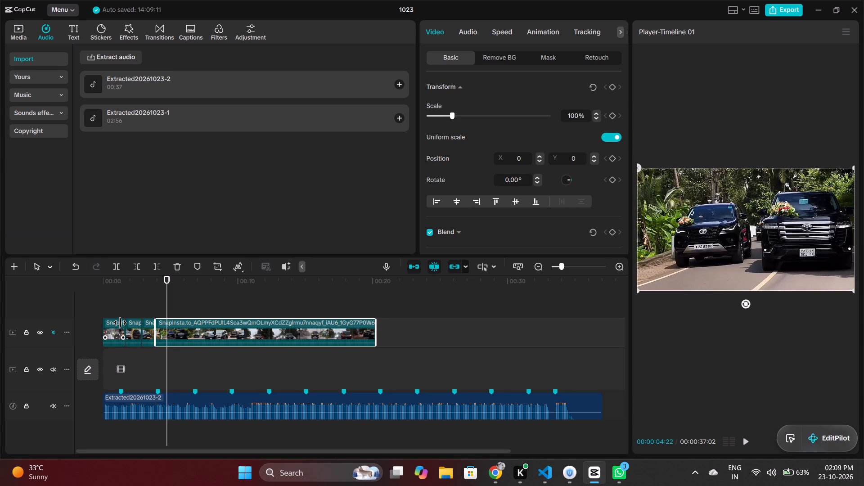
{"action": "key", "text": "Left"}
{"action": "key", "text": "space"}
{"action": "key", "text": "space"}
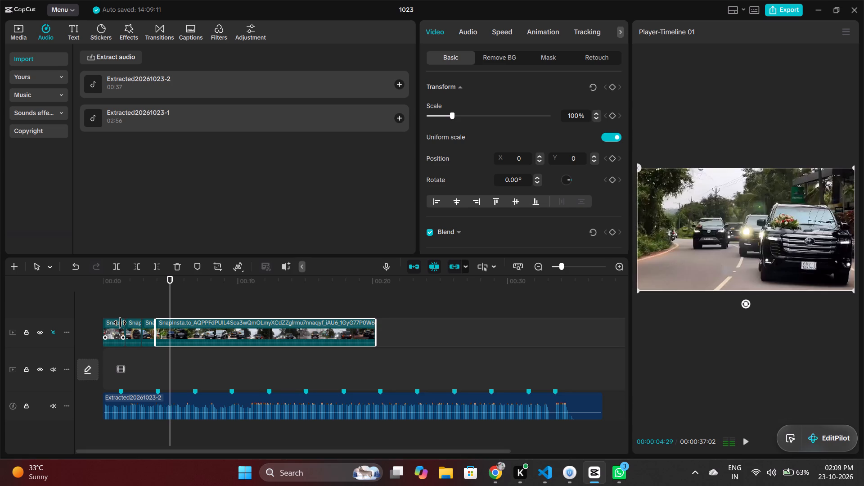
{"action": "key", "text": "Left"}
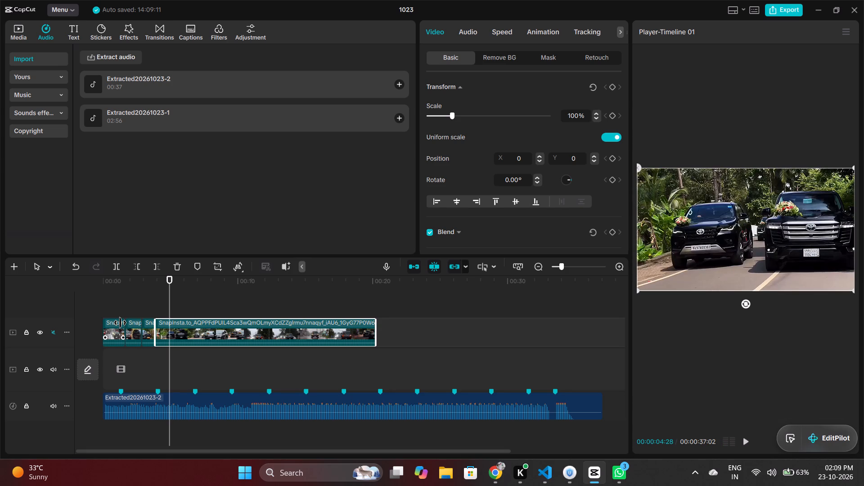
{"action": "key", "text": "ctrl+b"}
Split the remaining car video clip at its next scene change, at 00:00:06:24.
{"action": "key", "text": "space"}
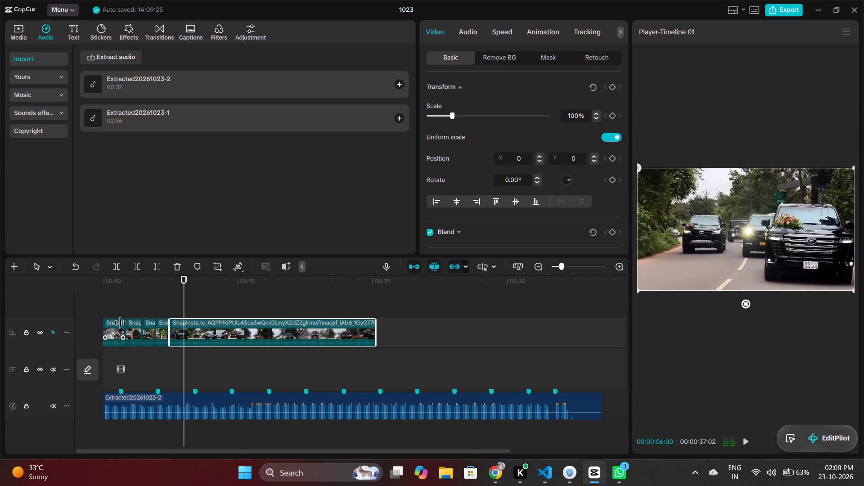
{"action": "key", "text": "space"}
{"action": "key", "text": "space"}
{"action": "key", "text": "space"}
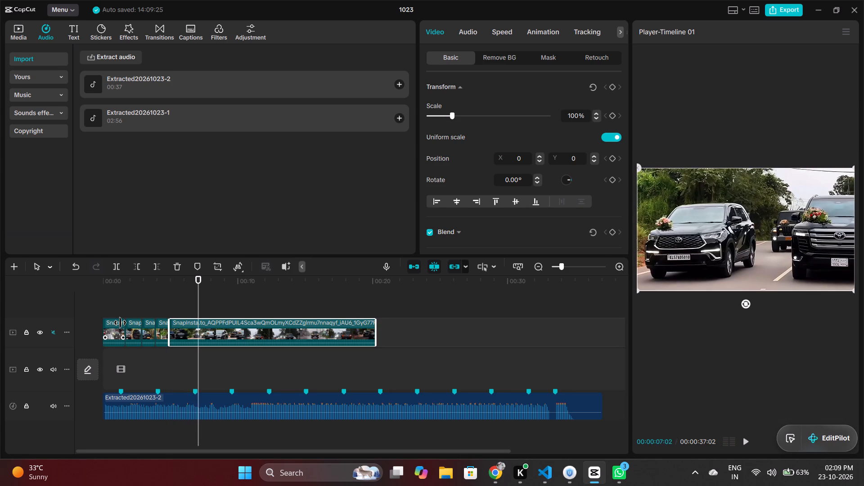
{"action": "key", "text": "Left"}
{"action": "key", "text": "Left"}
{"action": "key", "text": "Left"}
{"action": "key", "text": "Left"}
{"action": "key", "text": "Left"}
{"action": "key", "text": "Left"}
{"action": "key", "text": "Left"}
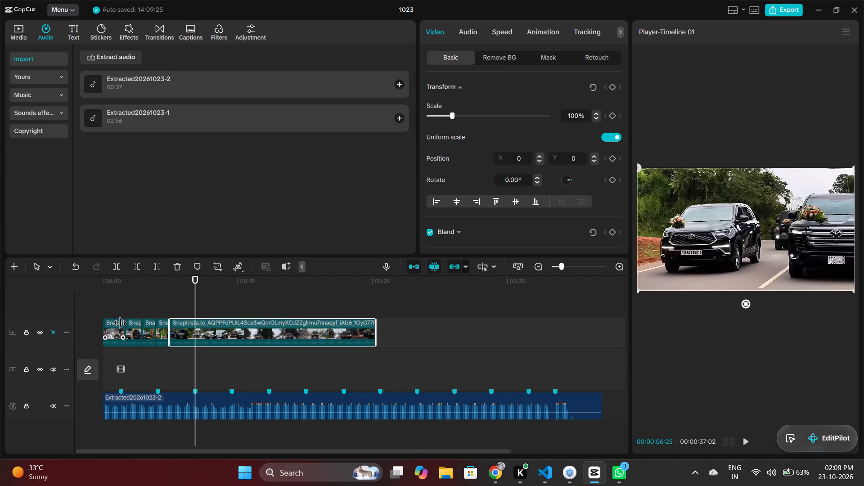
{"action": "key", "text": "Left"}
{"action": "key", "text": "Right"}
{"action": "key", "text": "Left"}
{"action": "key", "text": "ctrl+b"}
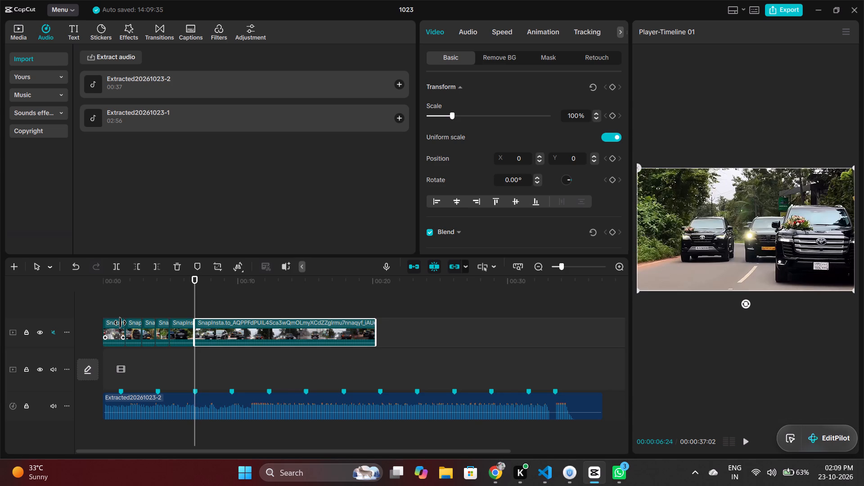
Split the remaining car video clip where the rainy road scene begins, at 00:00:08:20.
{"action": "key", "text": "space"}
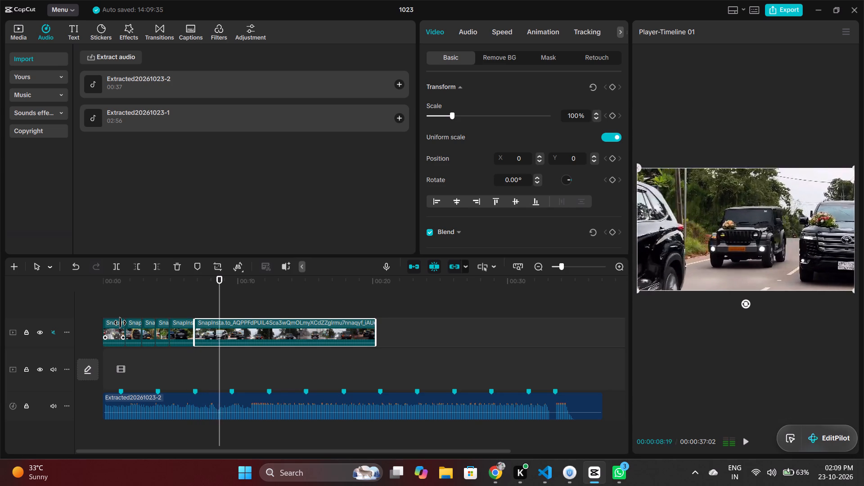
{"action": "key", "text": "space"}
{"action": "key", "text": "Left"}
{"action": "key", "text": "Left"}
{"action": "key", "text": "Left"}
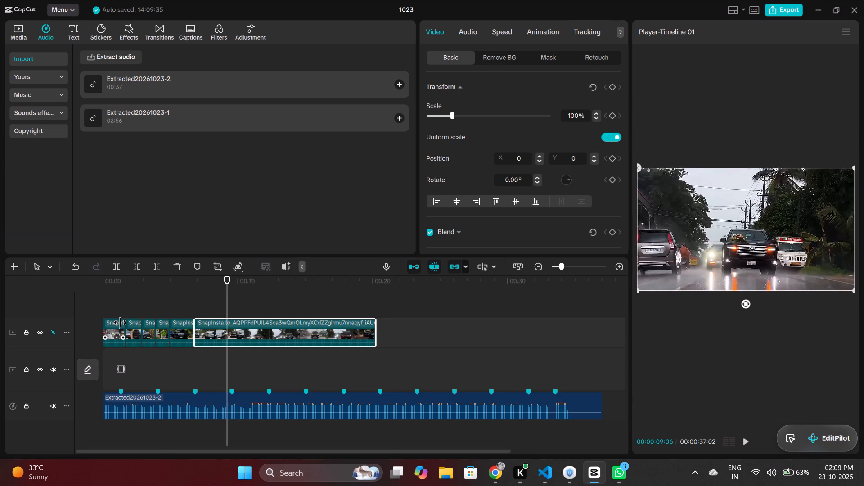
{"action": "key", "text": "Left"}
{"action": "key", "text": "Left"}
{"action": "key", "text": "Left"}
{"action": "key", "text": "Left"}
{"action": "key", "text": "Left"}
{"action": "key", "text": "Left"}
{"action": "key", "text": "Left"}
{"action": "key", "text": "Left"}
{"action": "key", "text": "Left"}
{"action": "key", "text": "Left"}
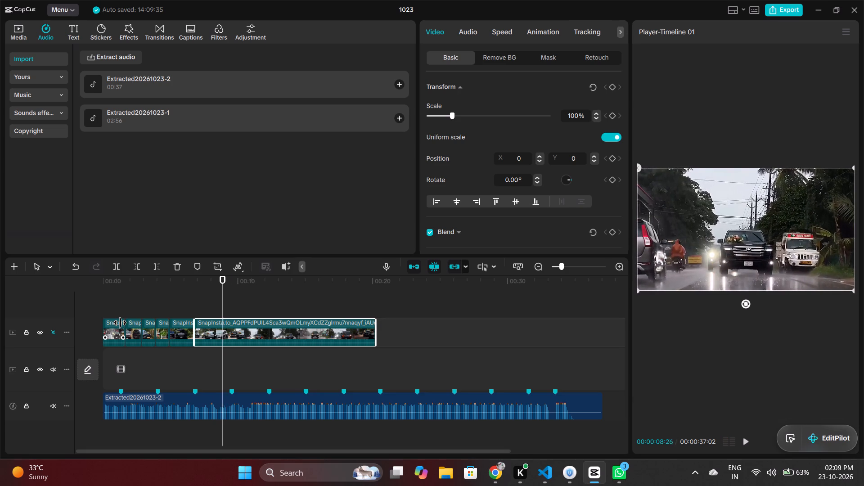
{"action": "key", "text": "Left"}
{"action": "key", "text": "Left"}
{"action": "key", "text": "Left"}
{"action": "key", "text": "Left"}
{"action": "key", "text": "Left"}
{"action": "key", "text": "Left"}
{"action": "key", "text": "Left"}
{"action": "key", "text": "Left"}
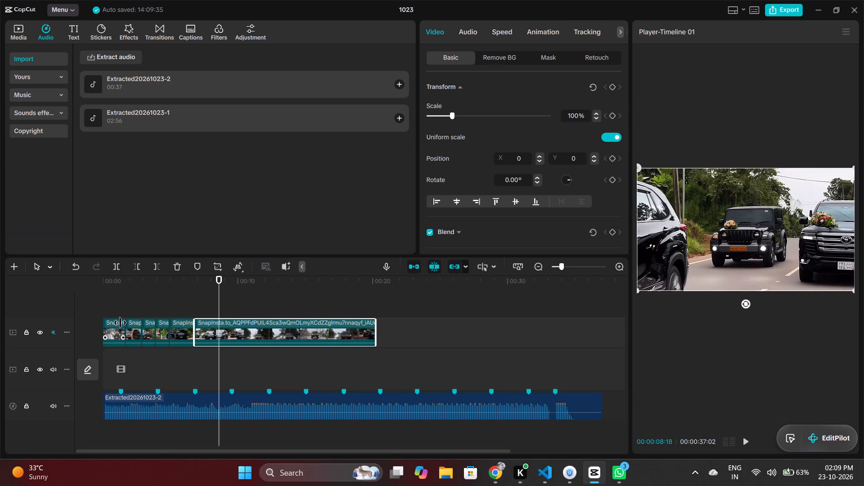
{"action": "key", "text": "Right"}
{"action": "key", "text": "Right"}
{"action": "key", "text": "Right"}
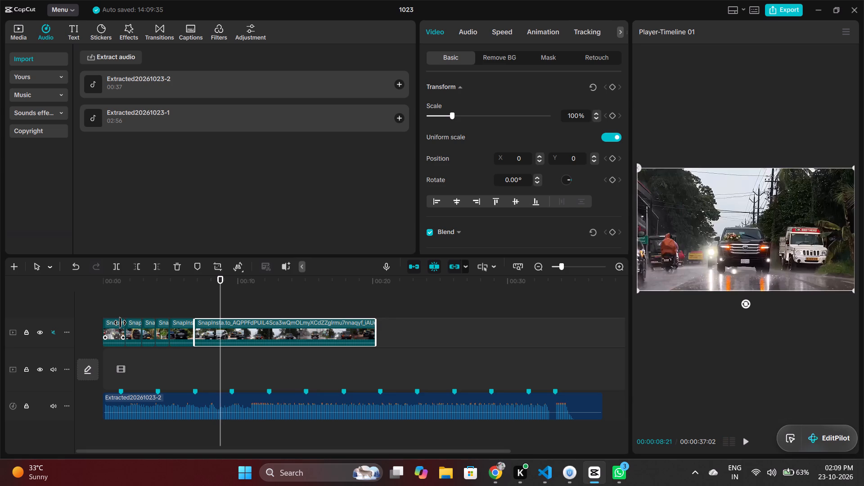
{"action": "key", "text": "Left"}
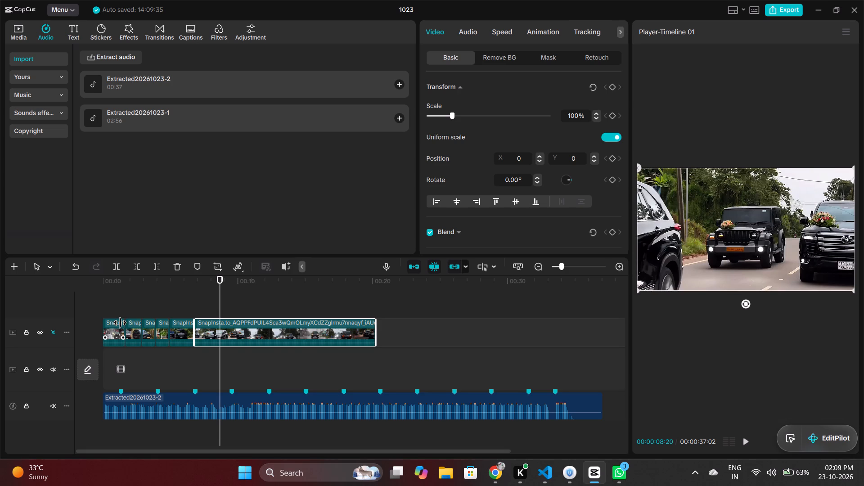
{"action": "key", "text": "ctrl+b"}
Play the car video onward from the cut at 00:00:08:20 to look for further scene changes.
{"action": "key", "text": "space"}
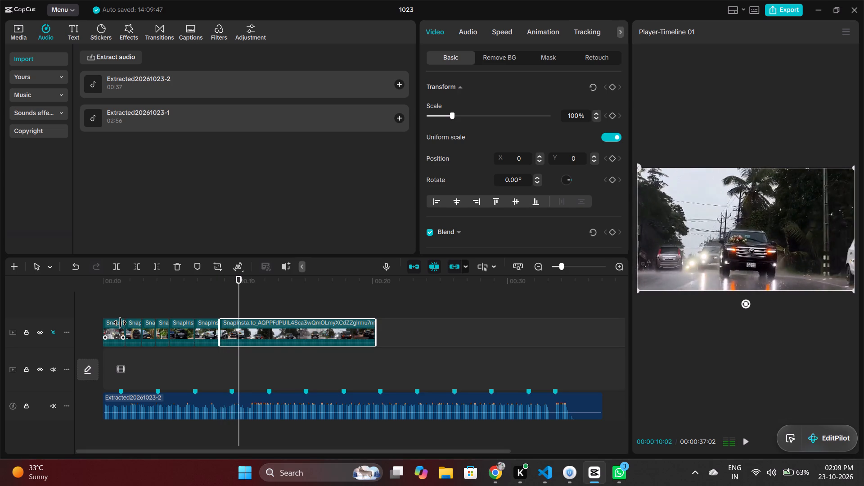
{"action": "key", "text": "space"}
{"action": "key", "text": "space"}
{"action": "key", "text": "space"}
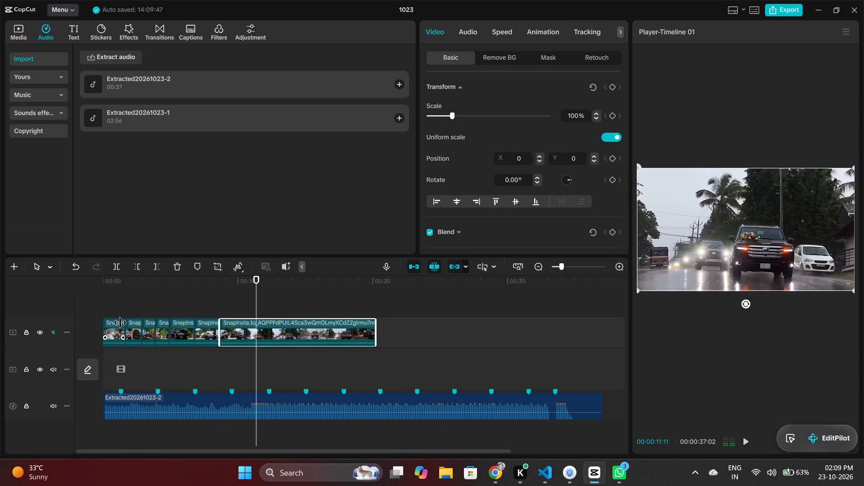
{"action": "key", "text": "space"}
{"action": "key", "text": "space"}
{"action": "key", "text": "space"}
{"action": "key", "text": "space"}
{"action": "key", "text": "space"}
{"action": "key", "text": "space"}
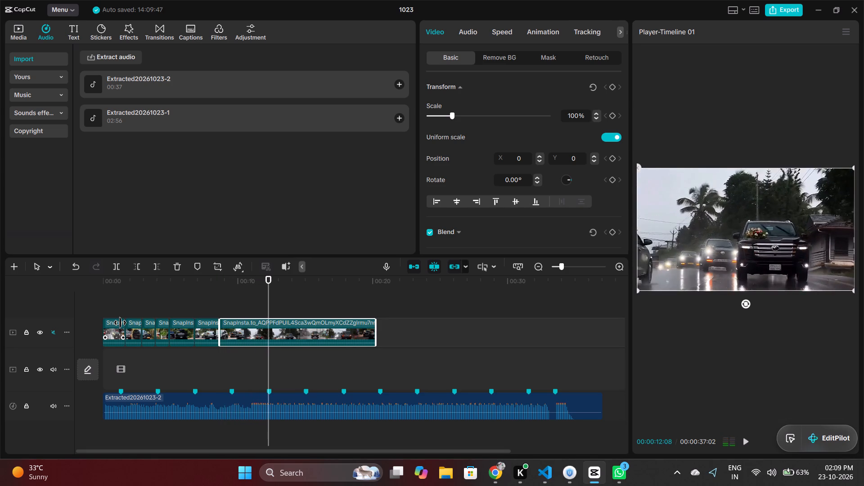
Split the remaining car video clip where the single SUV on the wet road by the mosque appears, at about 00:00:13:02.
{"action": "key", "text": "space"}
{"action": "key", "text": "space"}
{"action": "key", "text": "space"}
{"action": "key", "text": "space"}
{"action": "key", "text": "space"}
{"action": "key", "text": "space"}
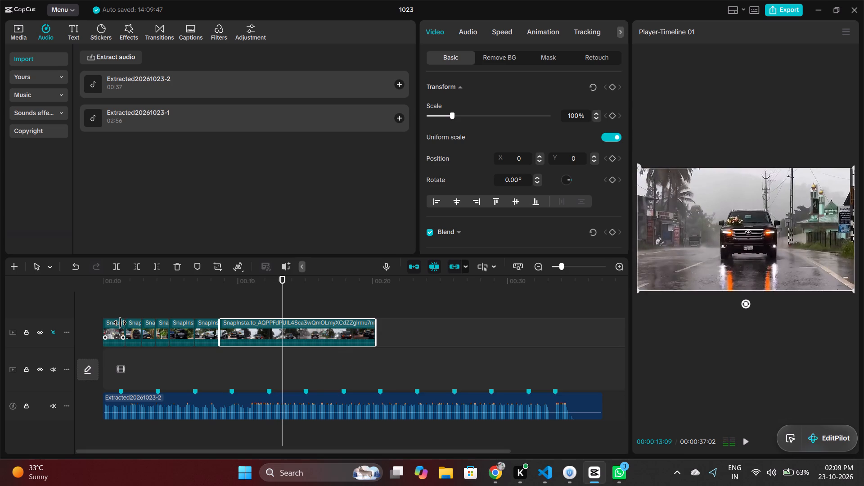
{"action": "key", "text": "Left"}
{"action": "key", "text": "Left"}
{"action": "key", "text": "Left"}
{"action": "key", "text": "Left"}
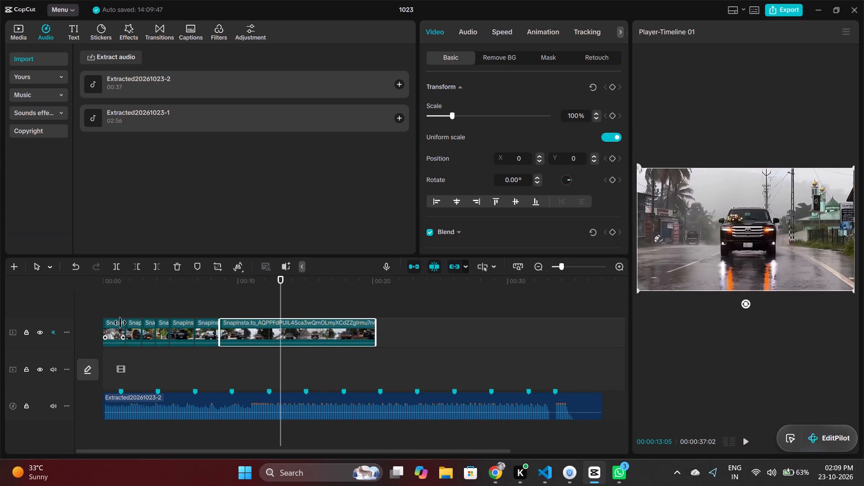
{"action": "key", "text": "Left"}
{"action": "key", "text": "Left"}
{"action": "key", "text": "Left"}
{"action": "key", "text": "Left"}
{"action": "key", "text": "Right"}
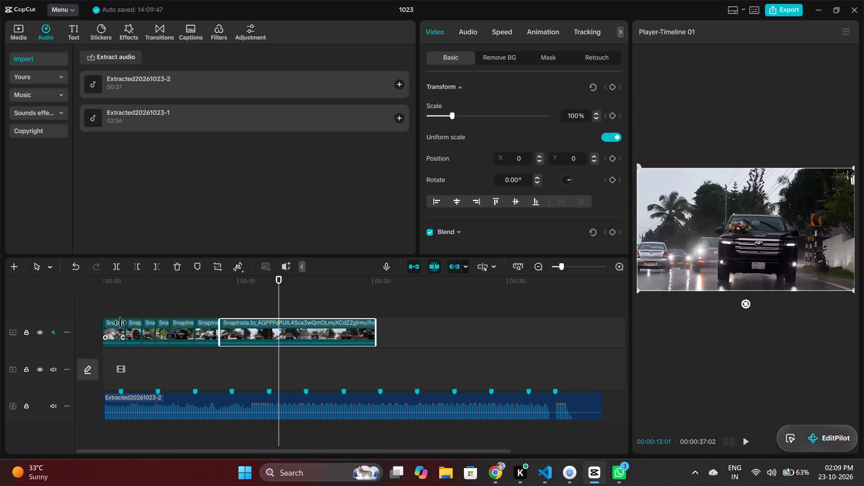
{"action": "key", "text": "Right"}
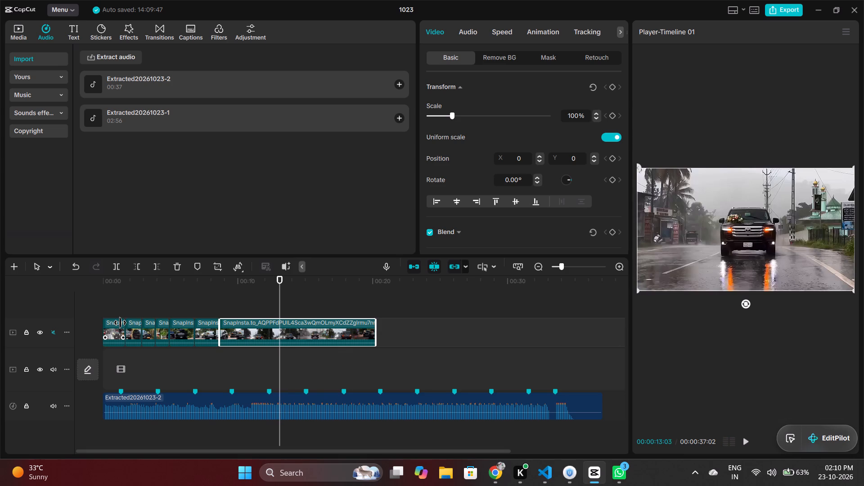
{"action": "key", "text": "Left"}
{"action": "key", "text": "ctrl+b"}
Split the remaining car video clip where the single-SUV shot changes to the rainy two-car shot, at 00:00:15:00.
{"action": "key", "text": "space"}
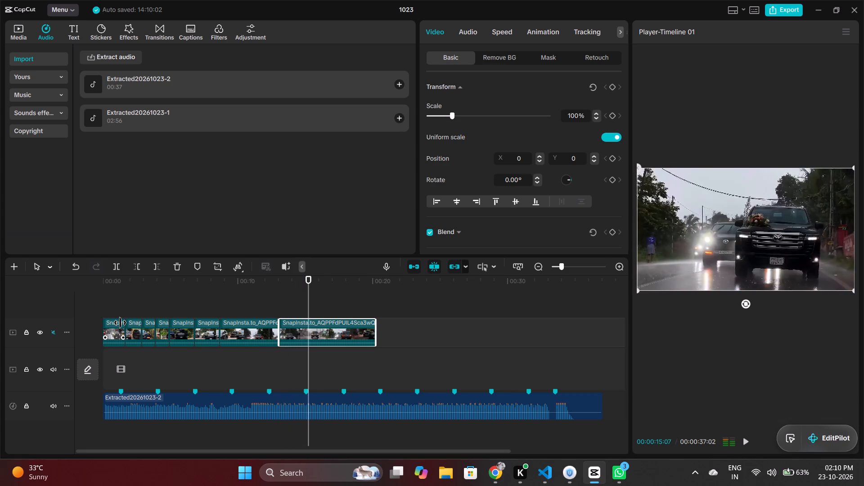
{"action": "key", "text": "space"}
{"action": "key", "text": "Left"}
{"action": "key", "text": "Left"}
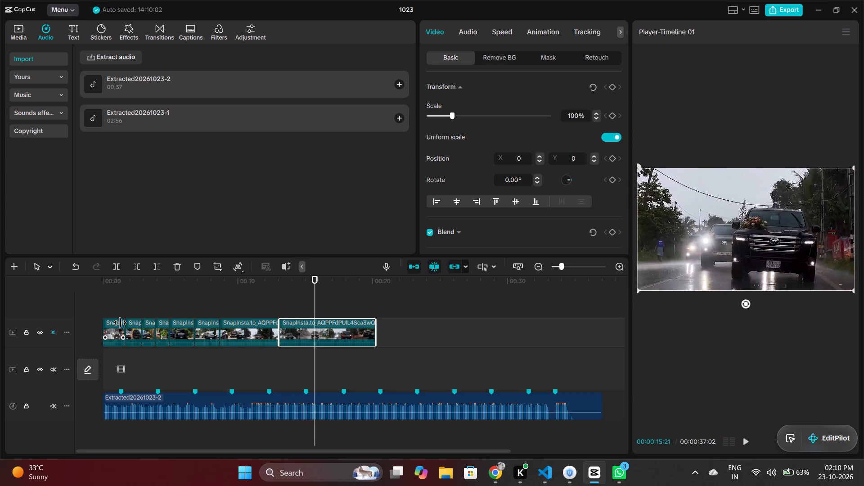
{"action": "key", "text": "Left"}
{"action": "key", "text": "Left"}
{"action": "key", "text": "Left"}
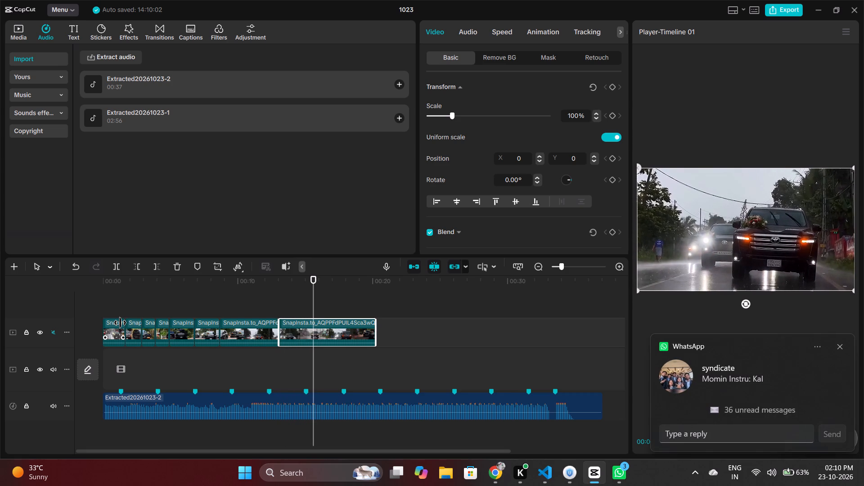
{"action": "key", "text": "Left"}
{"action": "key", "text": "Left"}
{"action": "key", "text": "Left"}
{"action": "key", "text": "Left"}
{"action": "key", "text": "Left"}
{"action": "key", "text": "Left"}
{"action": "key", "text": "Left"}
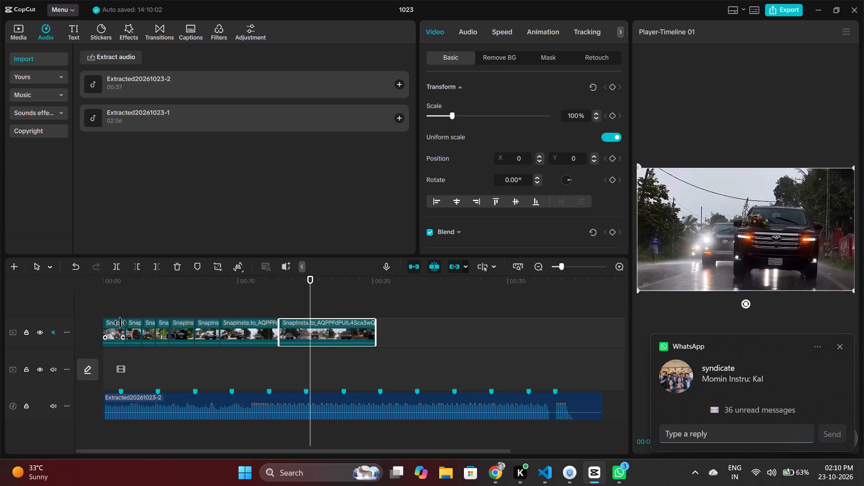
{"action": "key", "text": "Left"}
{"action": "key", "text": "Left"}
{"action": "key", "text": "Left"}
{"action": "key", "text": "Left"}
{"action": "key", "text": "Left"}
{"action": "key", "text": "Left"}
{"action": "key", "text": "Left"}
{"action": "key", "text": "Left"}
{"action": "key", "text": "Left"}
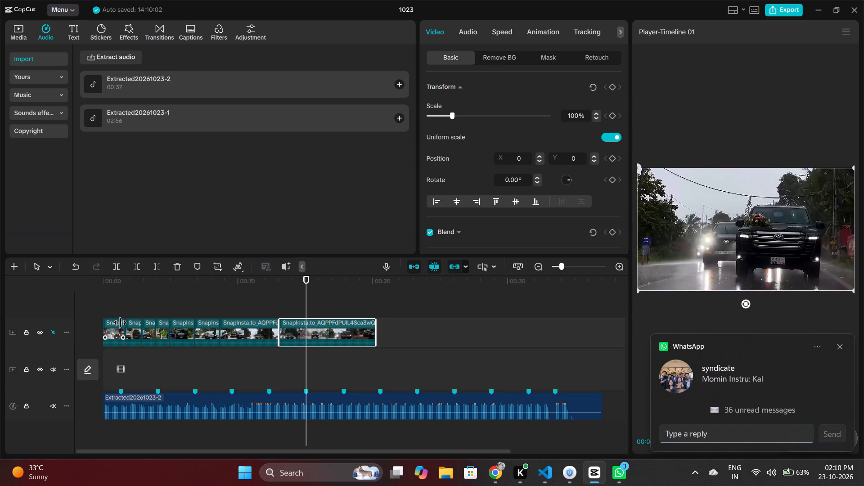
{"action": "key", "text": "Left"}
{"action": "key", "text": "Left"}
{"action": "key", "text": "Left"}
{"action": "key", "text": "Right"}
{"action": "key", "text": "Right"}
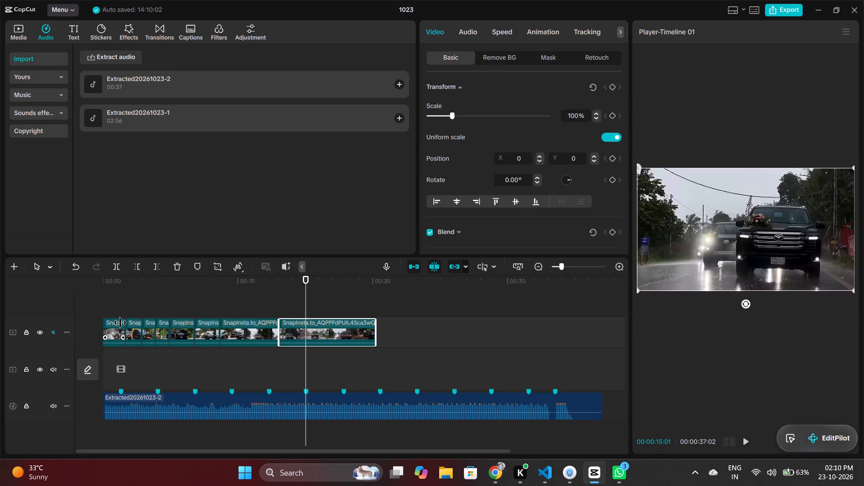
{"action": "key", "text": "Left"}
{"action": "key", "text": "ctrl+b"}
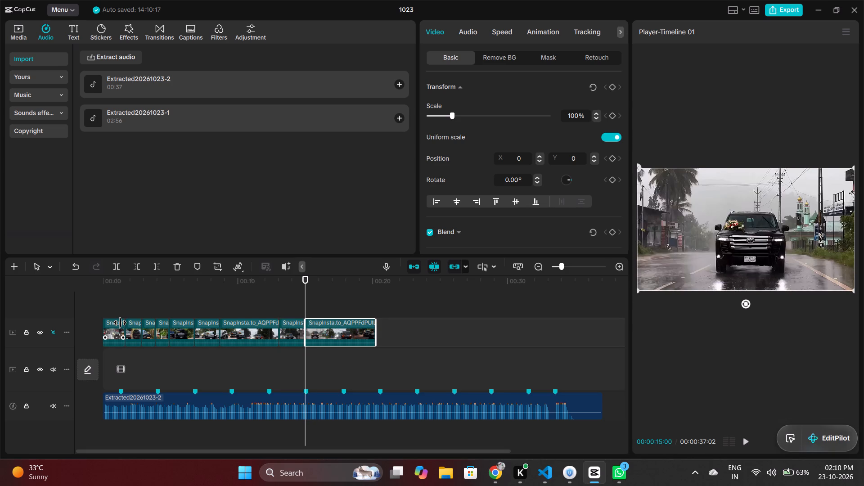
Split the remaining car video clip where the shot with the green road sign begins, at about 00:00:16:09.
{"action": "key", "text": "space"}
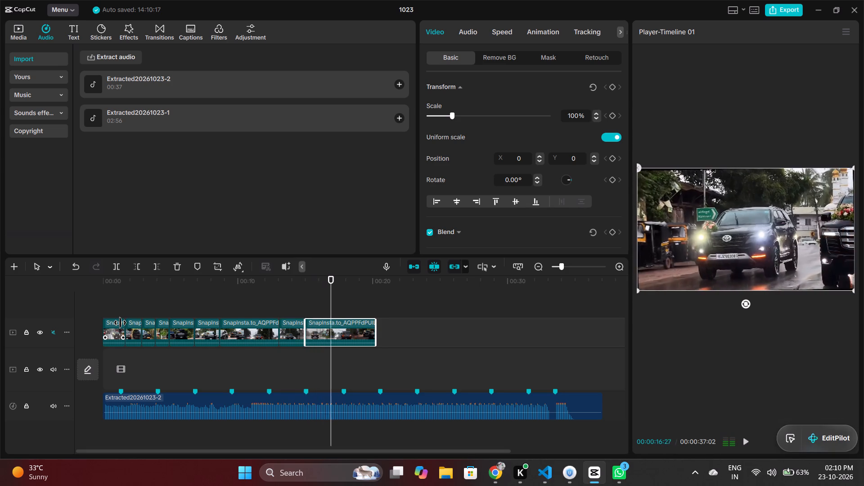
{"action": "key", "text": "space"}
{"action": "key", "text": "Left"}
{"action": "key", "text": "Left"}
{"action": "key", "text": "Left"}
{"action": "key", "text": "Left"}
{"action": "key", "text": "Left"}
{"action": "key", "text": "Left"}
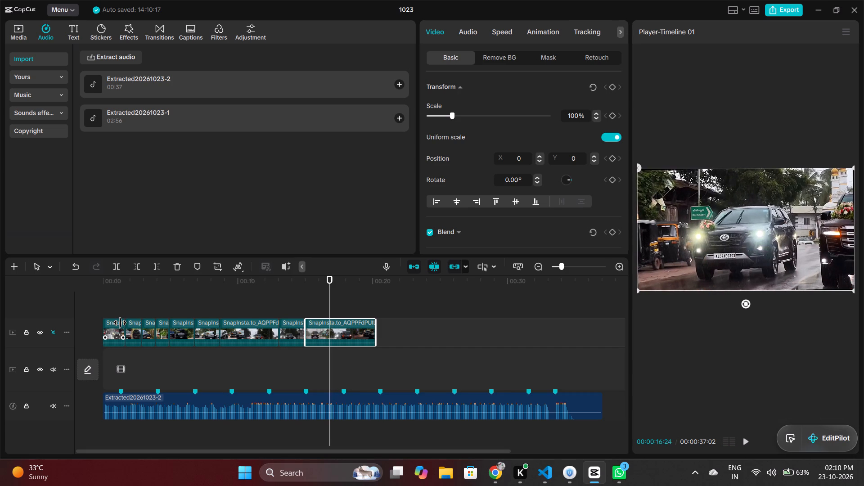
{"action": "key", "text": "Left"}
{"action": "key", "text": "Left"}
{"action": "key", "text": "Left"}
{"action": "key", "text": "Left"}
{"action": "key", "text": "Left"}
{"action": "key", "text": "Left"}
{"action": "key", "text": "Left"}
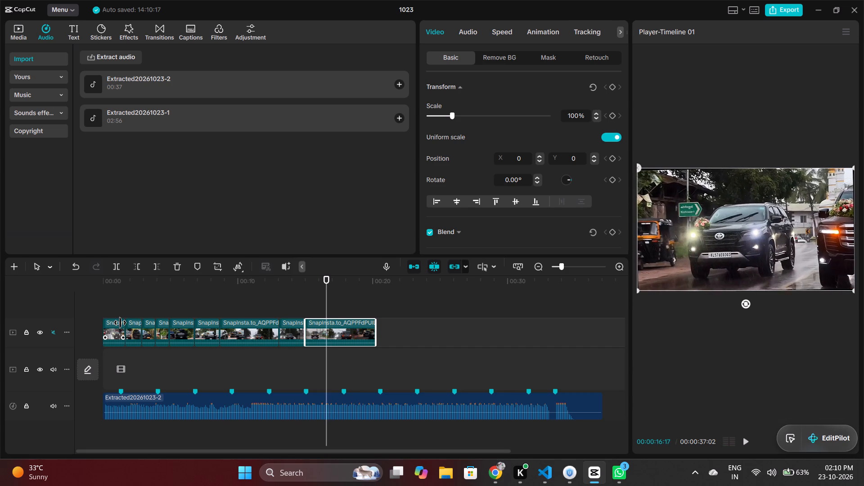
{"action": "key", "text": "Left"}
{"action": "key", "text": "Left"}
{"action": "key", "text": "Left"}
{"action": "key", "text": "Left"}
{"action": "key", "text": "Left"}
{"action": "key", "text": "Left"}
{"action": "key", "text": "Left"}
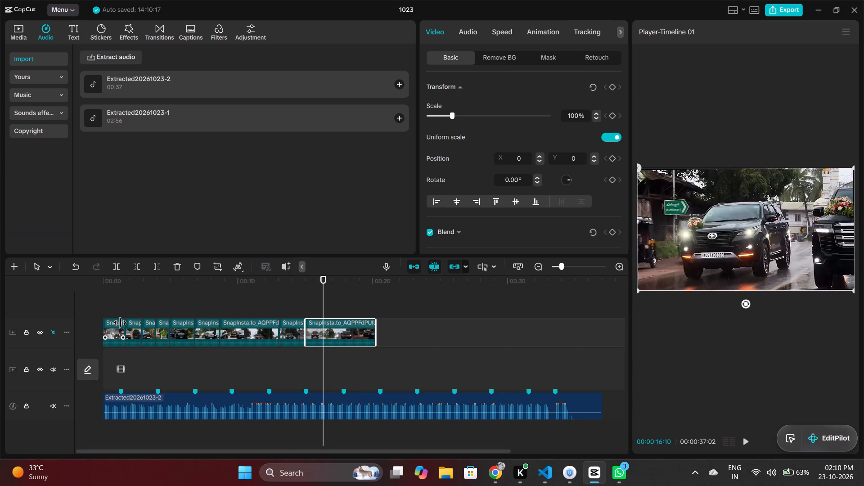
{"action": "key", "text": "Left"}
{"action": "key", "text": "Left"}
{"action": "key", "text": "Right"}
{"action": "key", "text": "Right"}
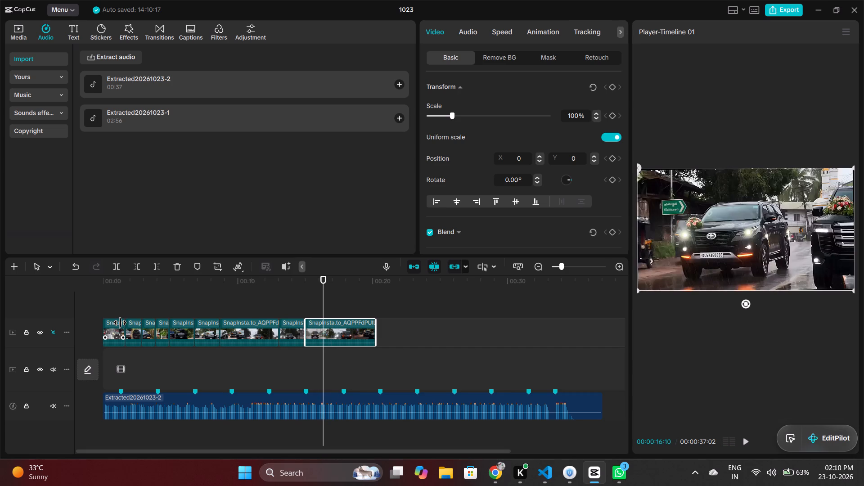
{"action": "key", "text": "Left"}
{"action": "key", "text": "ctrl+b"}
Play the car video onward from the cut at about 00:00:16:09 to look for the next scene change.
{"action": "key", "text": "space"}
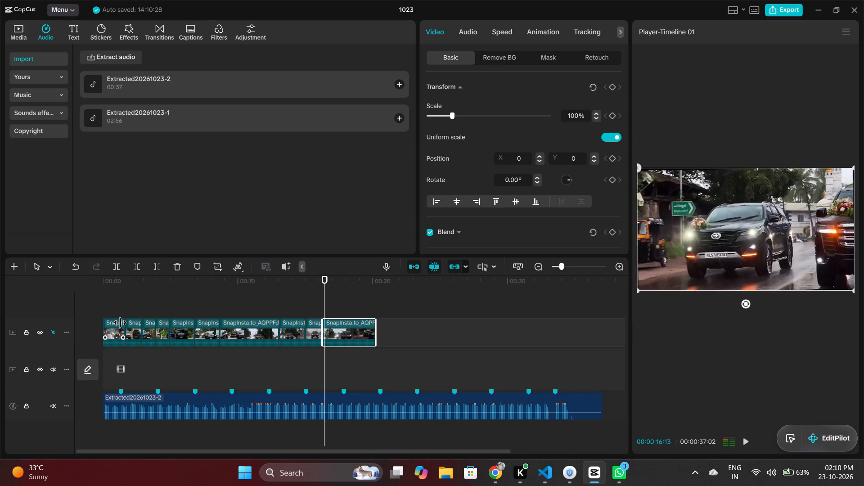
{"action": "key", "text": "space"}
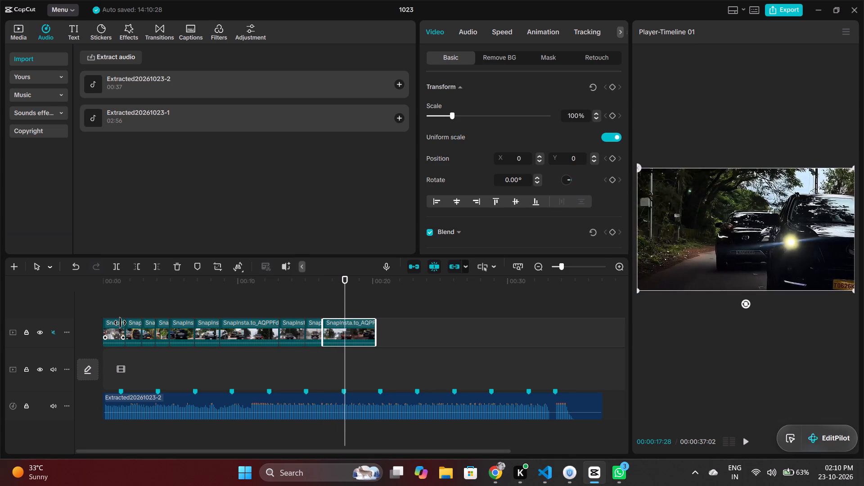
Split the last car video segment at its scene change, at 00:00:17:17.
{"action": "key", "text": "Left"}
{"action": "key", "text": "Left"}
{"action": "key", "text": "Left"}
{"action": "key", "text": "Left"}
{"action": "key", "text": "Left"}
{"action": "key", "text": "Left"}
{"action": "key", "text": "Left"}
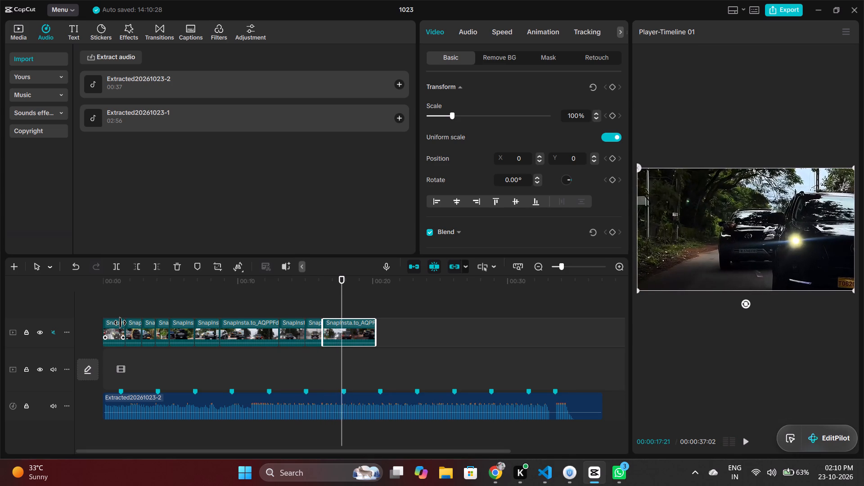
{"action": "key", "text": "Left"}
{"action": "key", "text": "Left"}
{"action": "key", "text": "Left"}
{"action": "key", "text": "Left"}
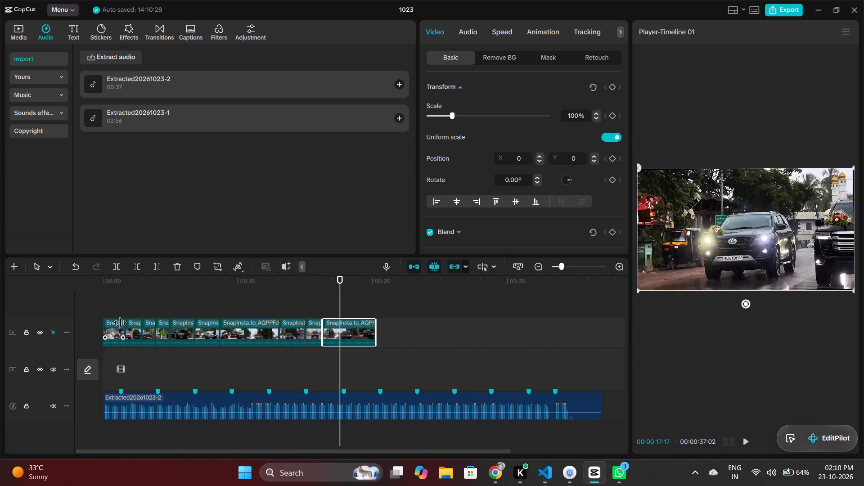
{"action": "key", "text": "ctrl+b"}
Split the last car video segment at its scene change, at 00:00:18:14.
{"action": "key", "text": "space"}
{"action": "key", "text": "space"}
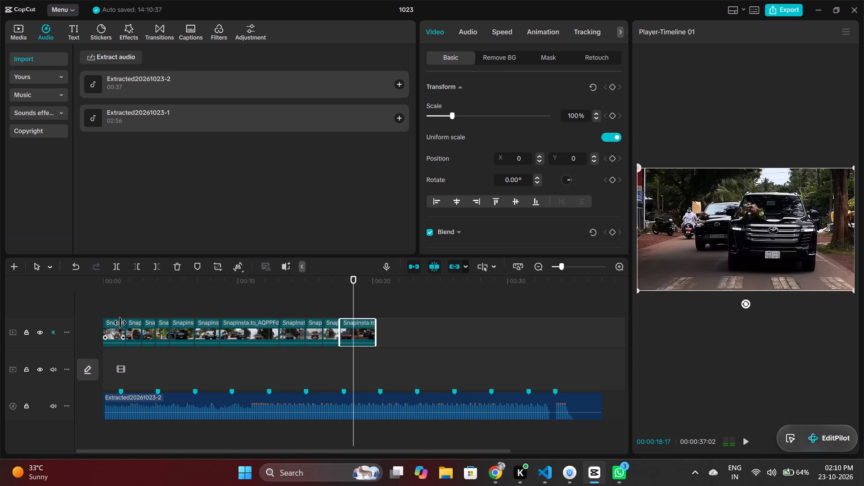
{"action": "key", "text": "Left"}
{"action": "key", "text": "Left"}
{"action": "key", "text": "Left"}
{"action": "key", "text": "Left"}
{"action": "key", "text": "Left"}
{"action": "key", "text": "Left"}
{"action": "key", "text": "Left"}
{"action": "key", "text": "Left"}
{"action": "key", "text": "Left"}
{"action": "key", "text": "Left"}
{"action": "key", "text": "Left"}
{"action": "key", "text": "Left"}
{"action": "key", "text": "Left"}
{"action": "key", "text": "Left"}
{"action": "key", "text": "Left"}
{"action": "key", "text": "Left"}
{"action": "key", "text": "Left"}
{"action": "key", "text": "Left"}
{"action": "key", "text": "Left"}
{"action": "key", "text": "Left"}
{"action": "key", "text": "Left"}
{"action": "key", "text": "Left"}
{"action": "key", "text": "Left"}
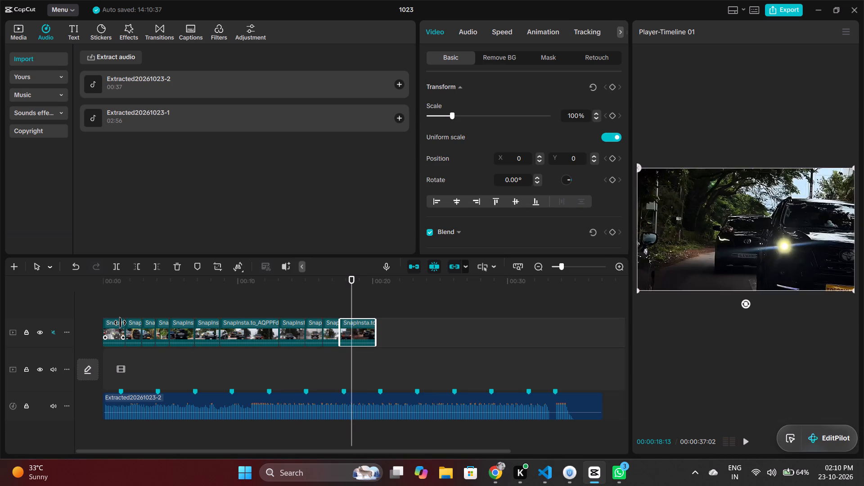
{"action": "key", "text": "Left"}
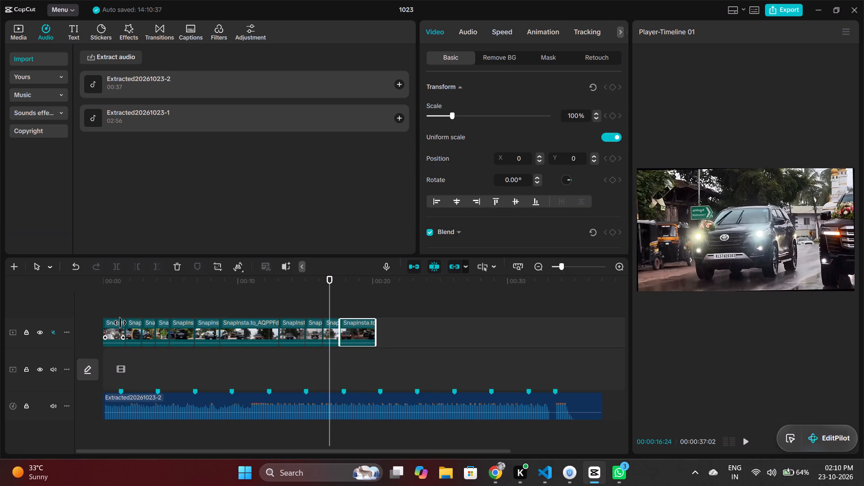
{"action": "key", "text": "Left"}
{"action": "key", "text": "Left"}
{"action": "key", "text": "space"}
{"action": "key", "text": "space"}
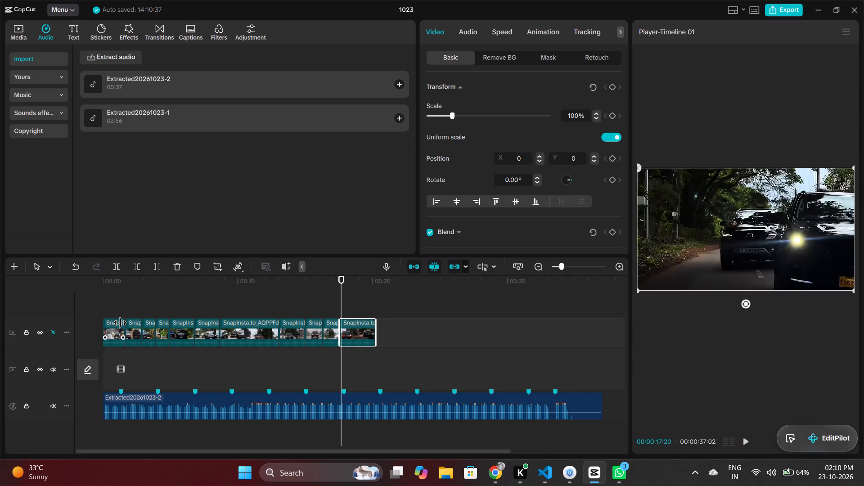
{"action": "key", "text": "space"}
{"action": "key", "text": "space"}
{"action": "key", "text": "space"}
{"action": "key", "text": "space"}
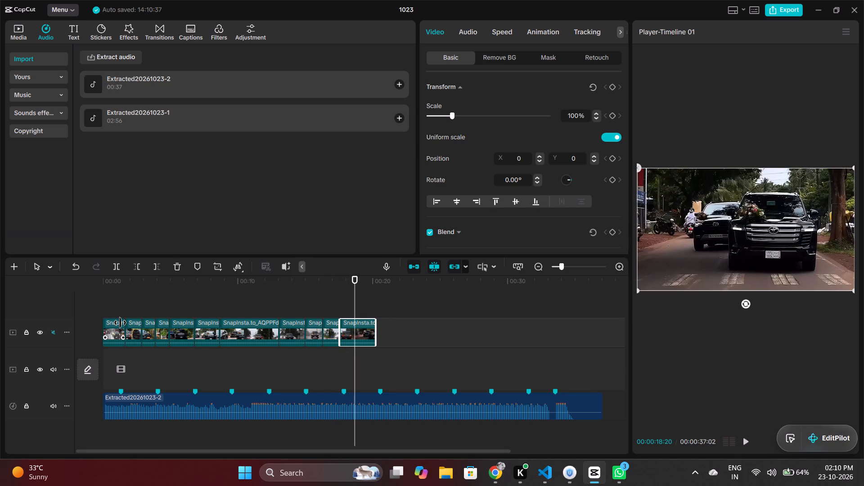
{"action": "key", "text": "Left"}
{"action": "key", "text": "Left"}
{"action": "key", "text": "Left"}
{"action": "key", "text": "Left"}
{"action": "key", "text": "Left"}
{"action": "key", "text": "Left"}
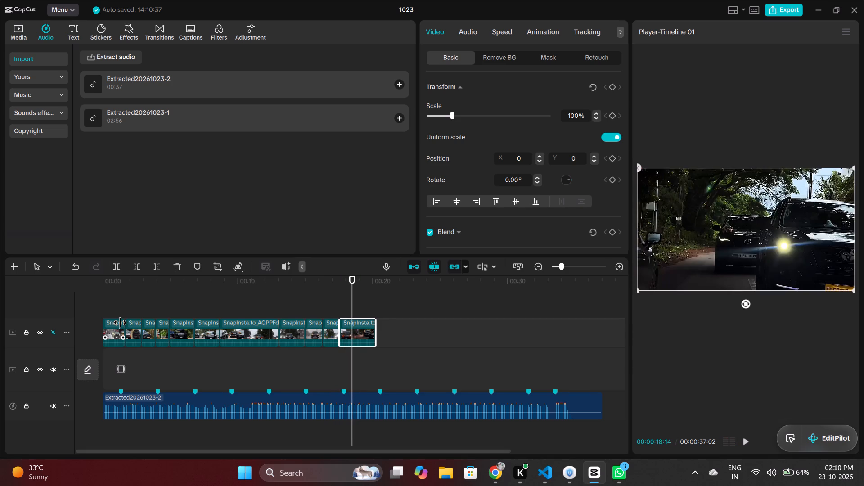
{"action": "key", "text": "ctrl+b"}
Play the last segment to its end, then replay the video from the start to review the cuts against the music.
{"action": "key", "text": "space"}
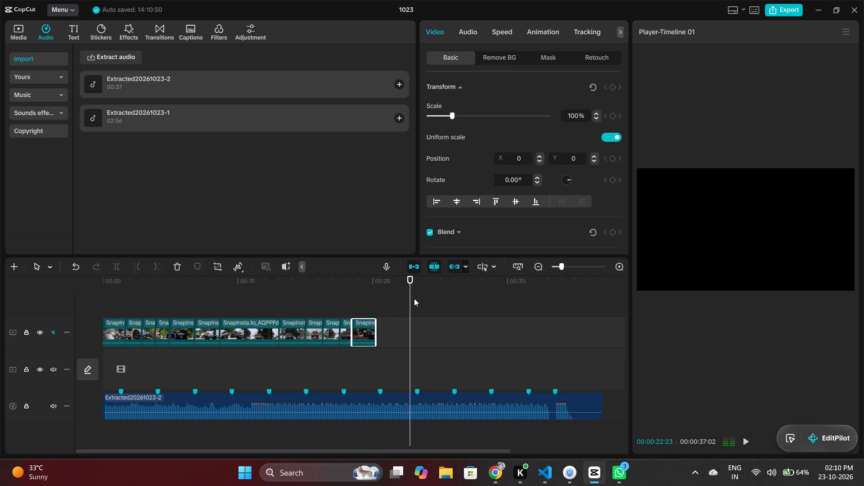
{"action": "left_click_drag", "start_coordinate": [432, 279], "coordinate": [249, 319]}
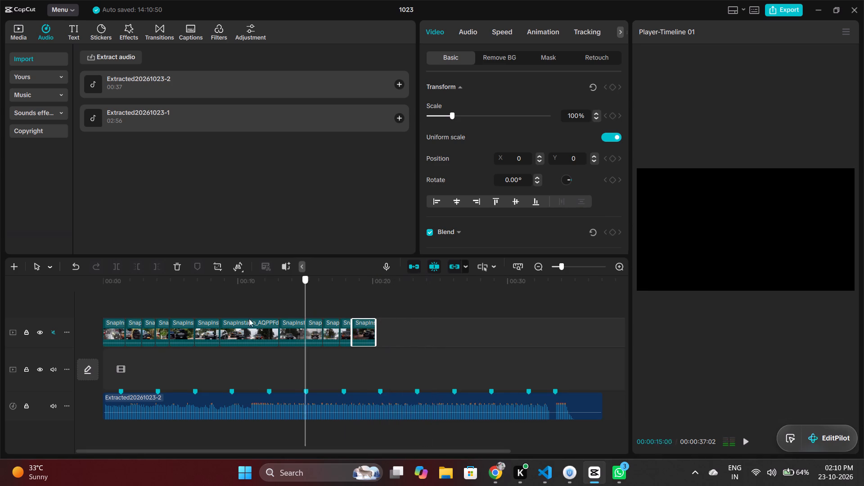
{"action": "left_click_drag", "start_coordinate": [249, 319], "coordinate": [47, 329]}
{"action": "key", "text": "space"}
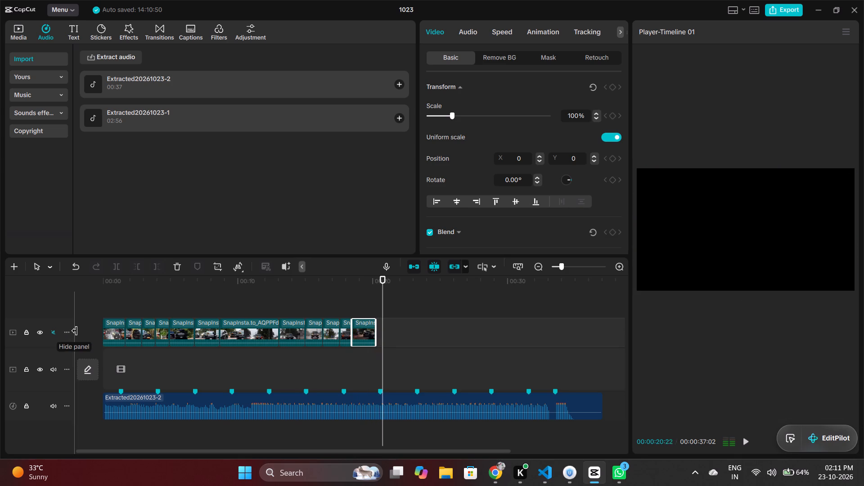
{"action": "left_click", "coordinate": [158, 360]}
{"action": "left_click_drag", "start_coordinate": [158, 360], "coordinate": [111, 371]}
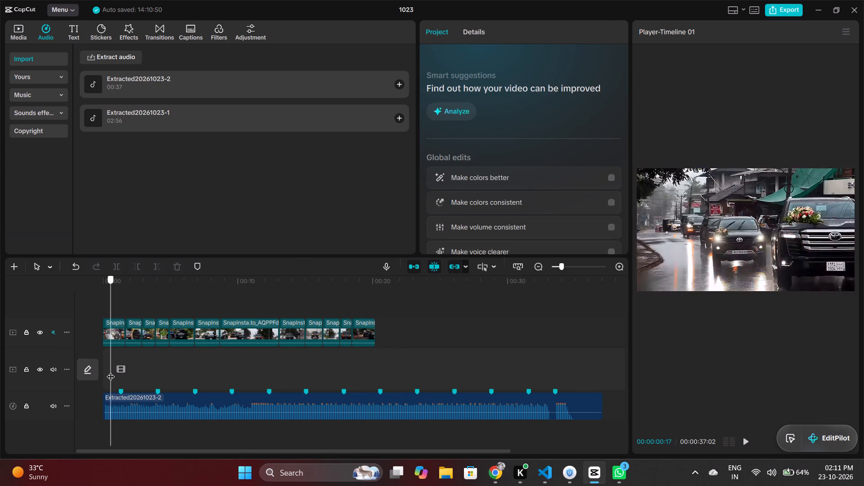
{"action": "left_click_drag", "start_coordinate": [111, 371], "coordinate": [91, 376]}
{"action": "key", "text": "space"}
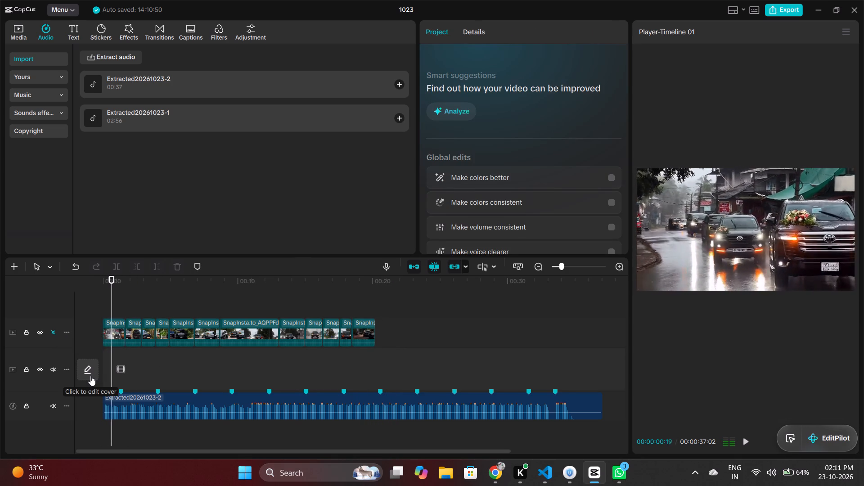
{"action": "key", "text": "space"}
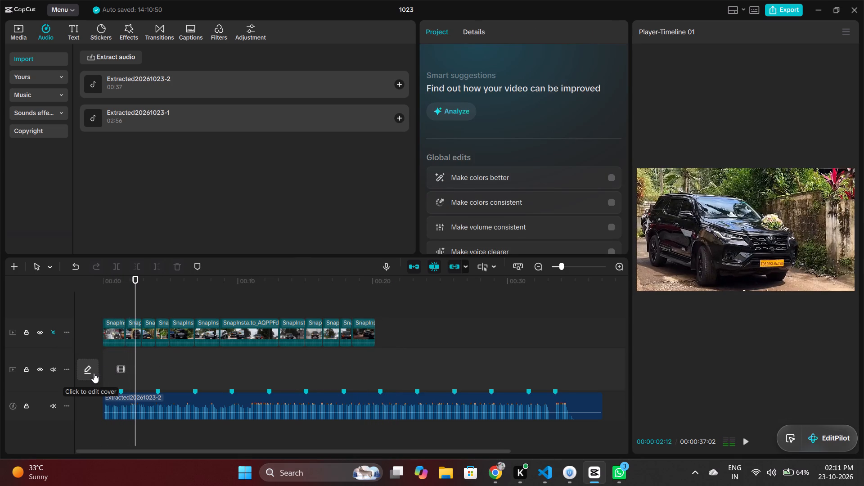
Slow the first car video segment down to 0.46x speed.
{"action": "left_click", "coordinate": [112, 334]}
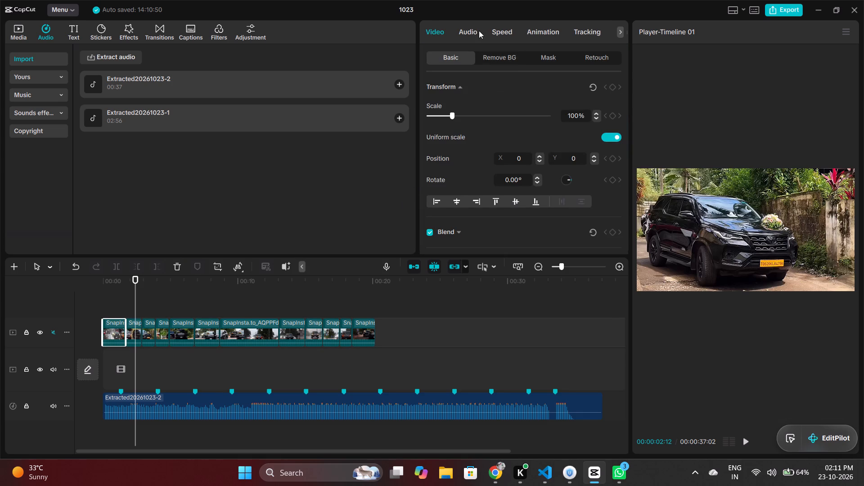
{"action": "left_click", "coordinate": [501, 30]}
{"action": "left_click", "coordinate": [446, 99]}
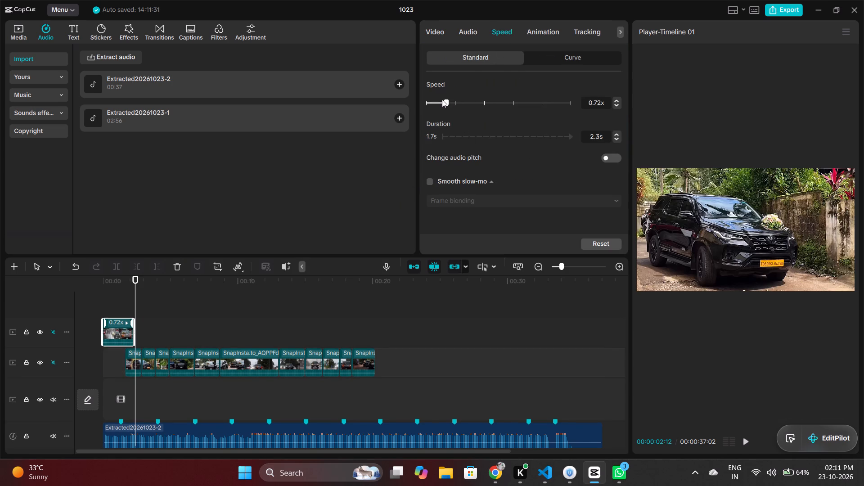
{"action": "left_click", "coordinate": [442, 99]}
{"action": "left_click", "coordinate": [440, 103]}
{"action": "left_click", "coordinate": [439, 104]}
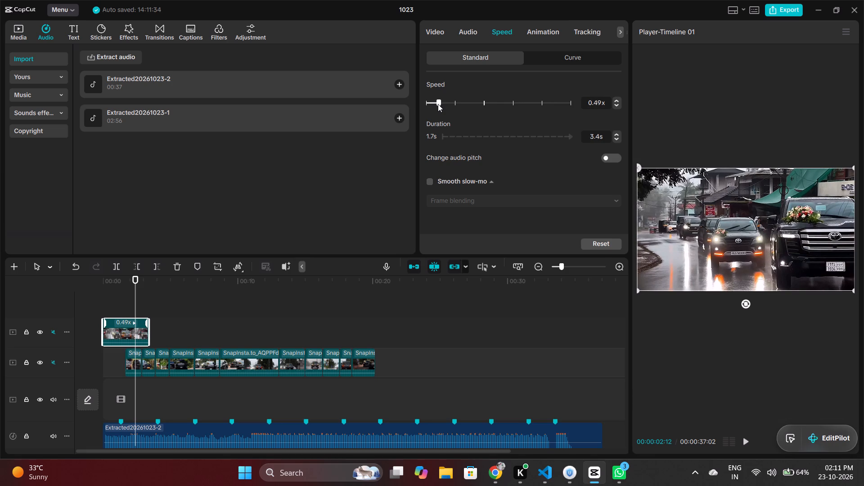
{"action": "left_click", "coordinate": [438, 104]}
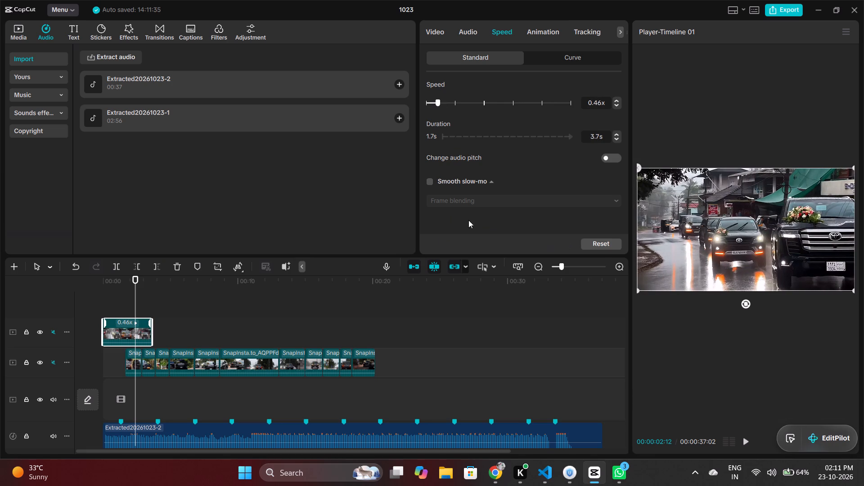
Enable Smooth slow-mo on the first segment using the Optical flow method.
{"action": "left_click", "coordinate": [429, 184]}
{"action": "left_click", "coordinate": [440, 197]}
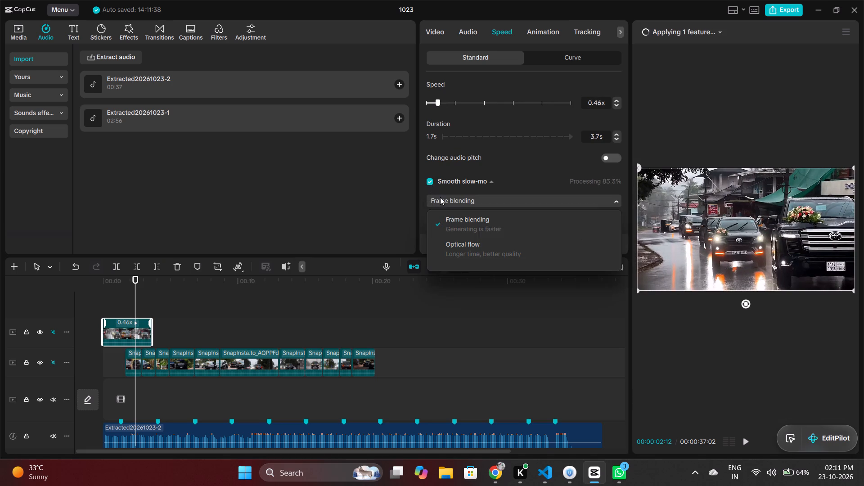
{"action": "left_click", "coordinate": [447, 245]}
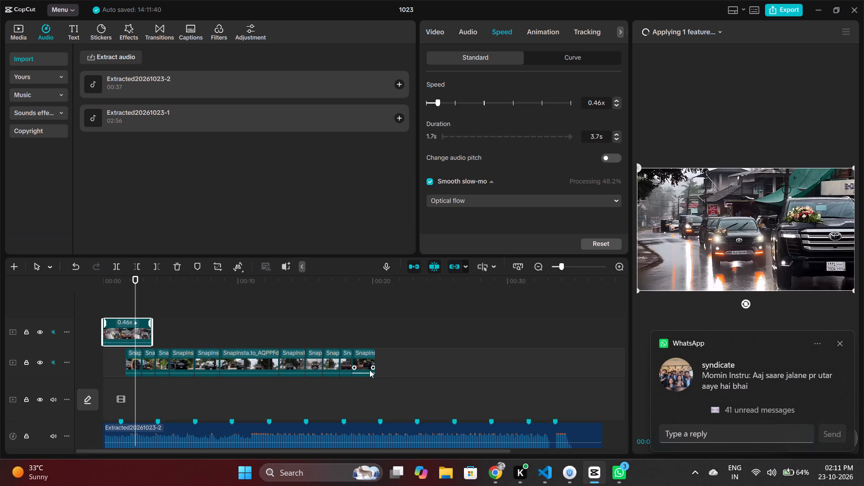
Move the last two car segments later on their track, to start at about 26 s and 25 s.
{"action": "left_click_drag", "start_coordinate": [364, 359], "coordinate": [403, 359]}
{"action": "left_click_drag", "start_coordinate": [344, 360], "coordinate": [351, 360]}
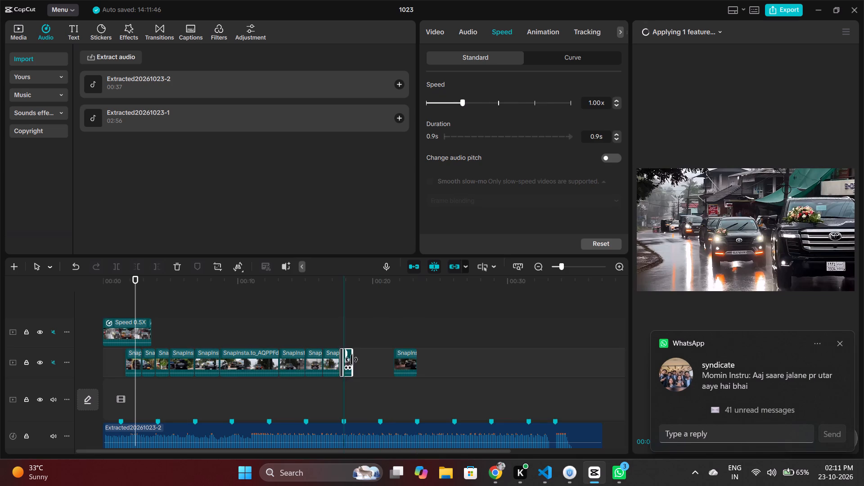
{"action": "left_click_drag", "start_coordinate": [351, 360], "coordinate": [374, 360]}
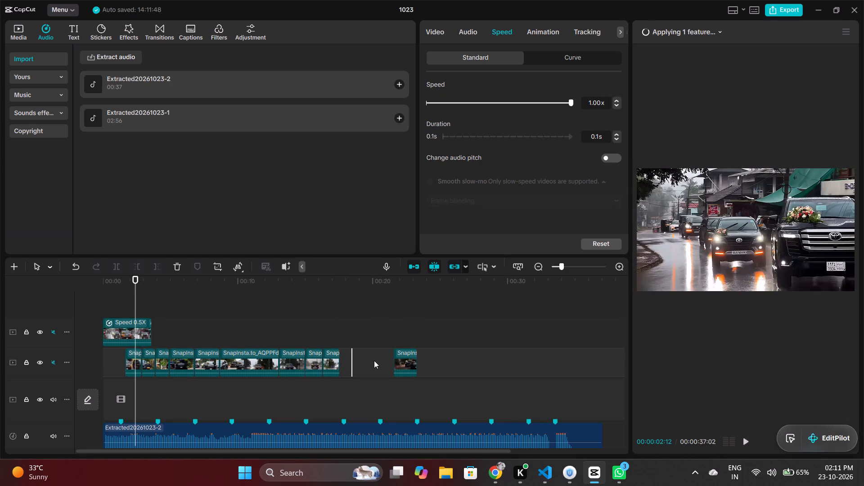
{"action": "key", "text": "ctrl+z"}
{"action": "left_click_drag", "start_coordinate": [409, 360], "coordinate": [458, 360]}
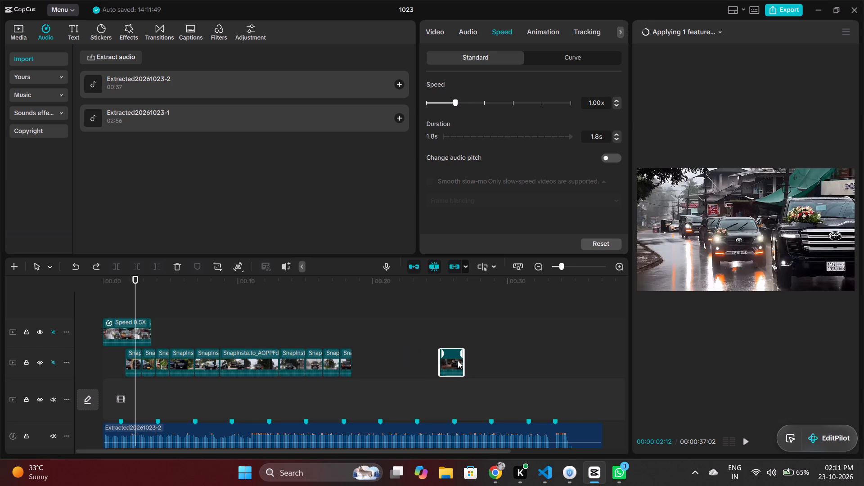
{"action": "left_click_drag", "start_coordinate": [458, 360], "coordinate": [468, 363]}
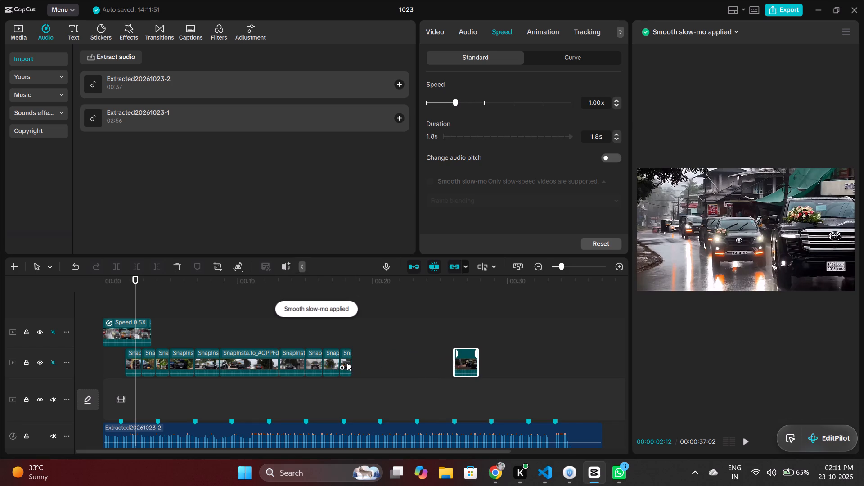
{"action": "left_click_drag", "start_coordinate": [346, 363], "coordinate": [443, 367]}
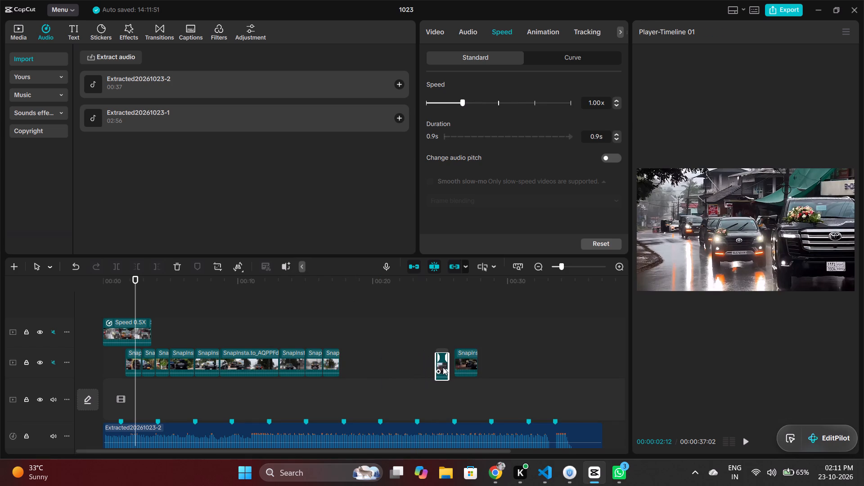
{"action": "left_click_drag", "start_coordinate": [443, 367], "coordinate": [444, 367]}
Move the four preceding segments, working backward, to start at about 22 s, 21 s, 19 s and 14 s.
{"action": "left_click_drag", "start_coordinate": [332, 362], "coordinate": [384, 362]}
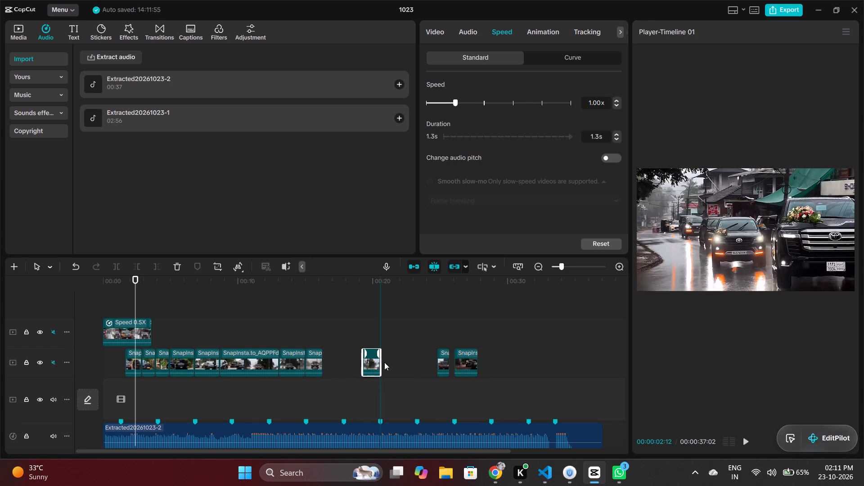
{"action": "left_click_drag", "start_coordinate": [384, 362], "coordinate": [414, 363]}
{"action": "left_click_drag", "start_coordinate": [315, 361], "coordinate": [397, 362]}
{"action": "left_click_drag", "start_coordinate": [290, 360], "coordinate": [332, 360]}
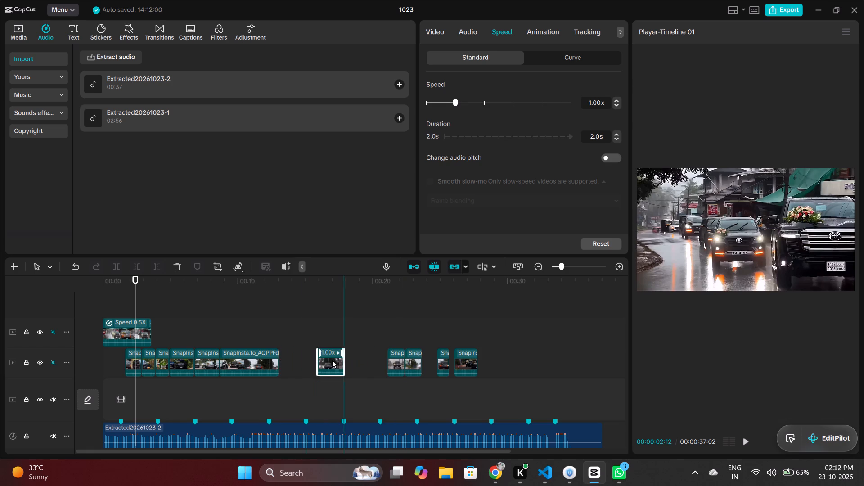
{"action": "left_click_drag", "start_coordinate": [332, 360], "coordinate": [371, 360]}
{"action": "left_click_drag", "start_coordinate": [263, 361], "coordinate": [309, 362]}
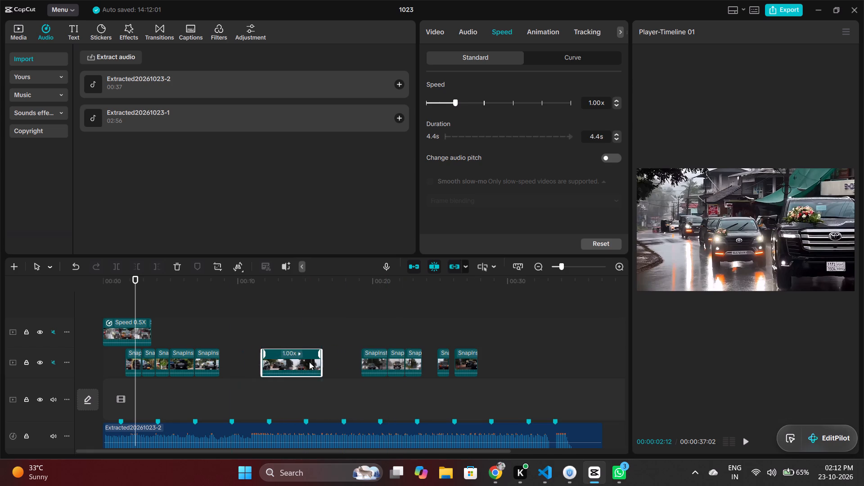
{"action": "left_click_drag", "start_coordinate": [309, 362], "coordinate": [338, 364]}
Move the remaining five unslowed segments later, between about 8 s and 14 s, clearing space after the slowed first segment.
{"action": "left_click_drag", "start_coordinate": [207, 364], "coordinate": [275, 364]}
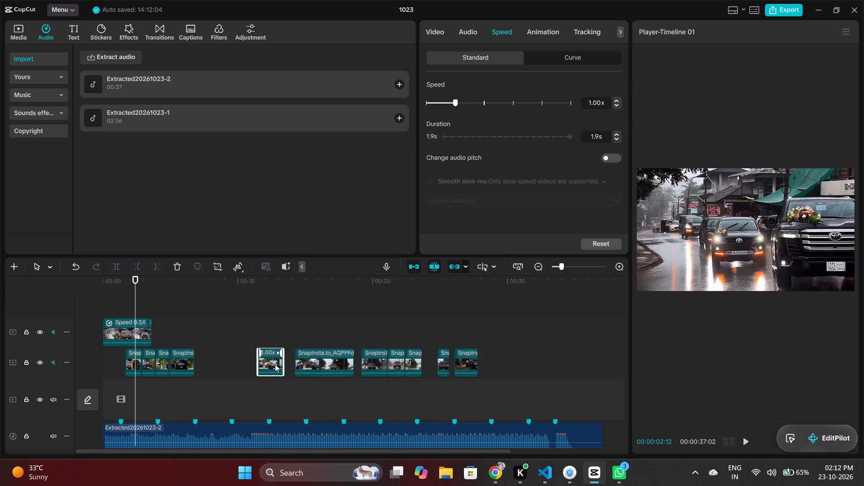
{"action": "left_click_drag", "start_coordinate": [275, 364], "coordinate": [279, 364]}
{"action": "left_click_drag", "start_coordinate": [184, 360], "coordinate": [254, 360]}
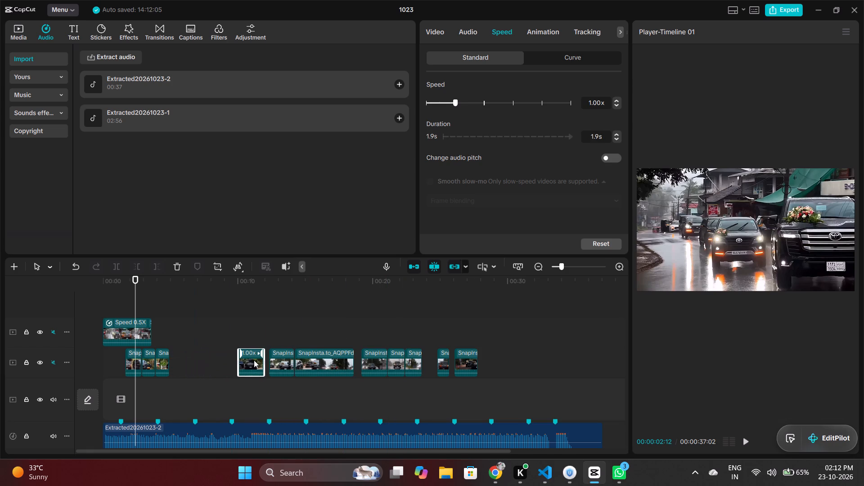
{"action": "left_click_drag", "start_coordinate": [162, 360], "coordinate": [231, 360]}
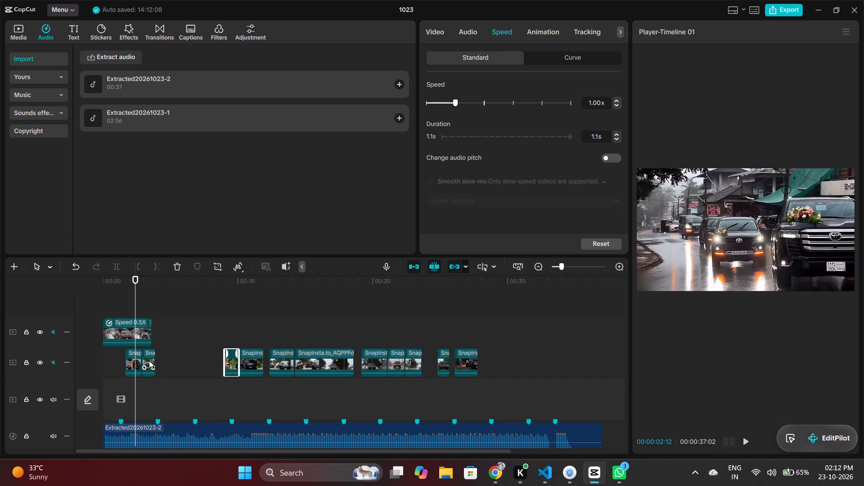
{"action": "left_click_drag", "start_coordinate": [149, 360], "coordinate": [226, 360]}
{"action": "left_click_drag", "start_coordinate": [130, 361], "coordinate": [199, 361]}
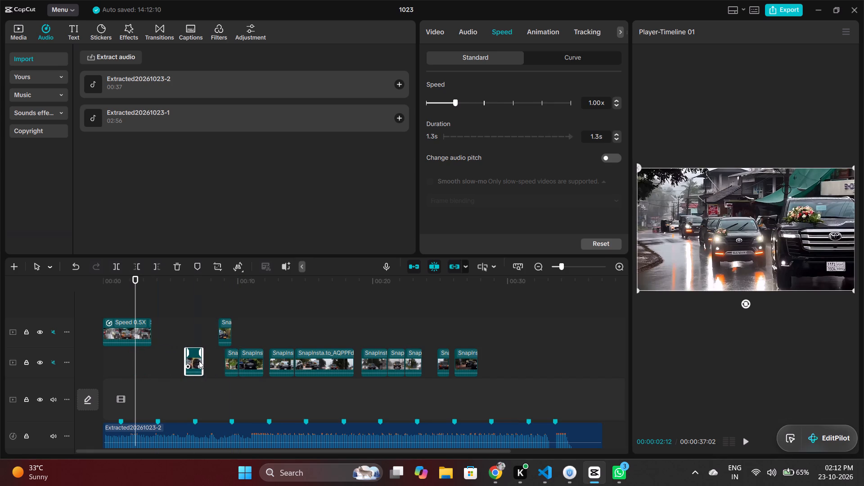
{"action": "left_click_drag", "start_coordinate": [199, 361], "coordinate": [215, 361]}
Move the slowed first segment down onto the same track as the other segments, starting at 00:00:00:00.
{"action": "left_click_drag", "start_coordinate": [121, 333], "coordinate": [118, 355]}
Play the opening from 00:00:00:00 to check where the slowed first segment ends against the music's beat markers.
{"action": "left_click", "coordinate": [107, 329]}
{"action": "left_click_drag", "start_coordinate": [107, 329], "coordinate": [98, 330]}
{"action": "key", "text": "space"}
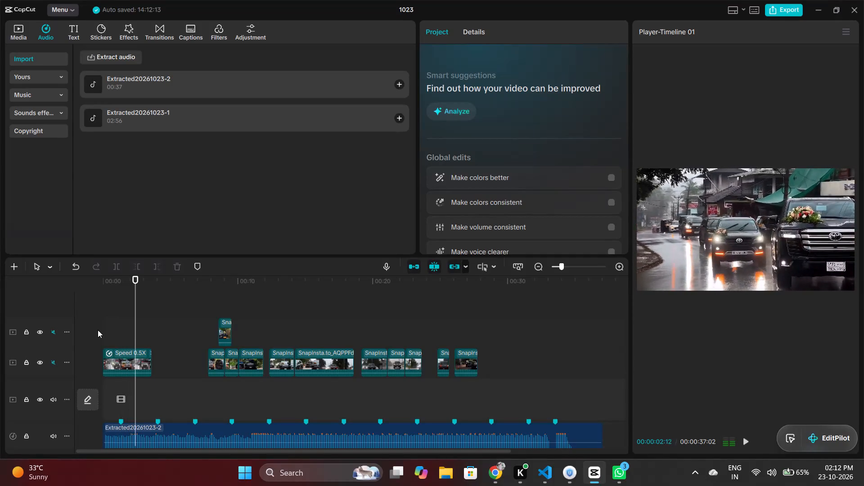
{"action": "key", "text": "space"}
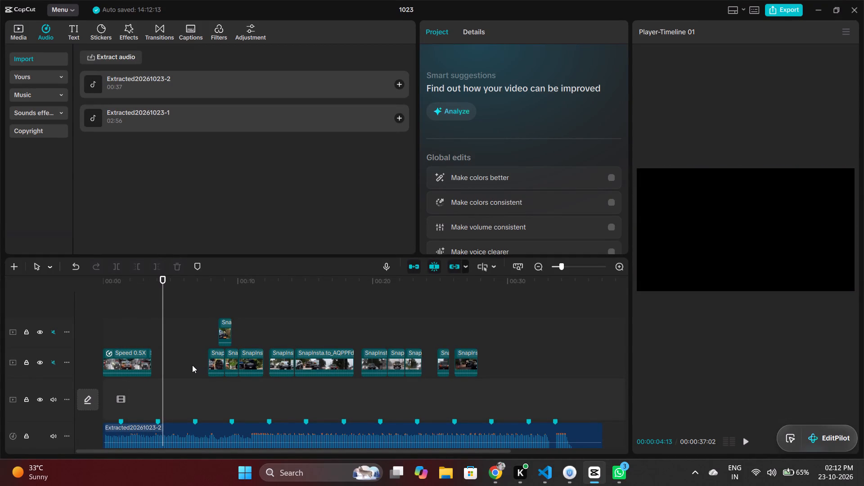
{"action": "key", "text": "Left"}
{"action": "key", "text": "Left"}
{"action": "key", "text": "Left"}
{"action": "key", "text": "Left"}
{"action": "key", "text": "Left"}
{"action": "key", "text": "Left"}
{"action": "key", "text": "Left"}
{"action": "key", "text": "Left"}
{"action": "key", "text": "Left"}
{"action": "key", "text": "Left"}
{"action": "key", "text": "Left"}
{"action": "key", "text": "Left"}
{"action": "key", "text": "Left"}
{"action": "key", "text": "Left"}
{"action": "key", "text": "Left"}
{"action": "key", "text": "Left"}
{"action": "key", "text": "Left"}
{"action": "key", "text": "Left"}
{"action": "key", "text": "Left"}
{"action": "key", "text": "Left"}
{"action": "key", "text": "Left"}
{"action": "key", "text": "Left"}
{"action": "key", "text": "Left"}
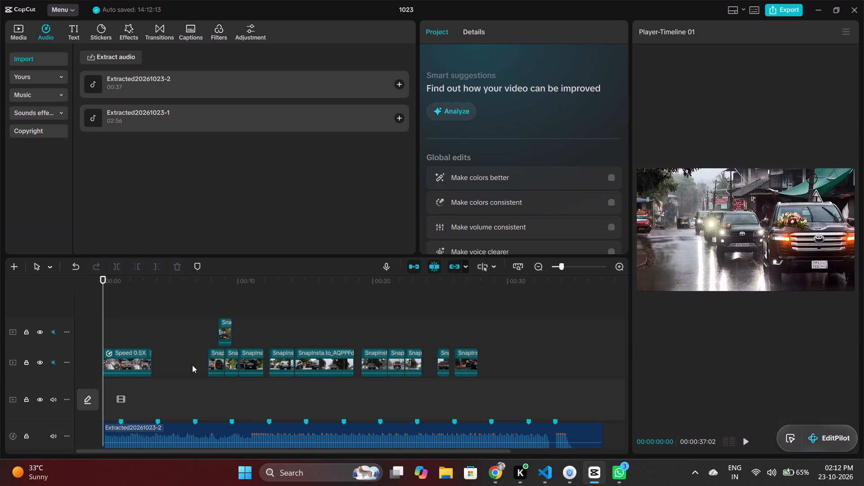
{"action": "key", "text": "space"}
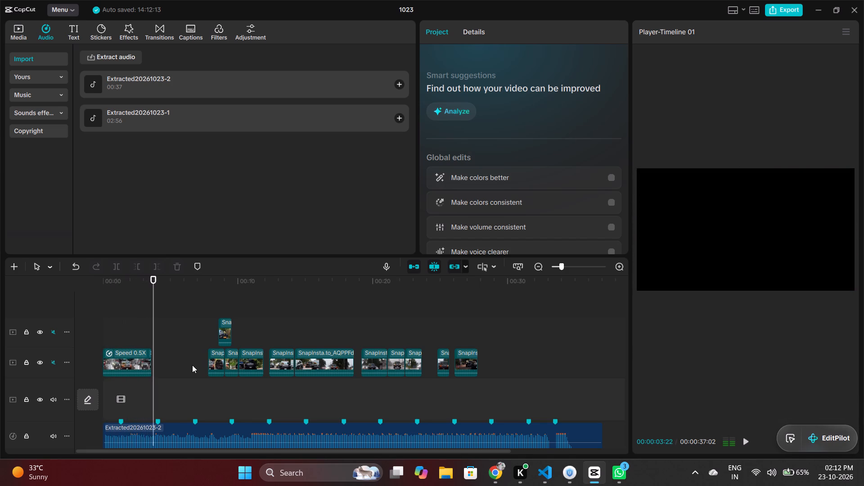
{"action": "key", "text": "space"}
{"action": "key", "text": "Left"}
{"action": "key", "text": "Left"}
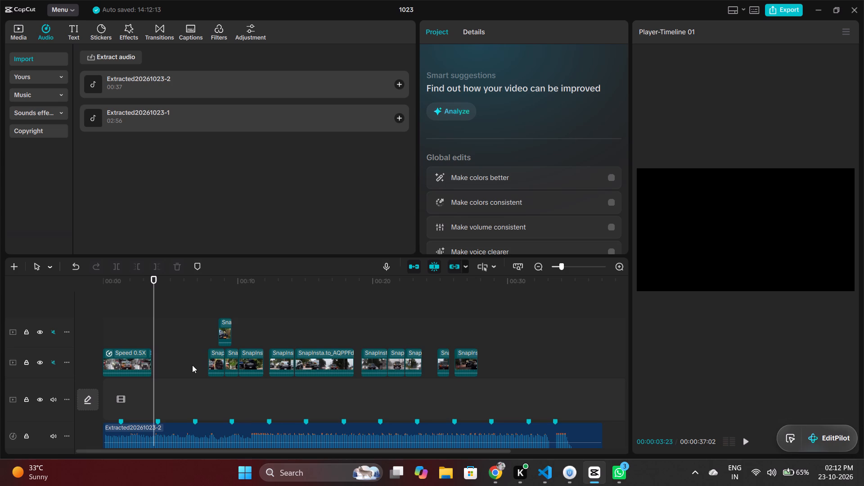
{"action": "key", "text": "Left"}
{"action": "key", "text": "Left"}
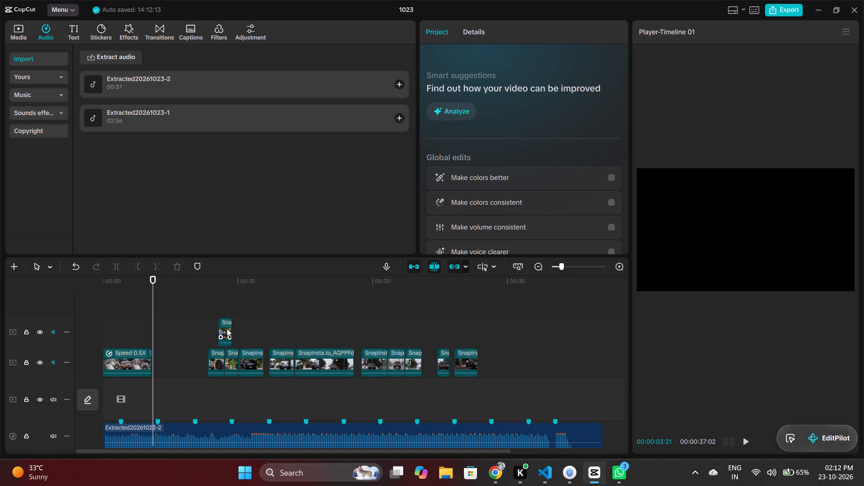
Move the lone upper-track segment down behind the slowed first segment and close the gap between them.
{"action": "left_click_drag", "start_coordinate": [228, 328], "coordinate": [182, 371]}
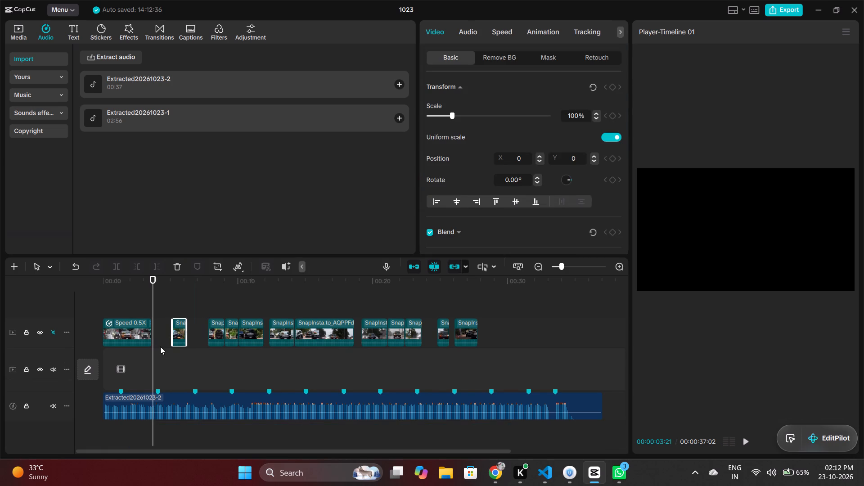
{"action": "right_click", "coordinate": [158, 338]}
{"action": "left_click", "coordinate": [171, 352]}
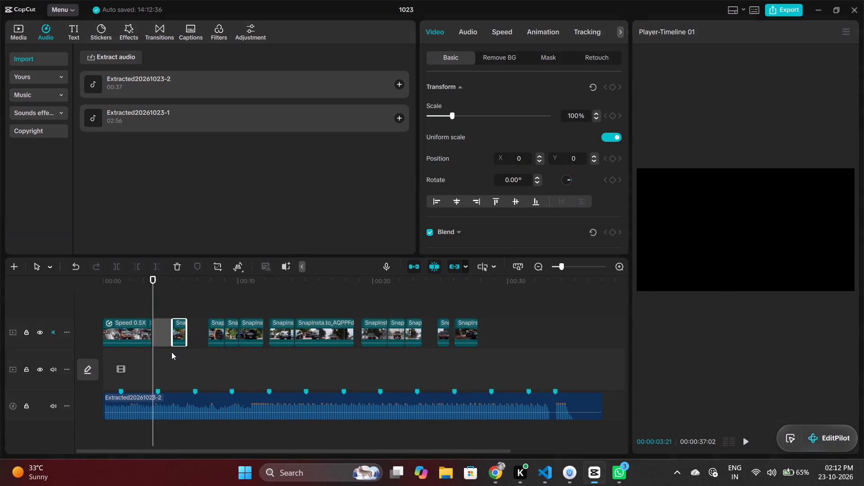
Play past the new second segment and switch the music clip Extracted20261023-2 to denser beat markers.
{"action": "key", "text": "space"}
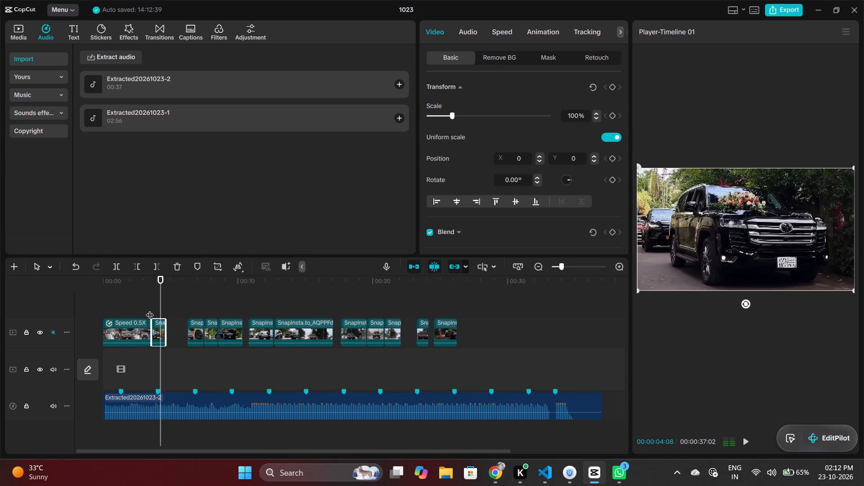
{"action": "key", "text": "space"}
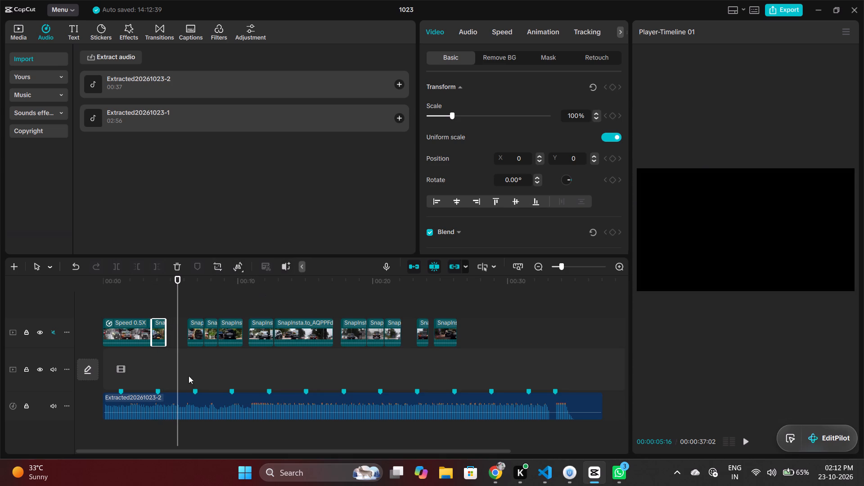
{"action": "left_click", "coordinate": [174, 403]}
{"action": "left_click", "coordinate": [243, 265]}
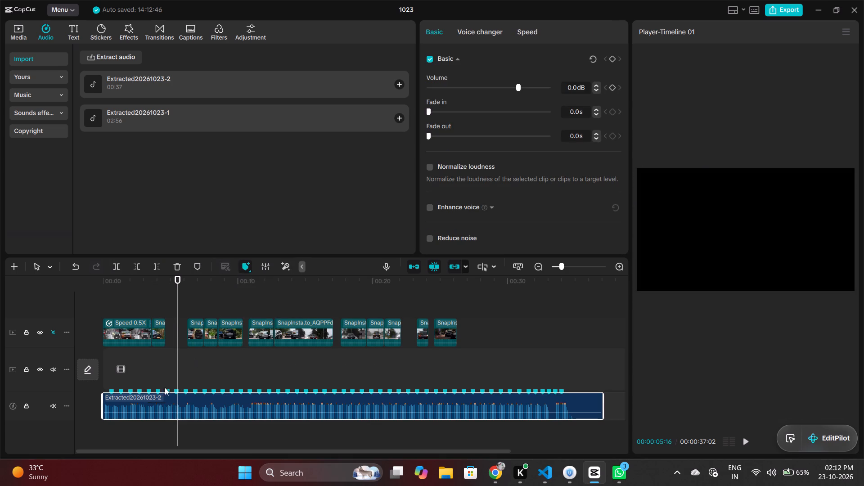
Play the transition from the first to the second segment, around 3 to 5 s, against the denser beat markers.
{"action": "left_click", "coordinate": [162, 367]}
{"action": "left_click_drag", "start_coordinate": [161, 350], "coordinate": [148, 356]}
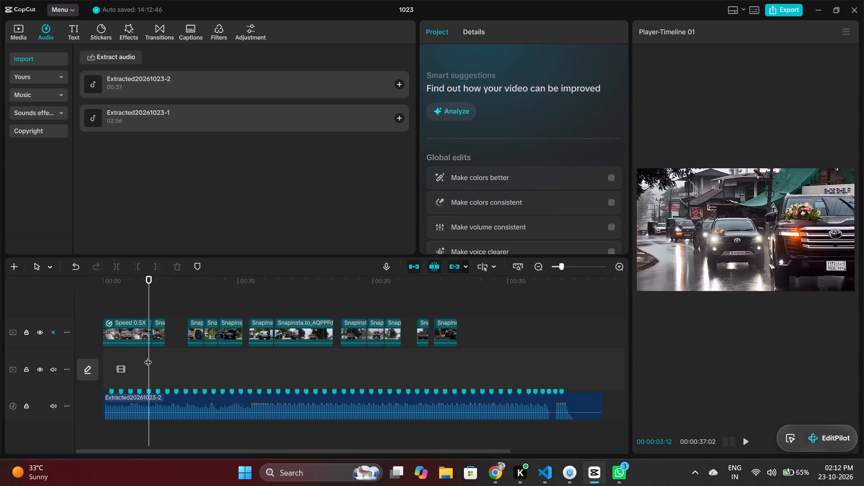
{"action": "key", "text": "space"}
{"action": "key", "text": "space"}
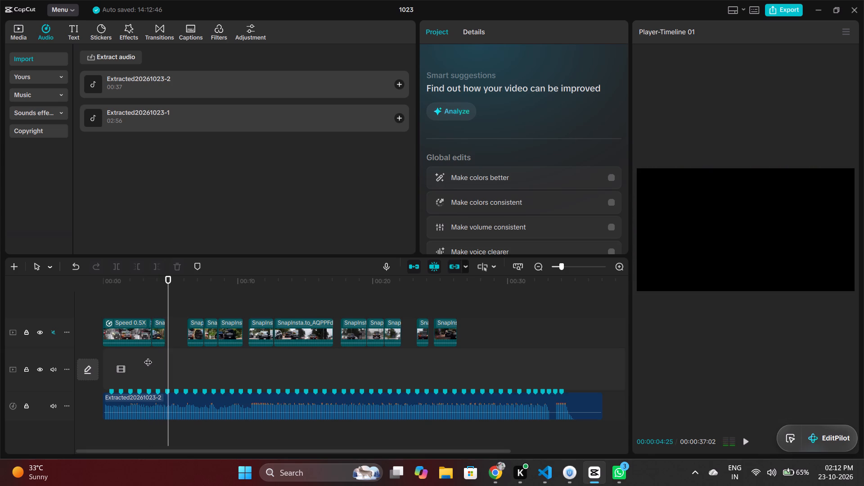
{"action": "key", "text": "space"}
{"action": "key", "text": "space"}
{"action": "left_click", "coordinate": [148, 363]}
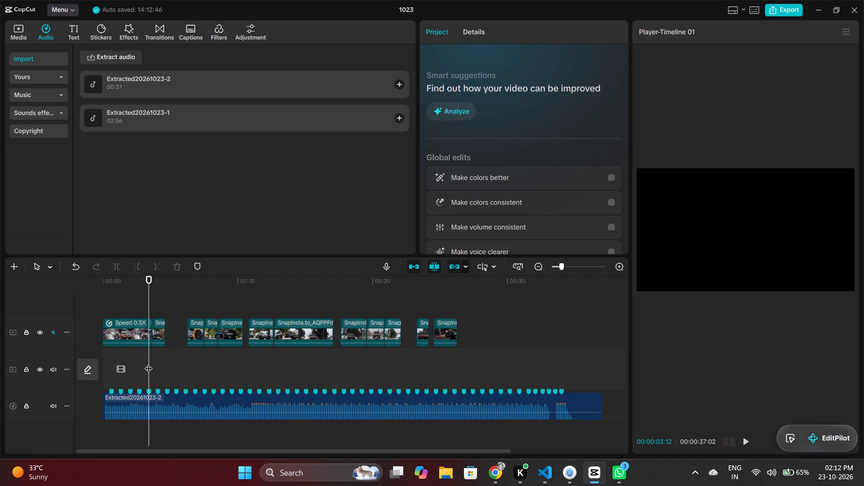
{"action": "left_click_drag", "start_coordinate": [148, 363], "coordinate": [144, 363]}
{"action": "key", "text": "space"}
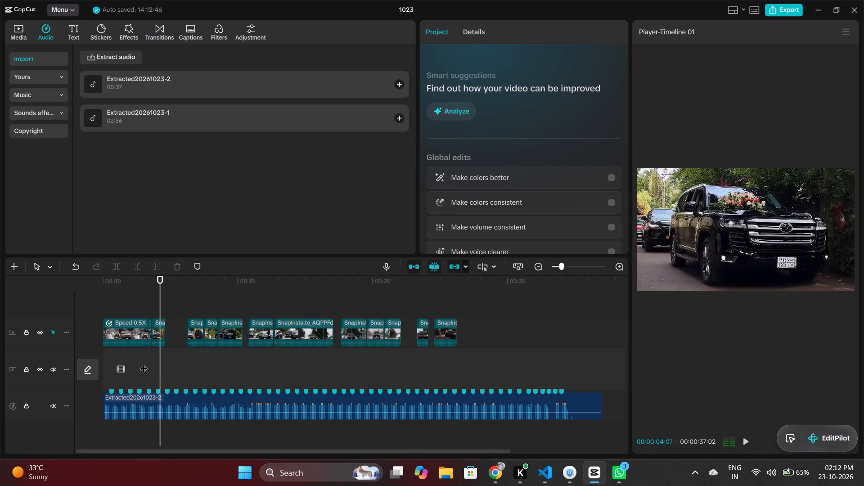
{"action": "key", "text": "space"}
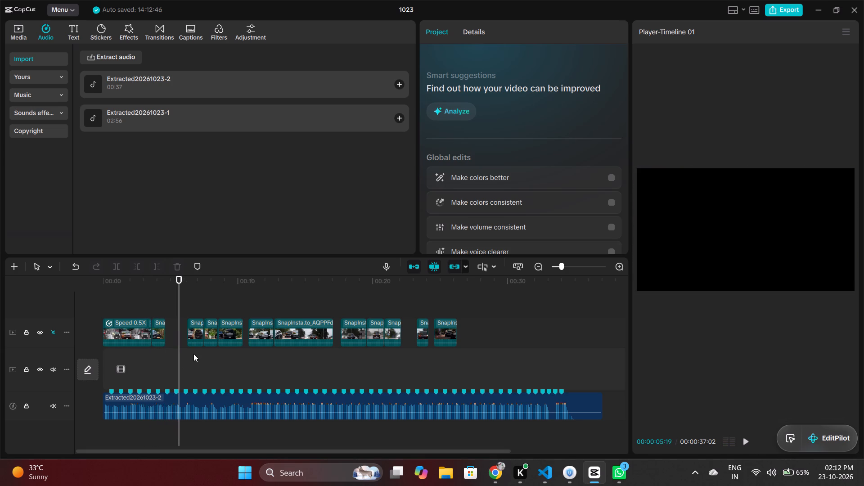
Move the third segment earlier, to about 4.7 s, and close the small gap between it and the second segment.
{"action": "left_click_drag", "start_coordinate": [193, 328], "coordinate": [171, 329]}
{"action": "left_click", "coordinate": [157, 304]}
{"action": "left_click_drag", "start_coordinate": [157, 304], "coordinate": [140, 305]}
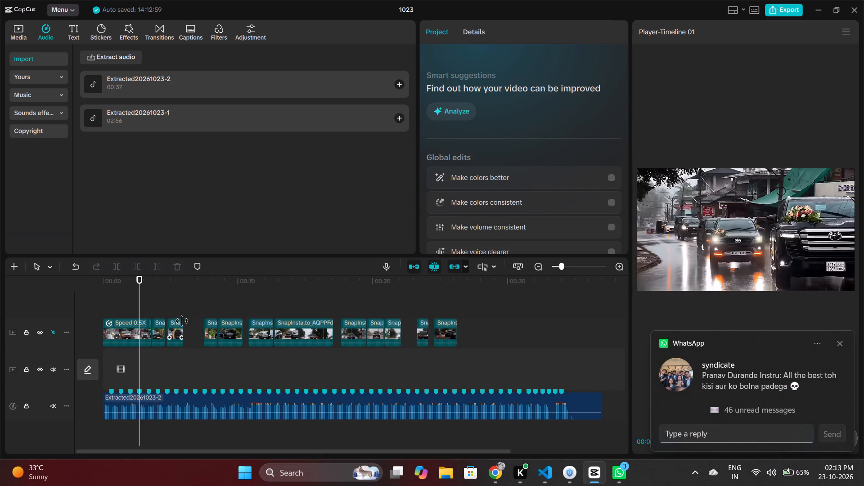
{"action": "scroll", "coordinate": [158, 326], "scroll_direction": "up", "scroll_amount": 11, "text": "ctrl"}
{"action": "scroll", "coordinate": [186, 324], "scroll_direction": "up", "scroll_amount": 11, "text": "ctrl"}
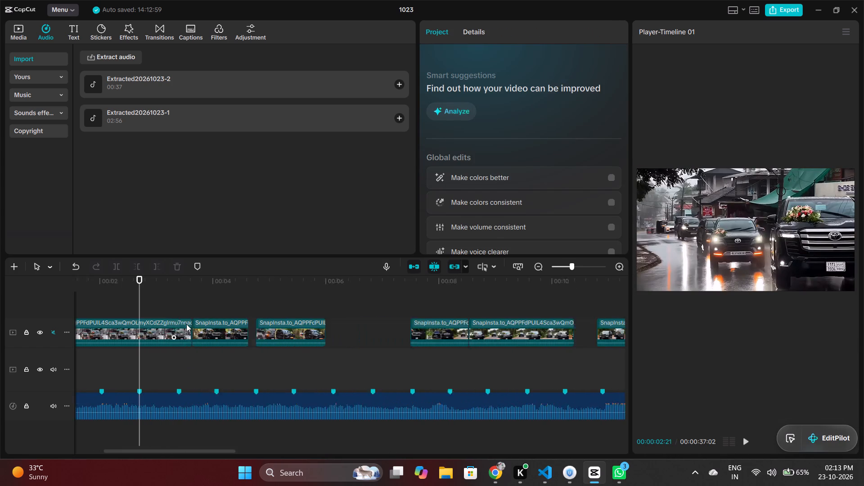
{"action": "scroll", "coordinate": [186, 324], "scroll_direction": "up", "scroll_amount": 2, "text": "ctrl"}
{"action": "right_click", "coordinate": [265, 324]}
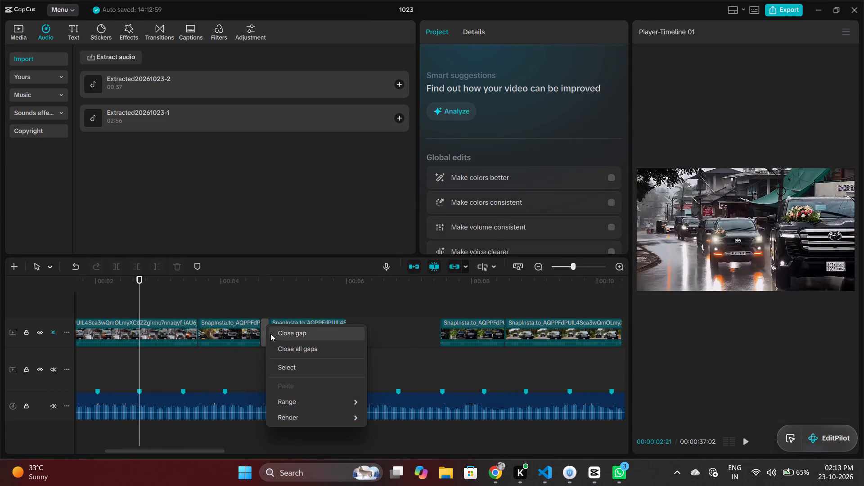
{"action": "left_click", "coordinate": [270, 333]}
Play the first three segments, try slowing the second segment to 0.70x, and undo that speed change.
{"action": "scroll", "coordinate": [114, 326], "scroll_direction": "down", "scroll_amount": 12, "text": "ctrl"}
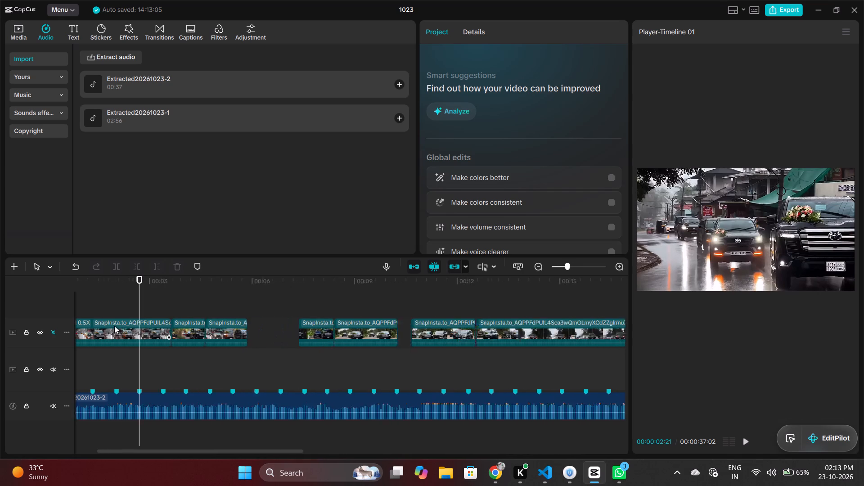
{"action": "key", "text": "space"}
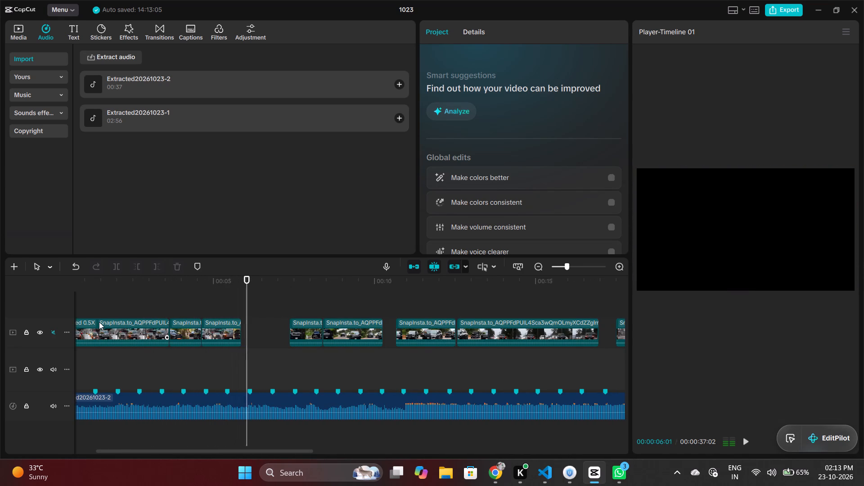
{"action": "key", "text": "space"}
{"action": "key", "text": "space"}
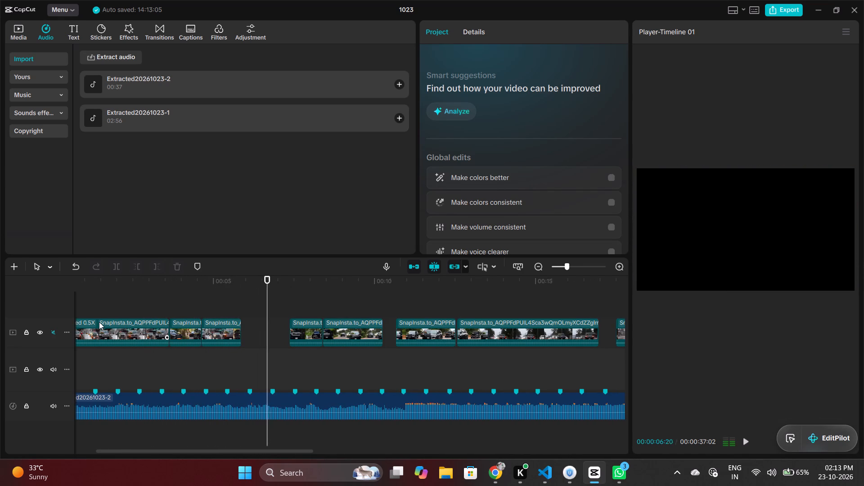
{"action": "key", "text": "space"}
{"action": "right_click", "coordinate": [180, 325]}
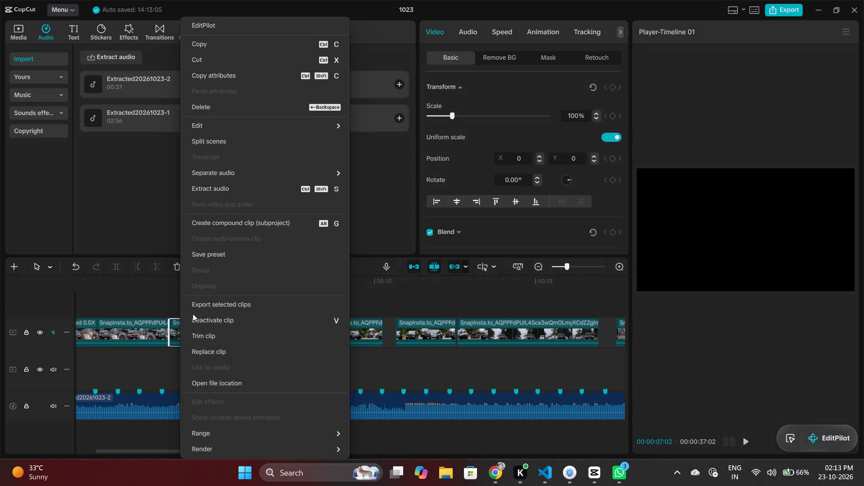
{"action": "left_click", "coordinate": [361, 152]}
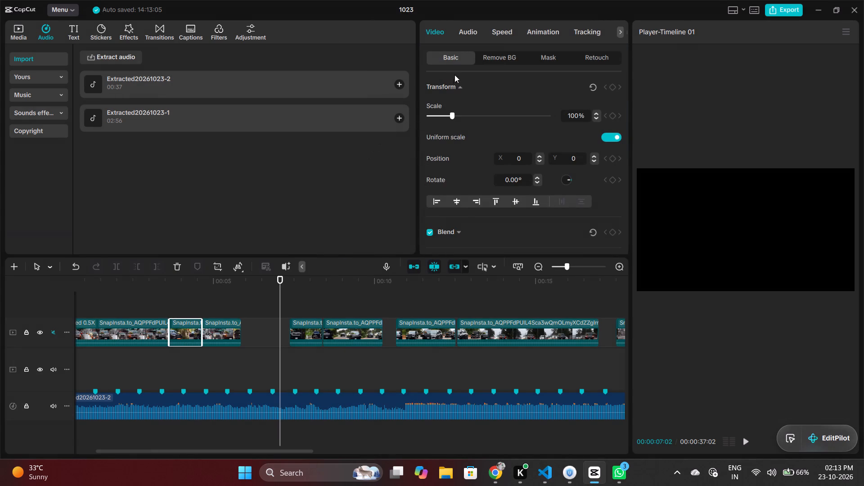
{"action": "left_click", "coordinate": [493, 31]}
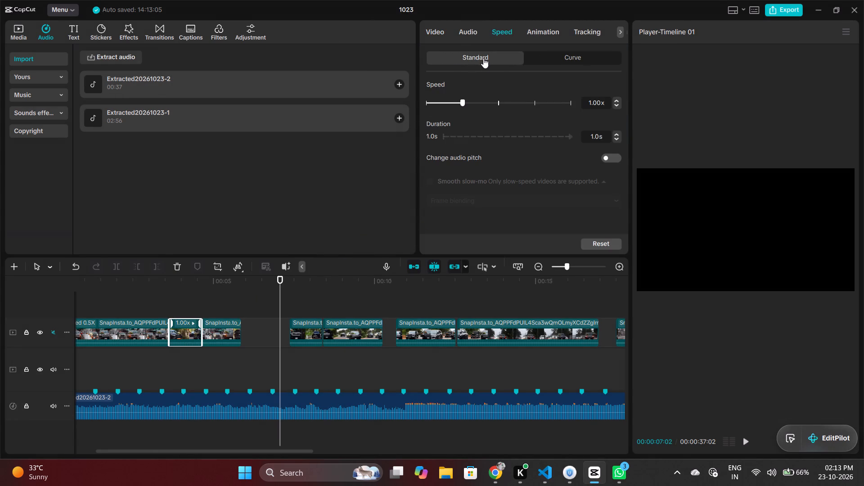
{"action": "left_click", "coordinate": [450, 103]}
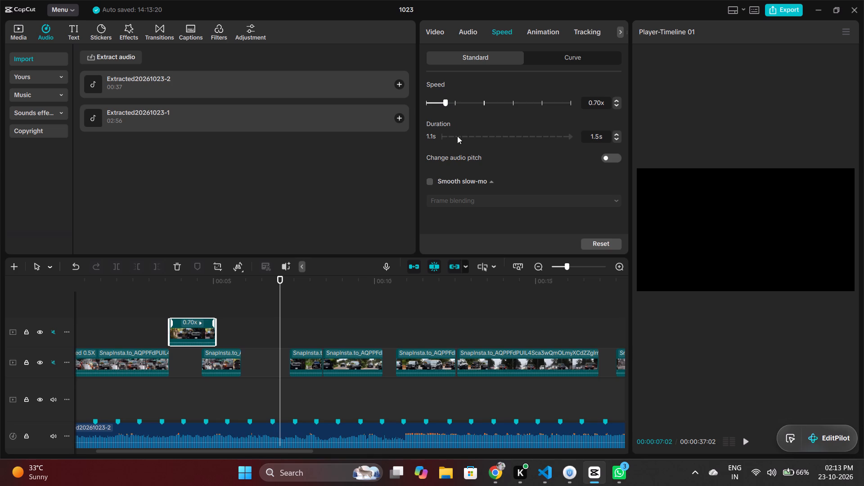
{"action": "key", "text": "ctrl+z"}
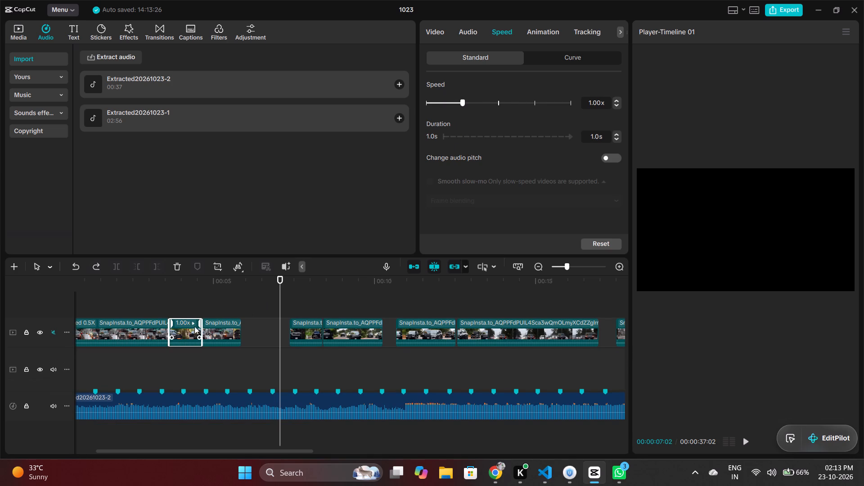
Play the second and third segments, and set the third segment's speed to 0.56x.
{"action": "left_click", "coordinate": [175, 306]}
{"action": "key", "text": "space"}
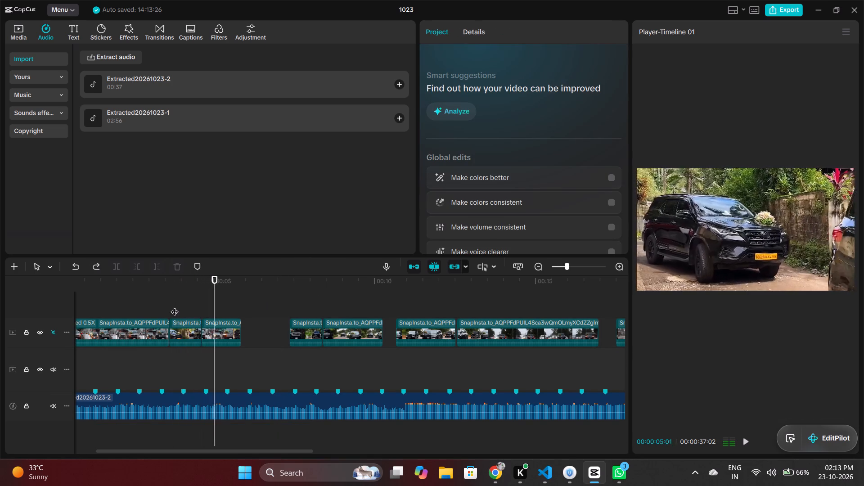
{"action": "key", "text": "space"}
{"action": "left_click", "coordinate": [221, 331]}
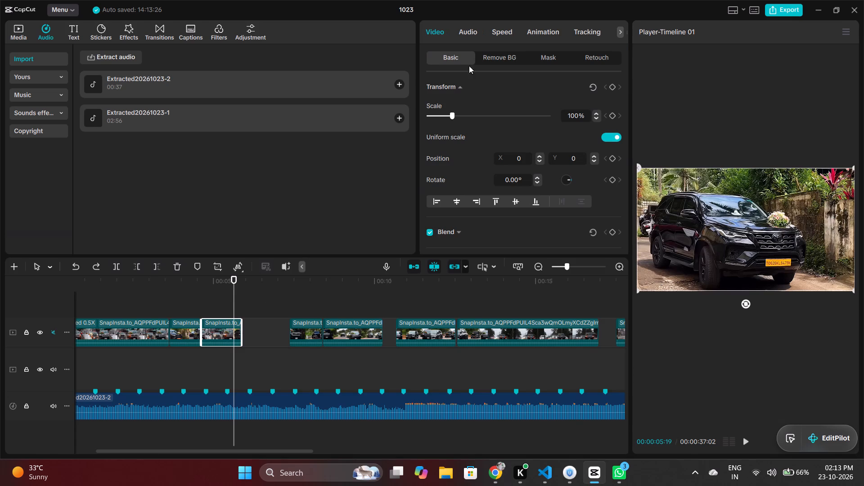
{"action": "left_click", "coordinate": [493, 34]}
{"action": "left_click", "coordinate": [442, 103]}
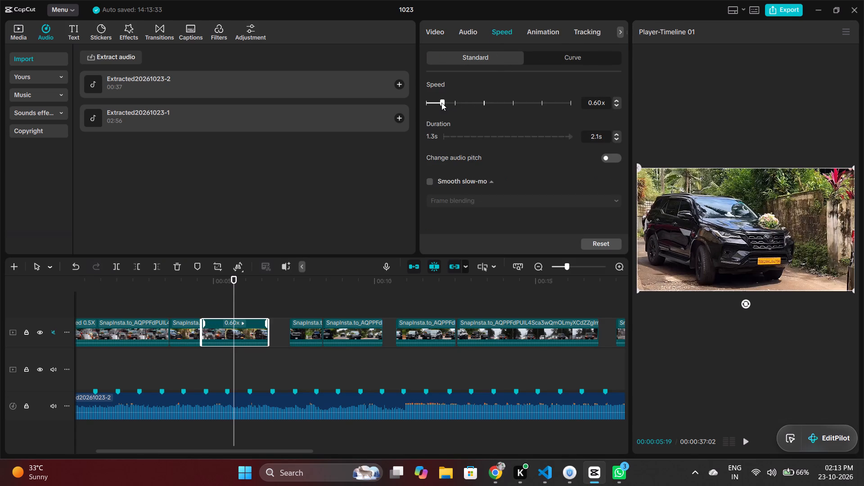
{"action": "left_click", "coordinate": [438, 103]}
{"action": "left_click", "coordinate": [437, 103]}
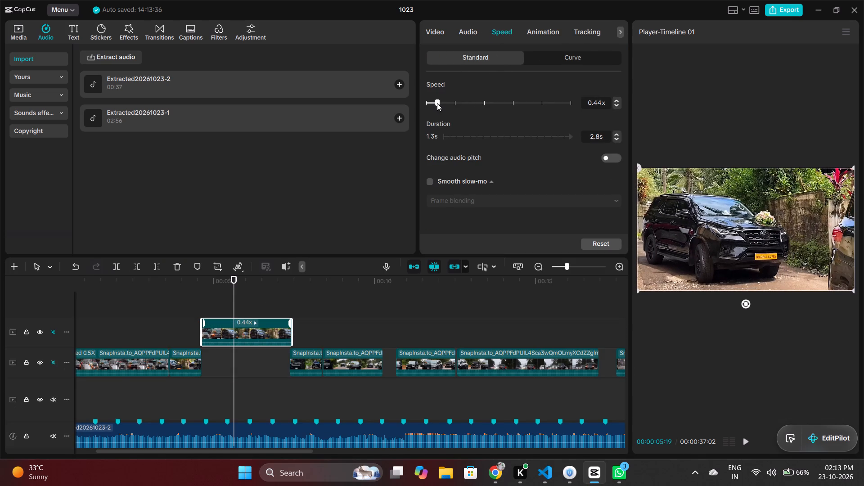
{"action": "left_click", "coordinate": [441, 103]}
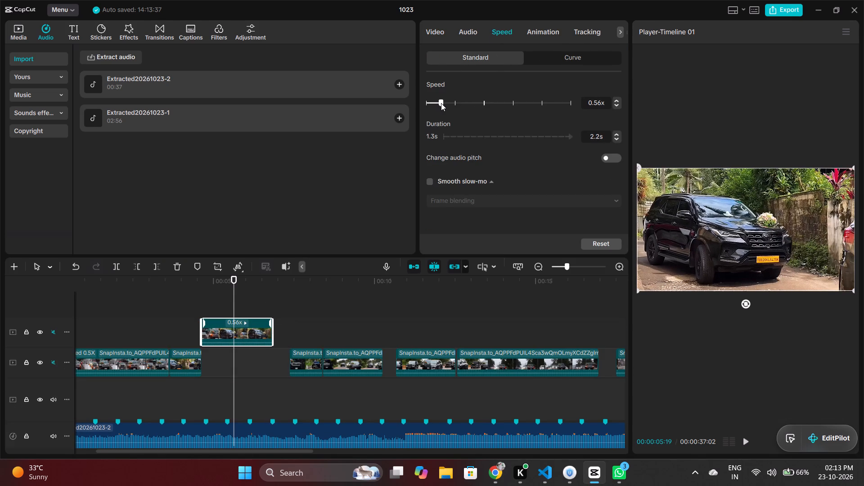
Enable Smooth slow-mo on the third segment with the Optical flow method.
{"action": "left_click", "coordinate": [432, 183]}
{"action": "left_click", "coordinate": [446, 202]}
{"action": "left_click", "coordinate": [452, 240]}
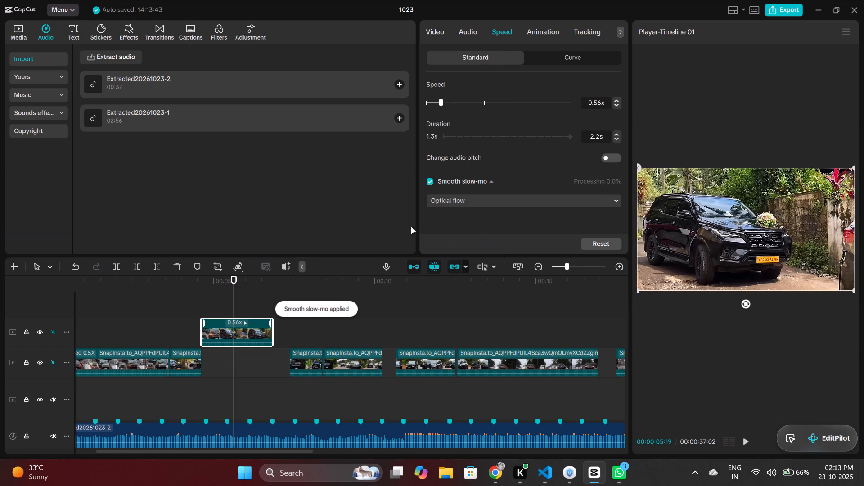
Set the second segment's speed to 0.59x.
{"action": "left_click", "coordinate": [176, 355]}
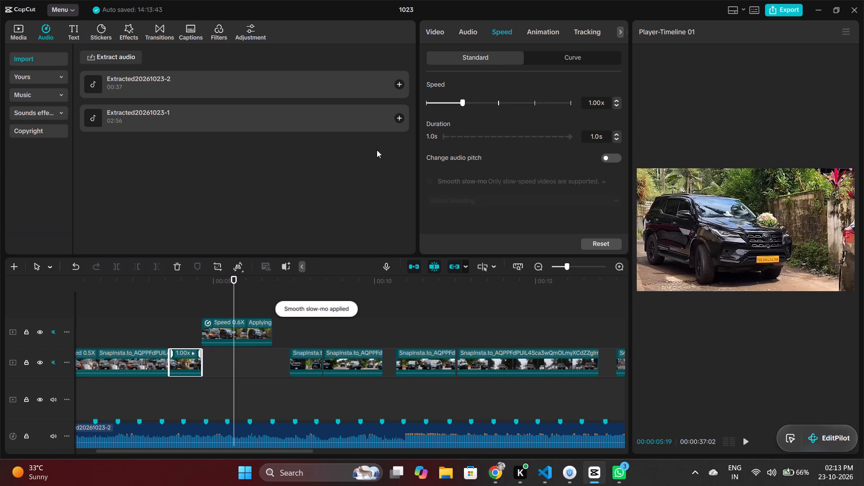
{"action": "left_click", "coordinate": [446, 103]}
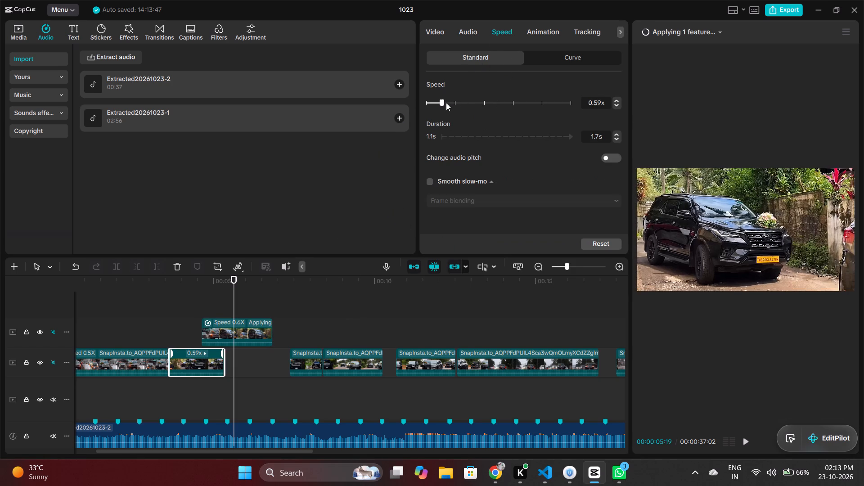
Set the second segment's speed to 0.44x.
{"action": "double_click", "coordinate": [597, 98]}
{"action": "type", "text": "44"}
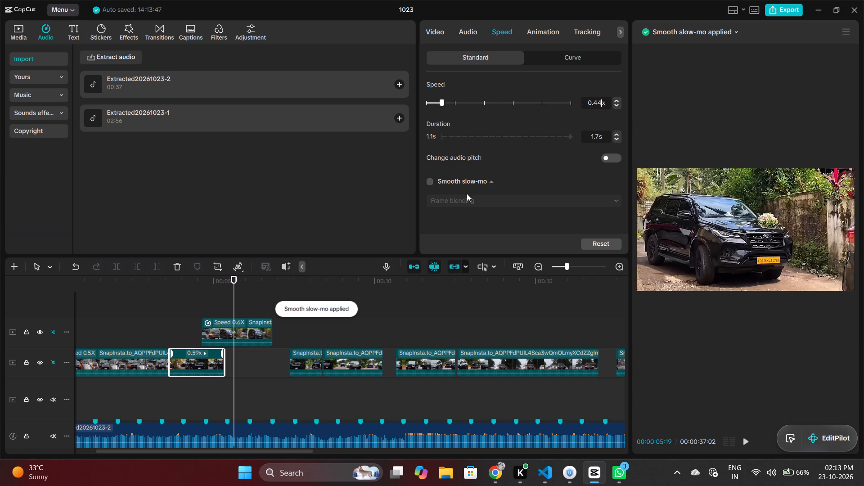
Enable Smooth slow-mo on the second segment with the Optical flow method.
{"action": "left_click", "coordinate": [428, 184]}
{"action": "left_click", "coordinate": [447, 200]}
{"action": "left_click", "coordinate": [455, 242]}
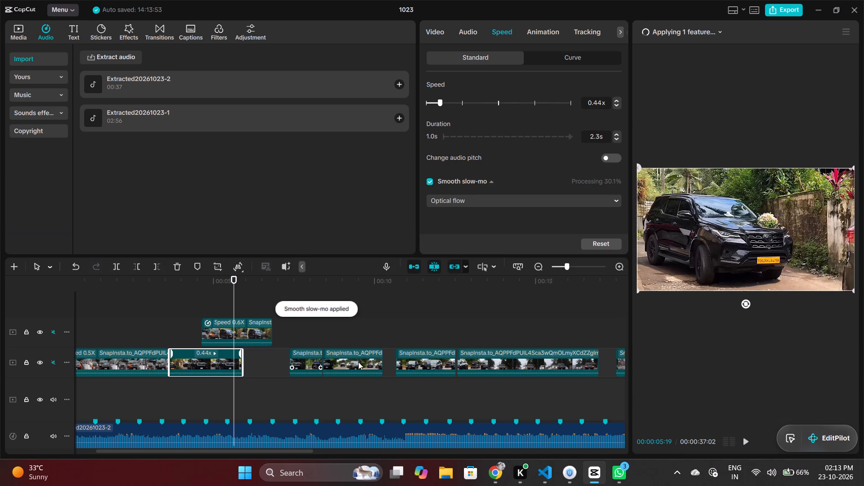
Move the last five segments toward the end of the timeline, spaced apart between about 00:32 and 00:40.
{"action": "left_click_drag", "start_coordinate": [432, 357], "coordinate": [532, 328]}
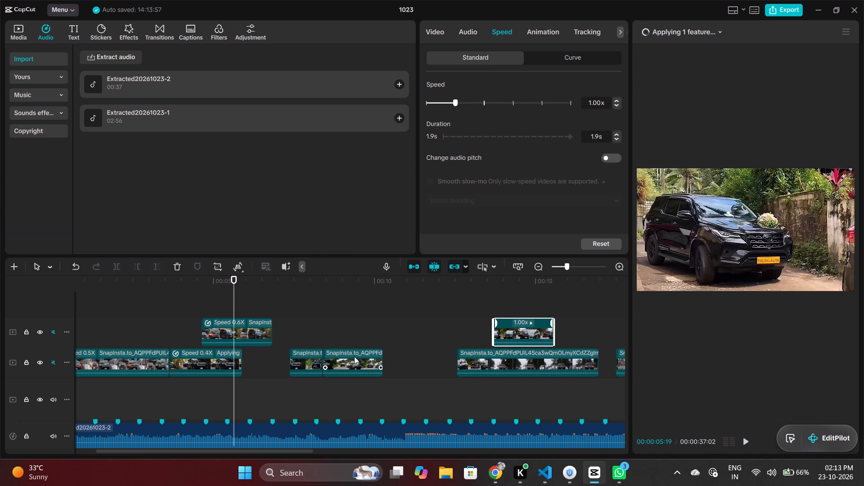
{"action": "left_click_drag", "start_coordinate": [345, 363], "coordinate": [396, 362]}
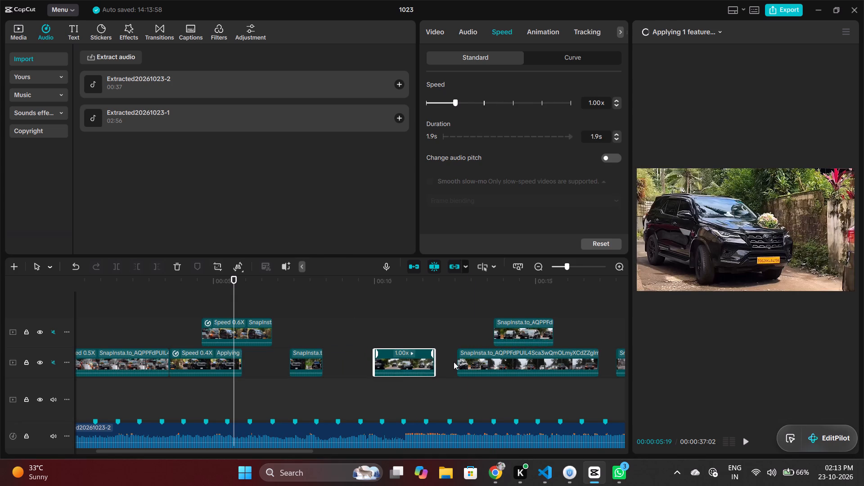
{"action": "scroll", "coordinate": [454, 362], "scroll_direction": "down", "scroll_amount": 10, "text": "ctrl"}
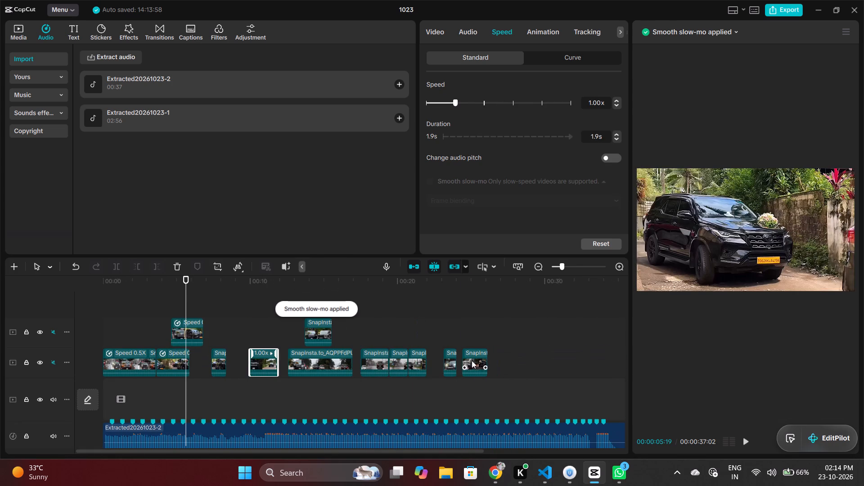
{"action": "left_click_drag", "start_coordinate": [472, 360], "coordinate": [626, 363]}
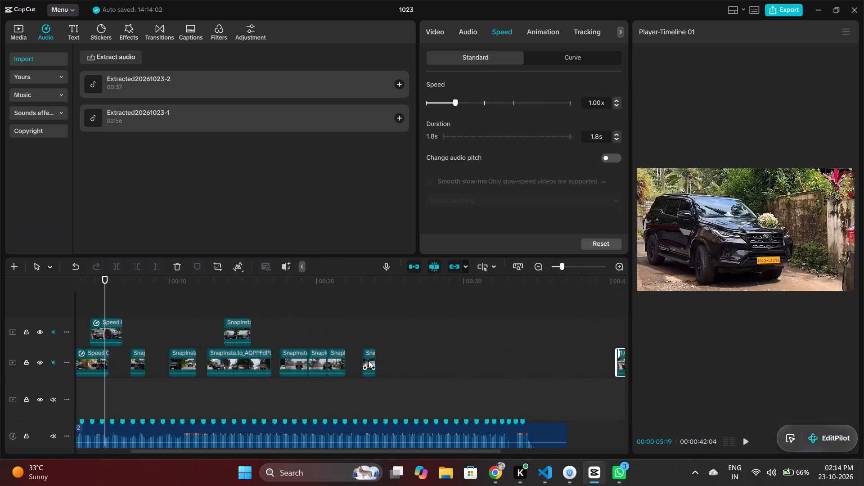
{"action": "left_click_drag", "start_coordinate": [369, 360], "coordinate": [601, 364]}
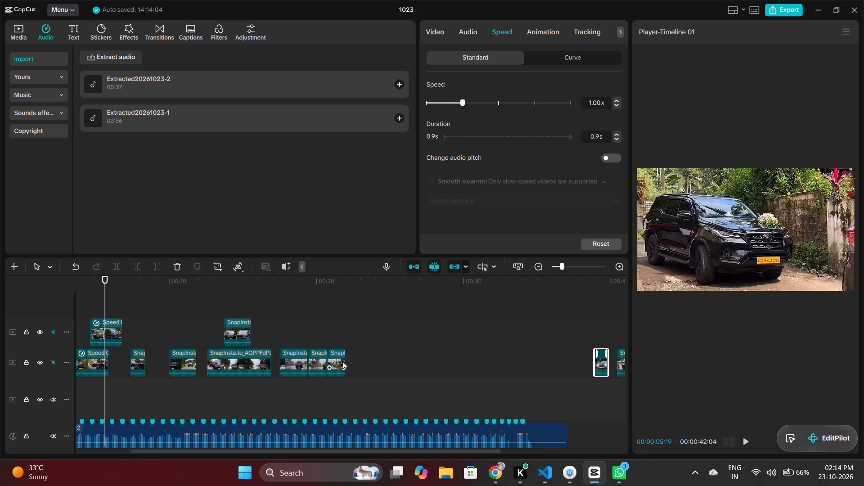
{"action": "left_click_drag", "start_coordinate": [340, 357], "coordinate": [583, 369]}
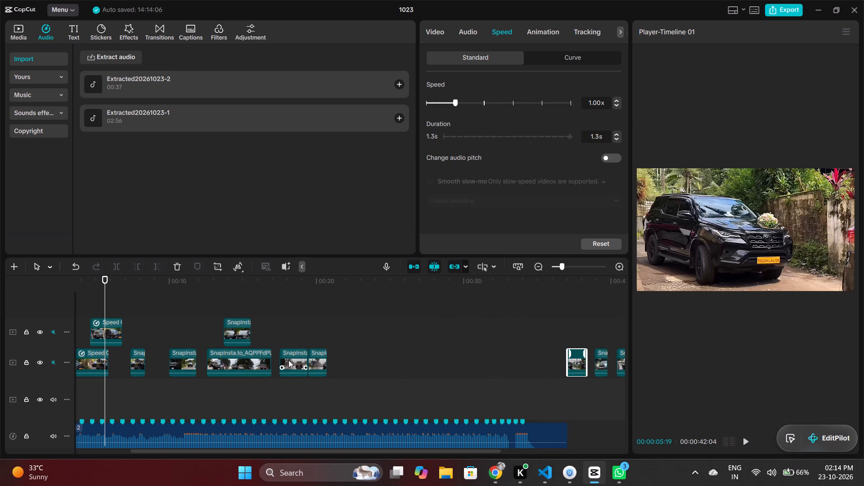
{"action": "left_click_drag", "start_coordinate": [315, 355], "coordinate": [547, 359]}
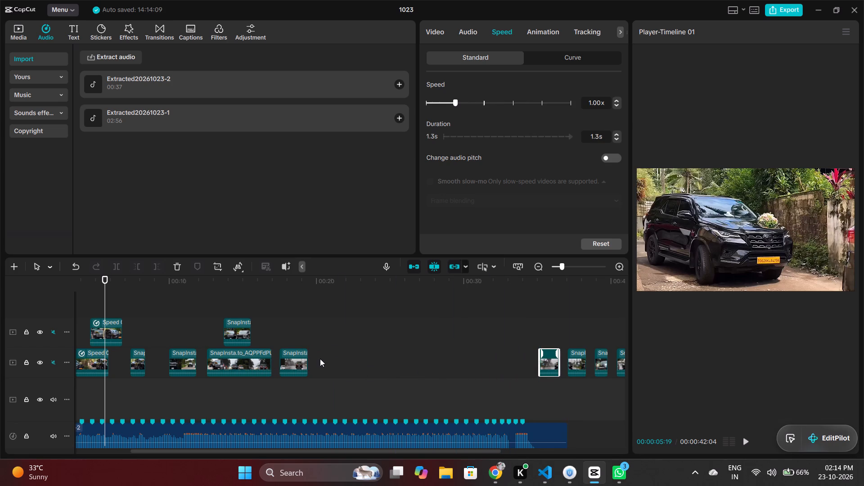
{"action": "left_click_drag", "start_coordinate": [292, 354], "coordinate": [514, 354]}
Move the three segments before those to about 00:24 through 00:27, placed one after another on the main track.
{"action": "left_click_drag", "start_coordinate": [221, 354], "coordinate": [227, 354]}
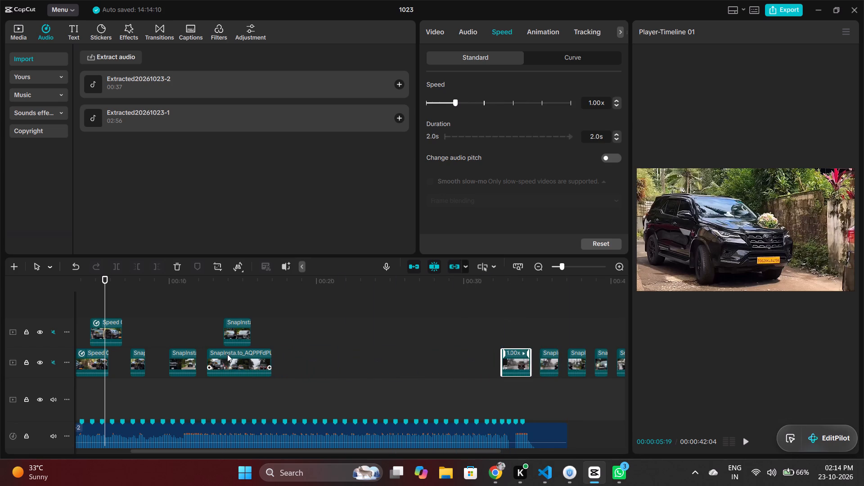
{"action": "left_click_drag", "start_coordinate": [227, 354], "coordinate": [442, 359]}
{"action": "left_click_drag", "start_coordinate": [239, 322], "coordinate": [383, 354]}
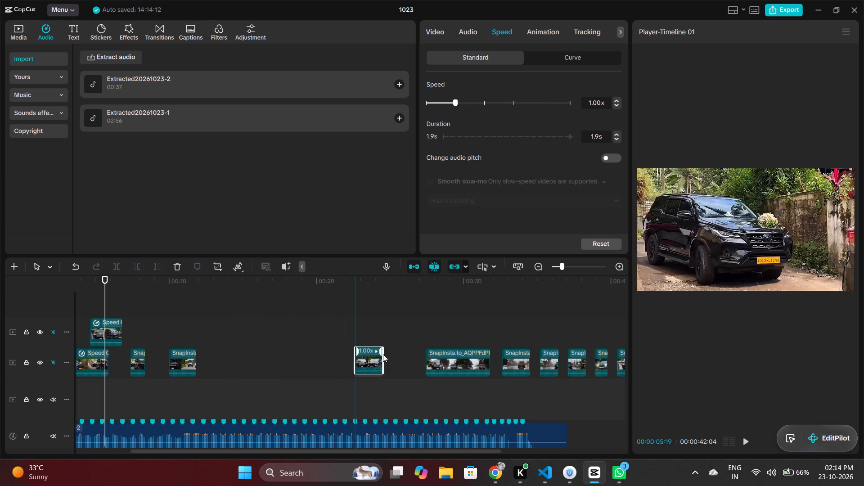
{"action": "left_click_drag", "start_coordinate": [383, 354], "coordinate": [414, 358]}
{"action": "left_click_drag", "start_coordinate": [183, 358], "coordinate": [394, 367]}
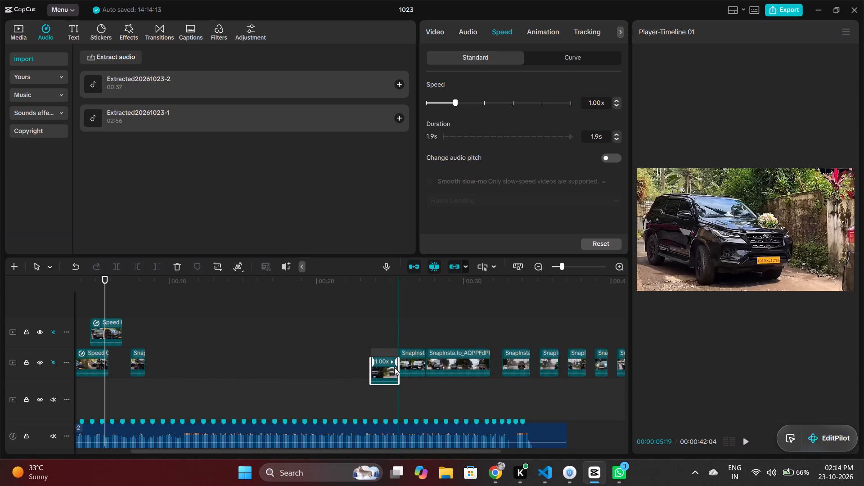
{"action": "left_click_drag", "start_coordinate": [394, 367], "coordinate": [383, 365]}
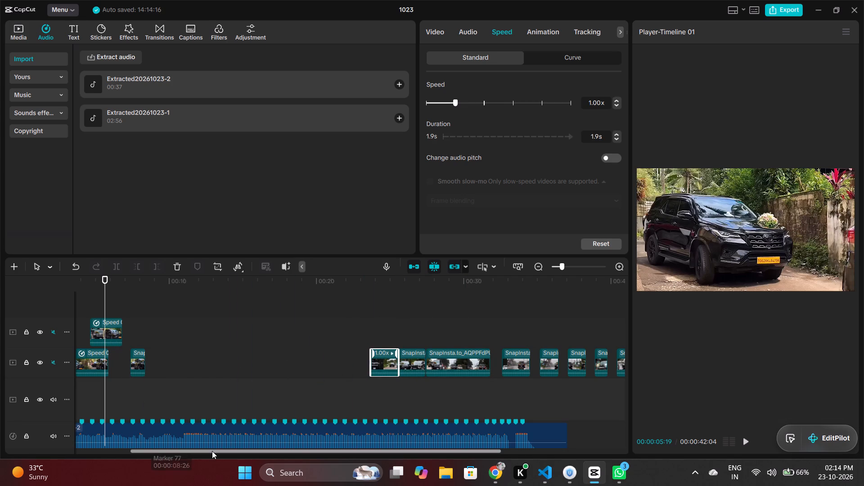
Move the short fourth segment along the main track to about 00:13.
{"action": "left_click", "coordinate": [209, 445]}
{"action": "left_click_drag", "start_coordinate": [208, 449], "coordinate": [145, 449]}
{"action": "left_click", "coordinate": [203, 369]}
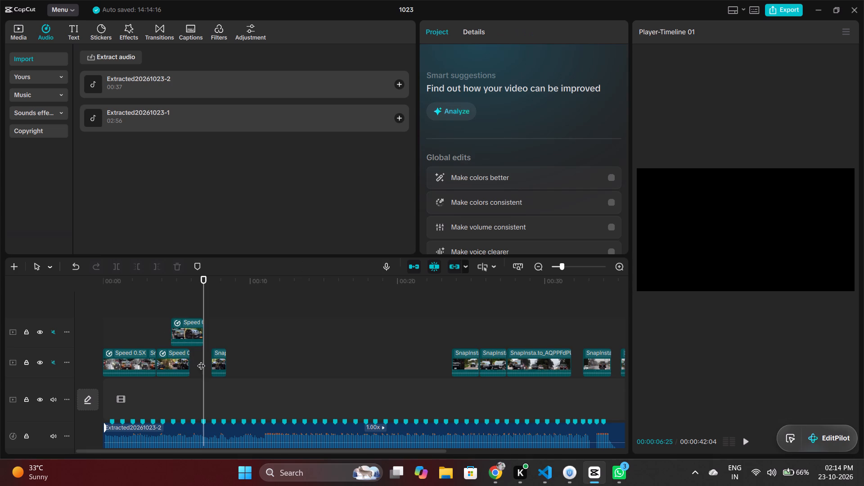
{"action": "left_click_drag", "start_coordinate": [222, 359], "coordinate": [309, 373]}
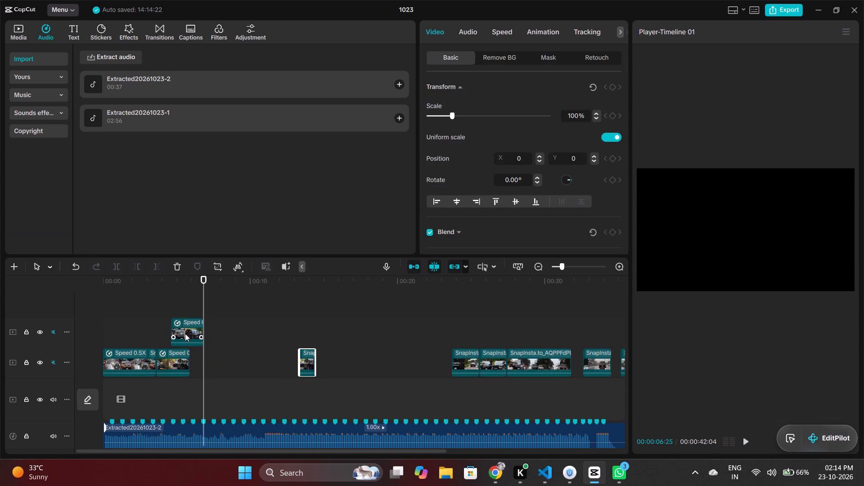
Bring the 0.6x third segment down onto the main track after the second segment and close the gap between them.
{"action": "left_click_drag", "start_coordinate": [185, 333], "coordinate": [208, 363]}
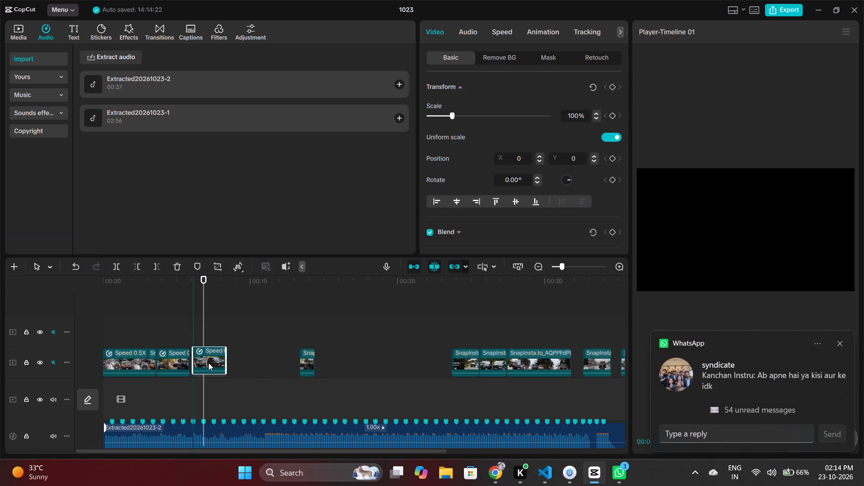
{"action": "left_click_drag", "start_coordinate": [208, 363], "coordinate": [206, 365]}
{"action": "scroll", "coordinate": [189, 333], "scroll_direction": "up", "scroll_amount": 3, "text": "ctrl"}
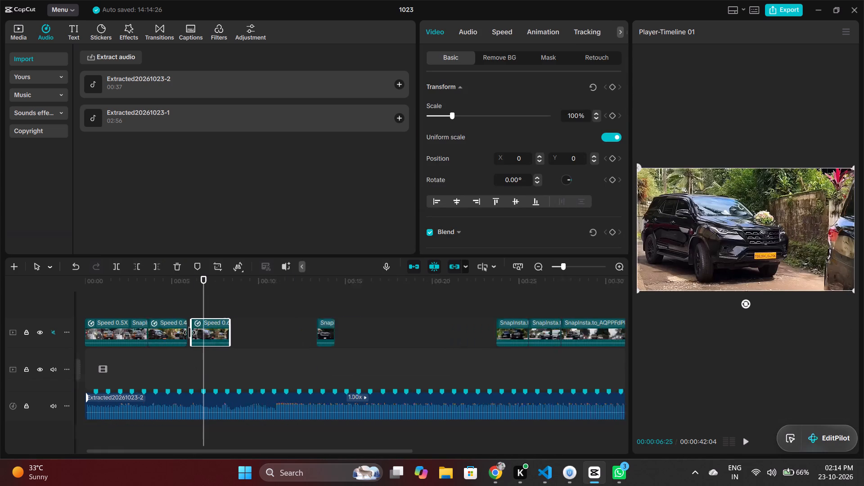
{"action": "scroll", "coordinate": [189, 333], "scroll_direction": "up", "scroll_amount": 8, "text": "ctrl"}
{"action": "right_click", "coordinate": [171, 327]}
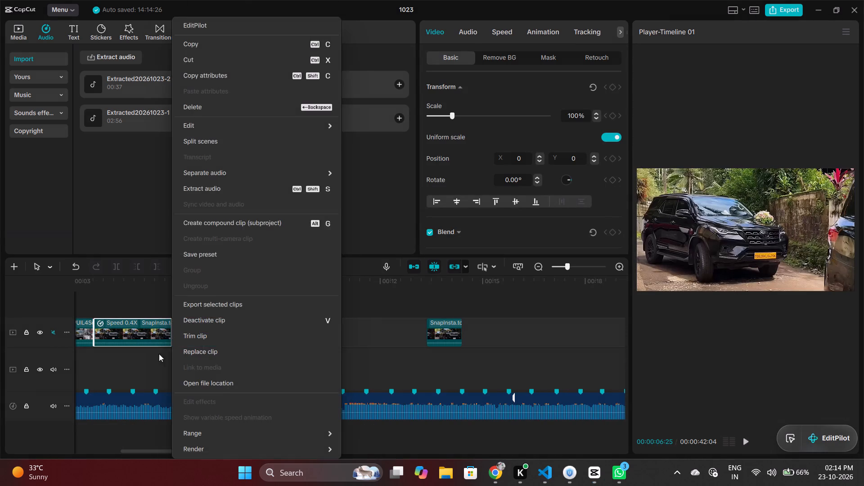
{"action": "left_click", "coordinate": [155, 356]}
{"action": "right_click", "coordinate": [176, 329]}
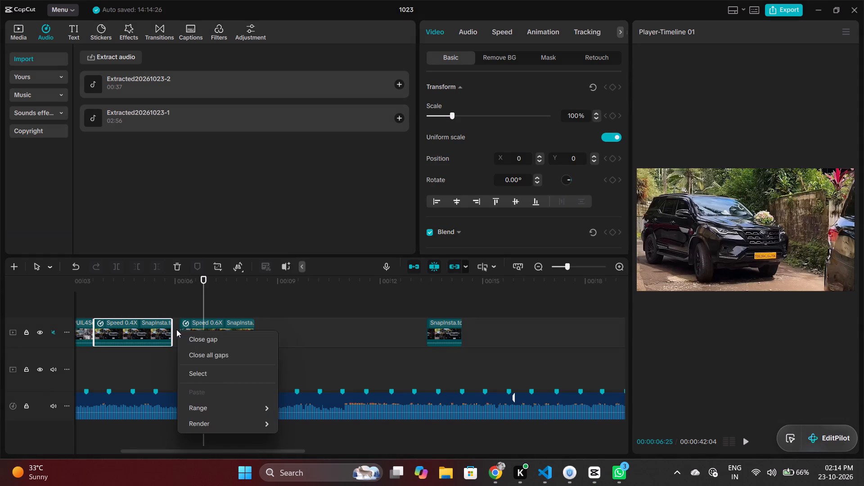
{"action": "left_click", "coordinate": [185, 341]}
{"action": "left_click", "coordinate": [164, 306]}
Play the first three segments and set the second segment's speed to 0.58x.
{"action": "left_click_drag", "start_coordinate": [164, 306], "coordinate": [61, 312]}
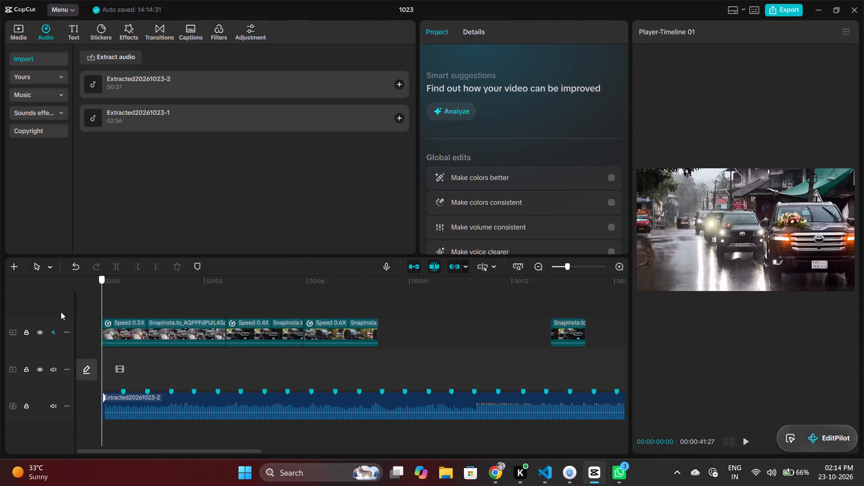
{"action": "left_click_drag", "start_coordinate": [61, 312], "coordinate": [134, 320]}
{"action": "key", "text": "space"}
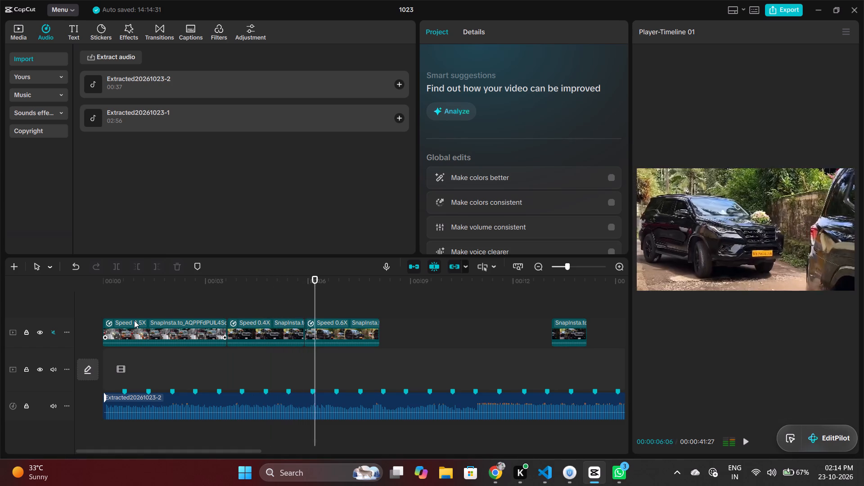
{"action": "left_click", "coordinate": [210, 301]}
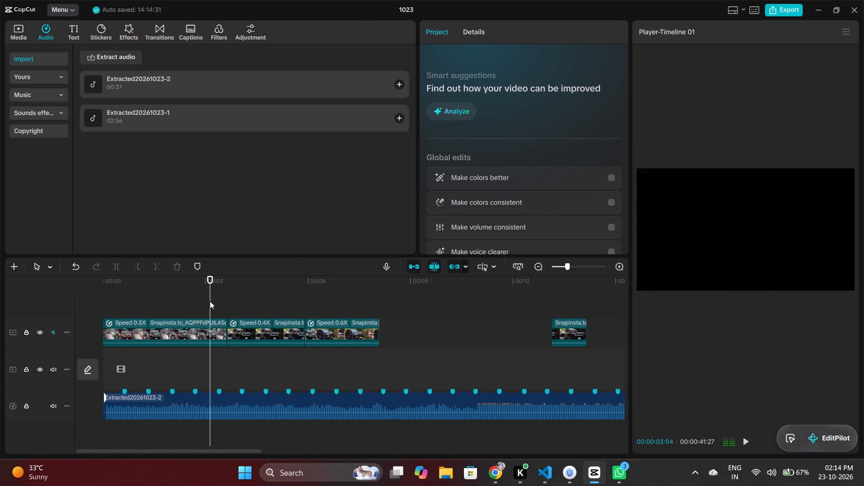
{"action": "key", "text": "space"}
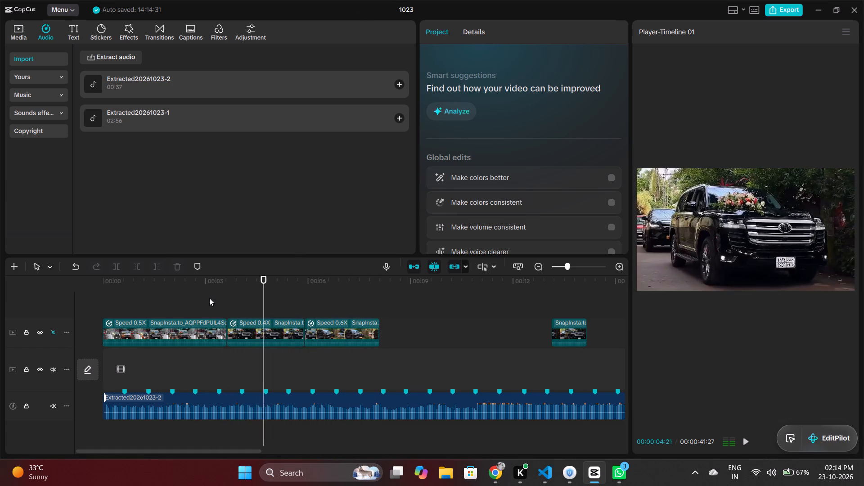
{"action": "key", "text": "space"}
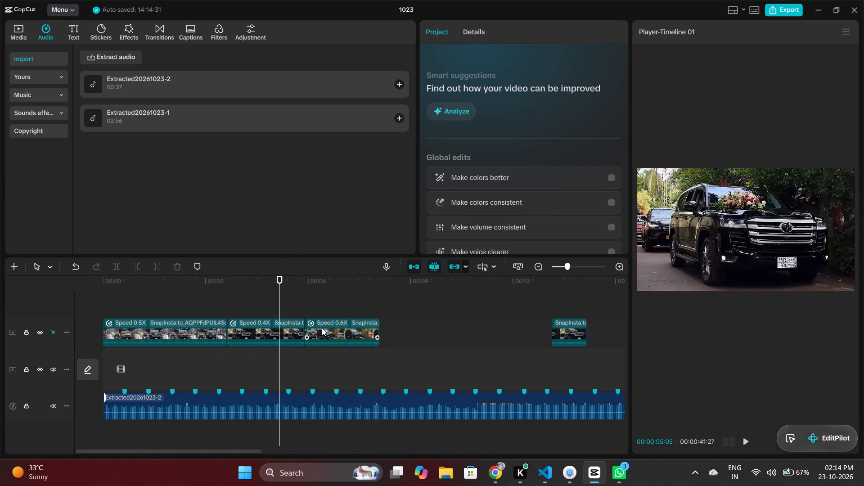
{"action": "left_click", "coordinate": [278, 327]}
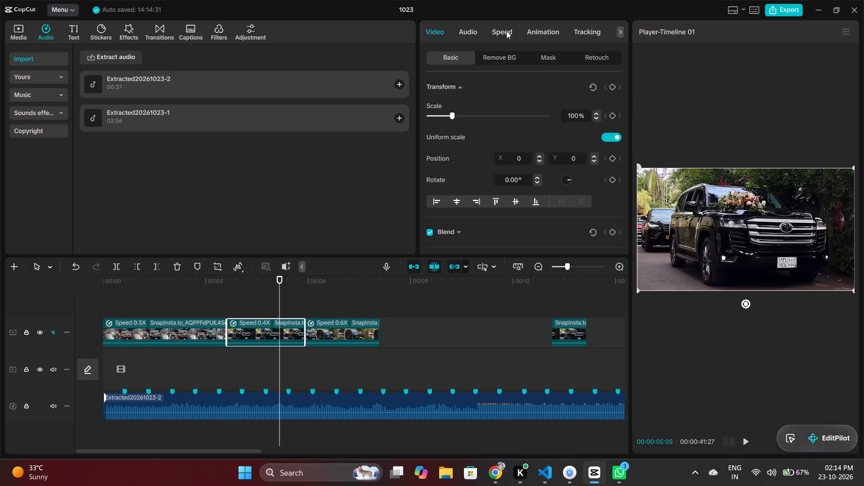
{"action": "left_click", "coordinate": [506, 31]}
{"action": "left_click", "coordinate": [445, 102]}
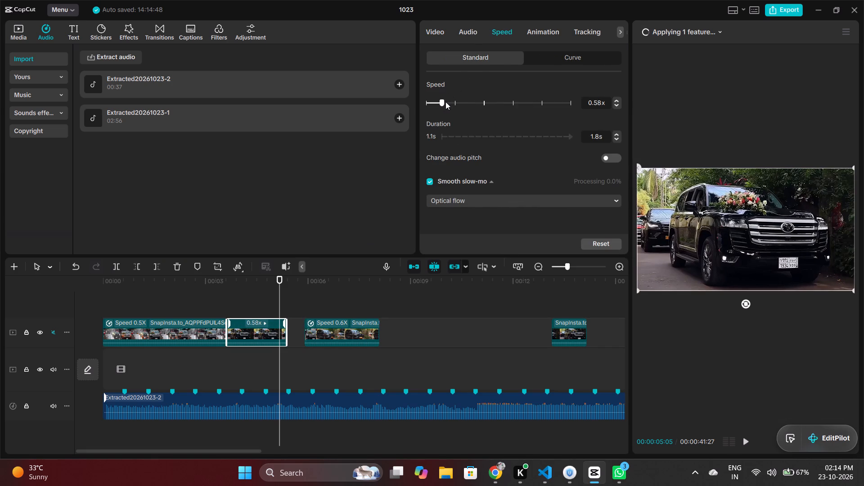
{"action": "left_click", "coordinate": [396, 156]}
Play the second segment, cut off its part after the beat marker at 00:00:04:23, and close the gap before the third segment.
{"action": "left_click_drag", "start_coordinate": [277, 286], "coordinate": [213, 299]}
{"action": "key", "text": "space"}
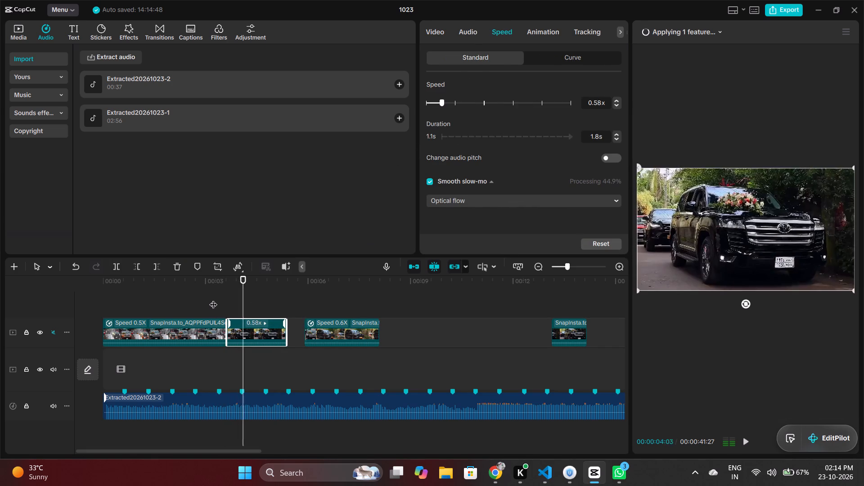
{"action": "key", "text": "space"}
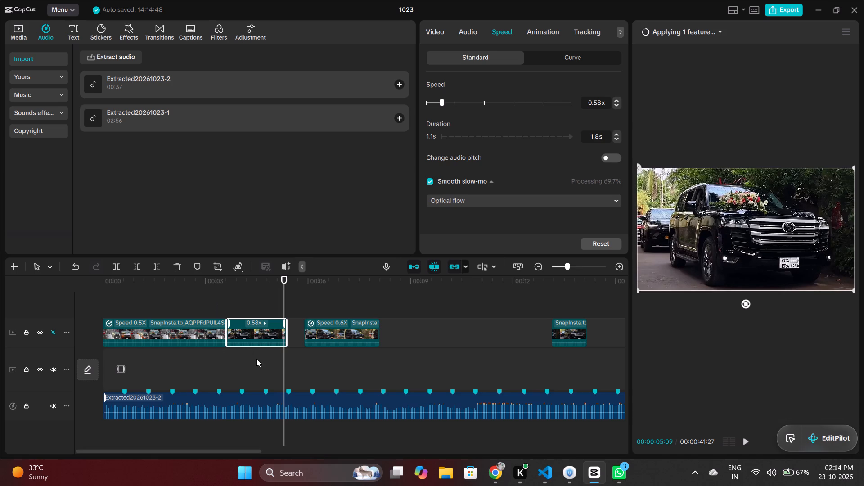
{"action": "left_click", "coordinate": [270, 359]}
{"action": "left_click", "coordinate": [270, 359]}
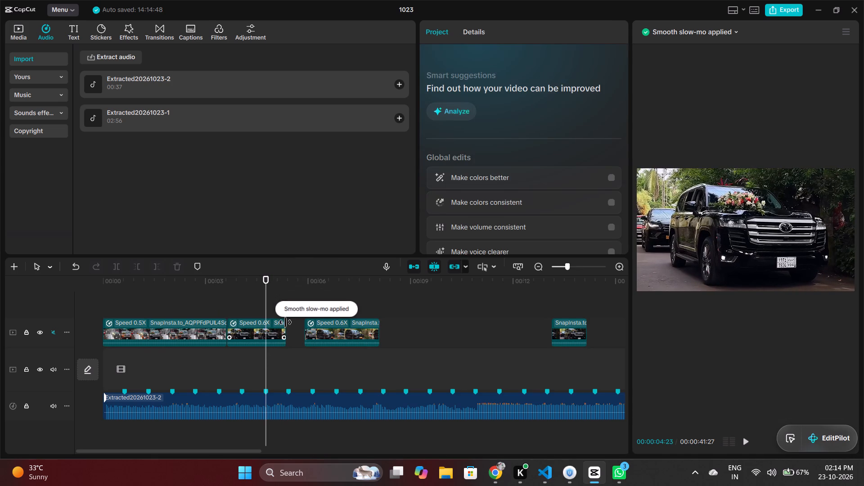
{"action": "left_click", "coordinate": [274, 327]}
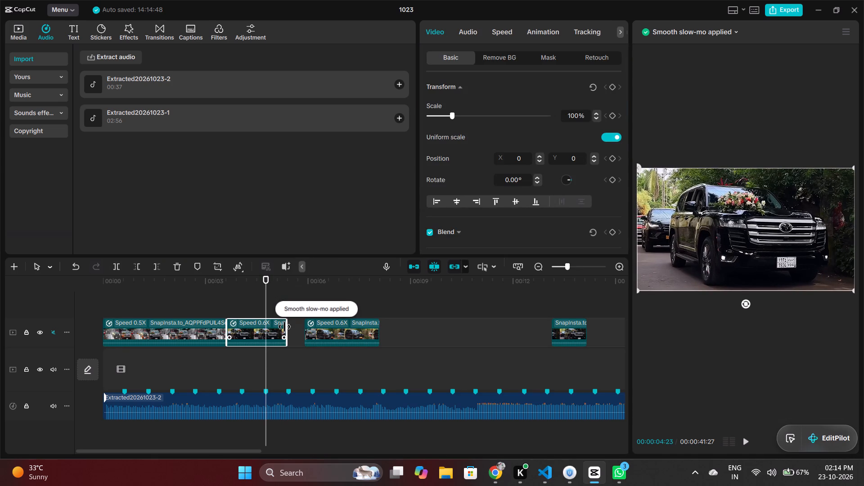
{"action": "key", "text": "ctrl+b"}
{"action": "key", "text": "BackSpace"}
{"action": "right_click", "coordinate": [277, 324]}
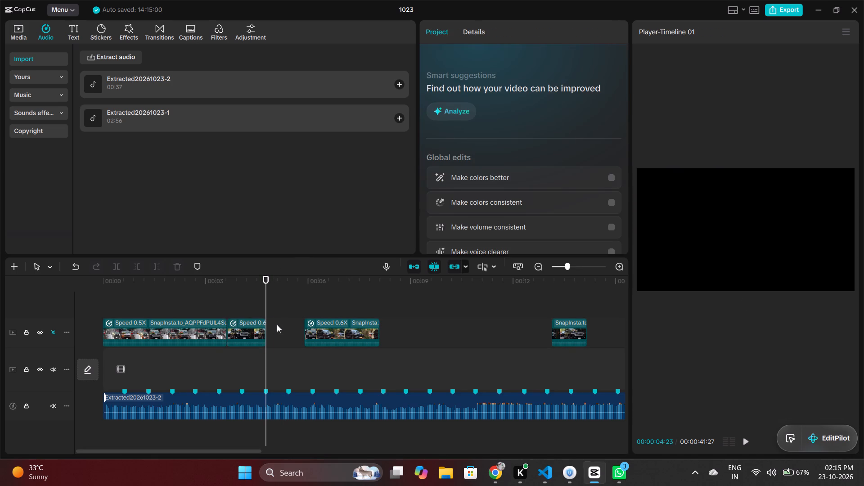
{"action": "left_click", "coordinate": [296, 332]}
Play the cut from the second into the third segment and check the third segment's end against the beat markers.
{"action": "left_click", "coordinate": [250, 306]}
{"action": "left_click_drag", "start_coordinate": [244, 305], "coordinate": [222, 305]}
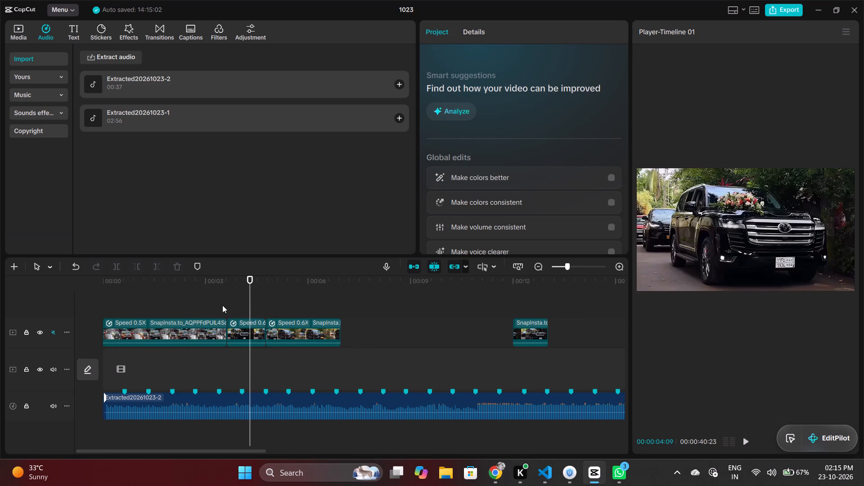
{"action": "left_click_drag", "start_coordinate": [222, 305], "coordinate": [222, 305]}
{"action": "left_click", "coordinate": [221, 305]}
{"action": "key", "text": "space"}
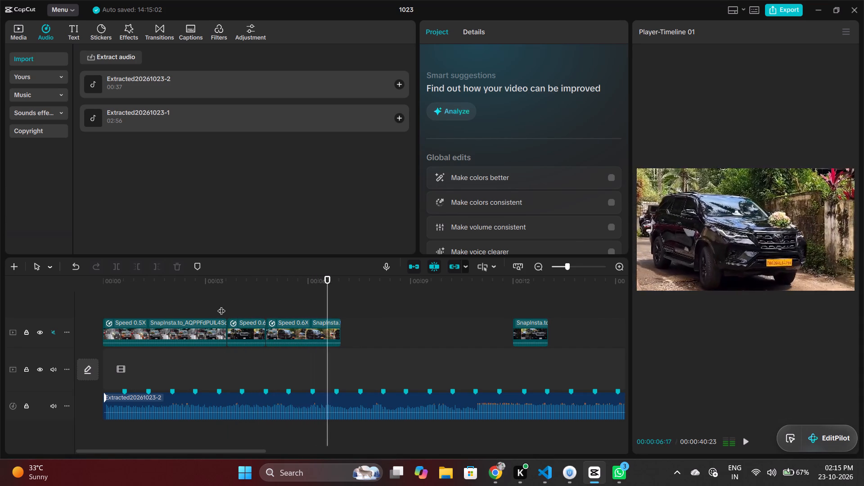
{"action": "key", "text": "space"}
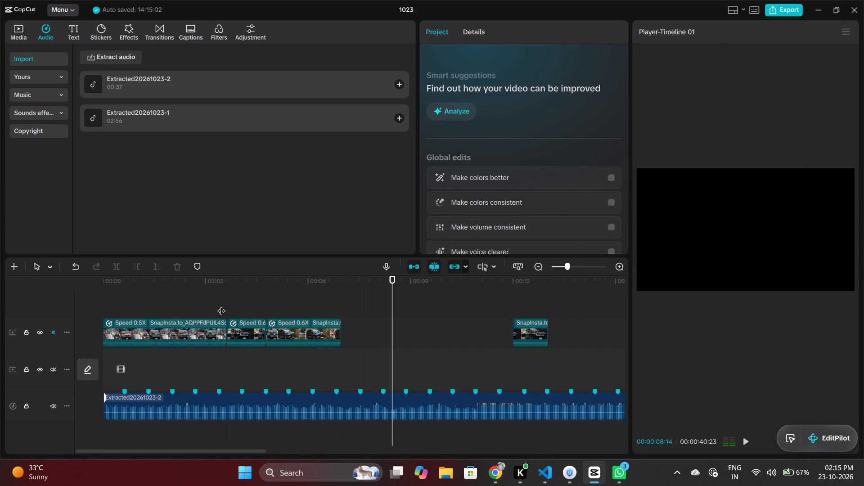
{"action": "left_click", "coordinate": [304, 298]}
{"action": "left_click_drag", "start_coordinate": [304, 298], "coordinate": [234, 299]}
{"action": "key", "text": "space"}
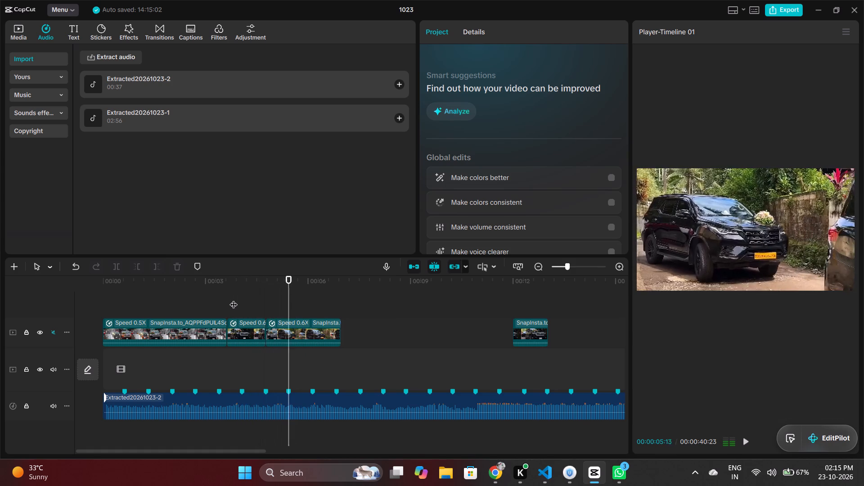
{"action": "key", "text": "space"}
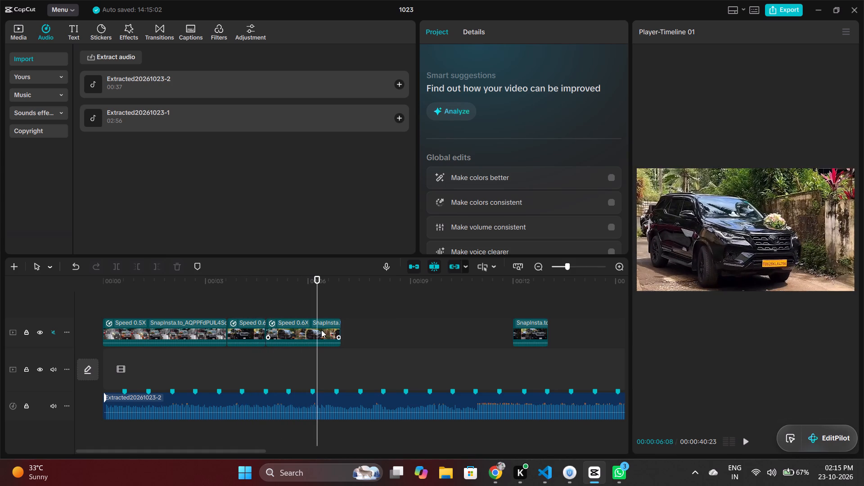
{"action": "key", "text": "space"}
{"action": "key", "text": "space"}
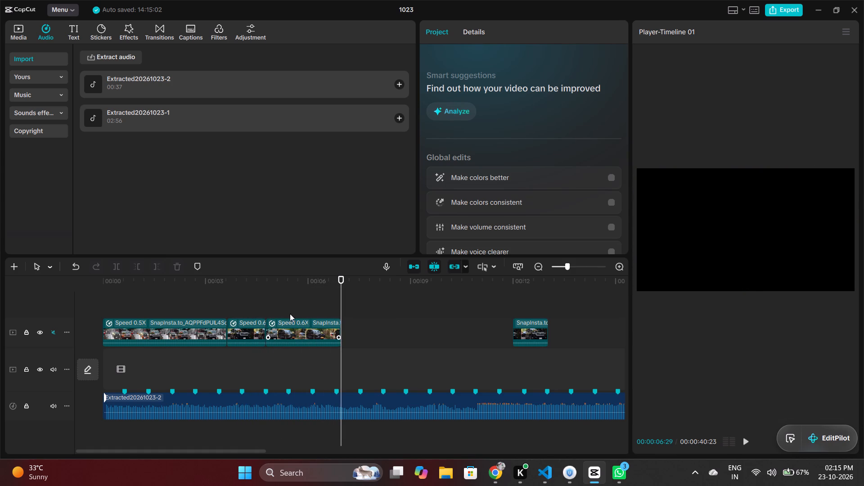
Play the first three segments from the start of the timeline to review them against the music.
{"action": "left_click", "coordinate": [269, 306]}
{"action": "left_click_drag", "start_coordinate": [269, 306], "coordinate": [95, 306]}
{"action": "key", "text": "space"}
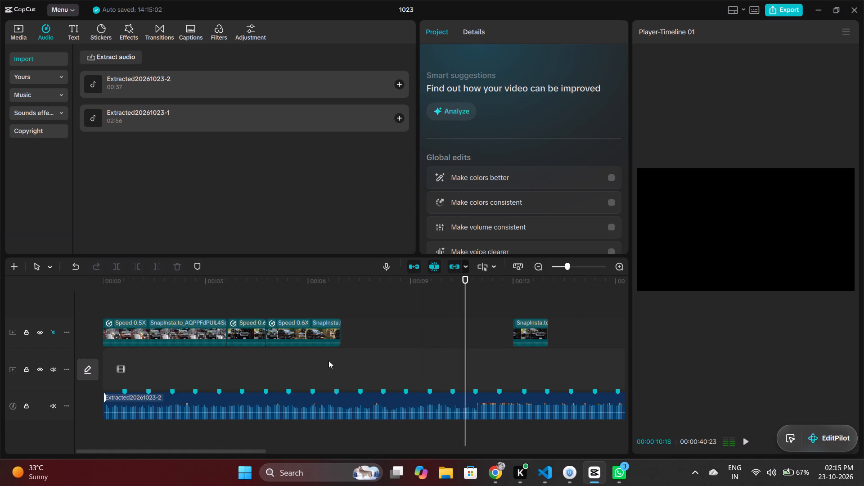
Move the short fourth segment along the main track to the beat marker at about 7.5 seconds, just after the third segment.
{"action": "scroll", "coordinate": [302, 353], "scroll_direction": "down", "scroll_amount": 8, "text": "ctrl"}
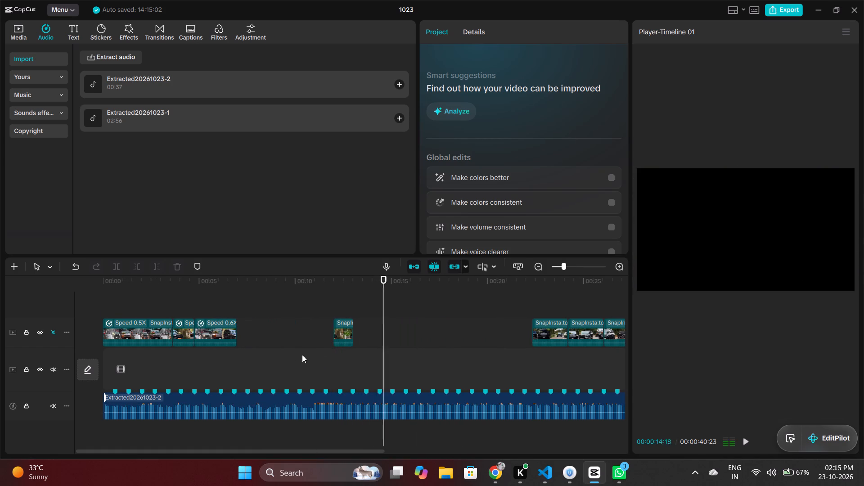
{"action": "left_click_drag", "start_coordinate": [344, 323], "coordinate": [257, 329]}
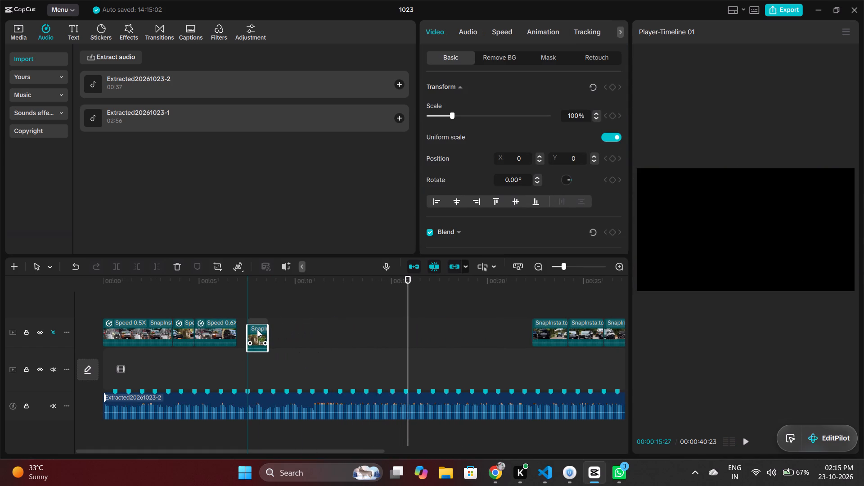
{"action": "left_click_drag", "start_coordinate": [257, 329], "coordinate": [256, 328]}
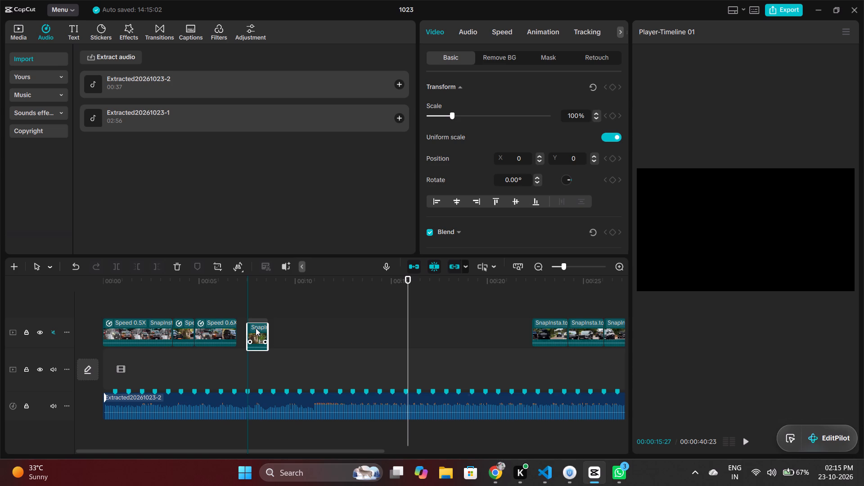
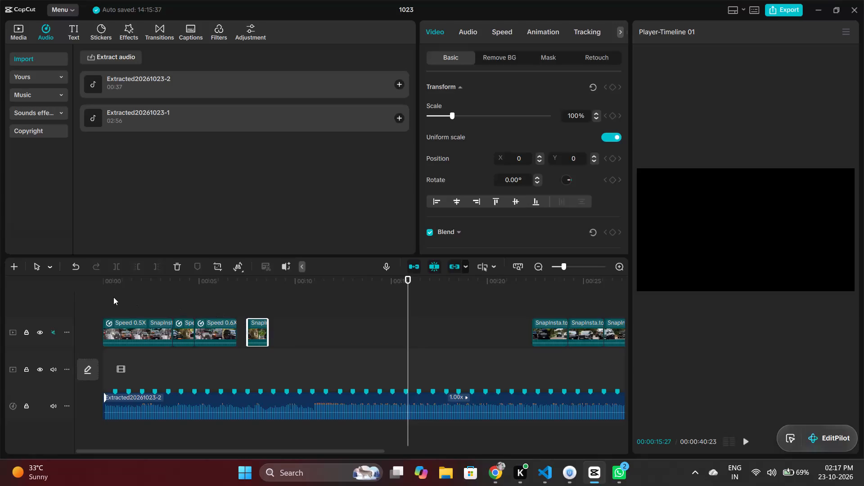
Play the timeline from the start to check the first four segments against the music.
{"action": "left_click_drag", "start_coordinate": [113, 297], "coordinate": [77, 306]}
{"action": "key", "text": "space"}
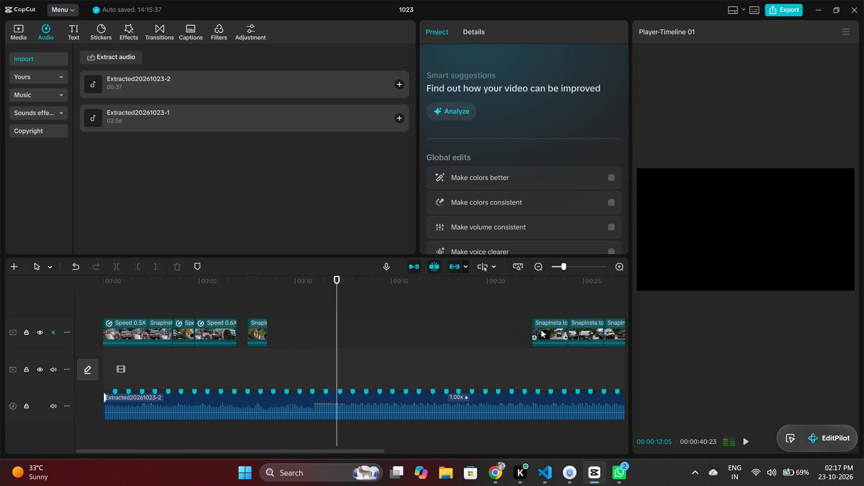
Move the fifth segment earlier along the main track to the beat marker at about 15 seconds.
{"action": "left_click_drag", "start_coordinate": [544, 330], "coordinate": [402, 335]}
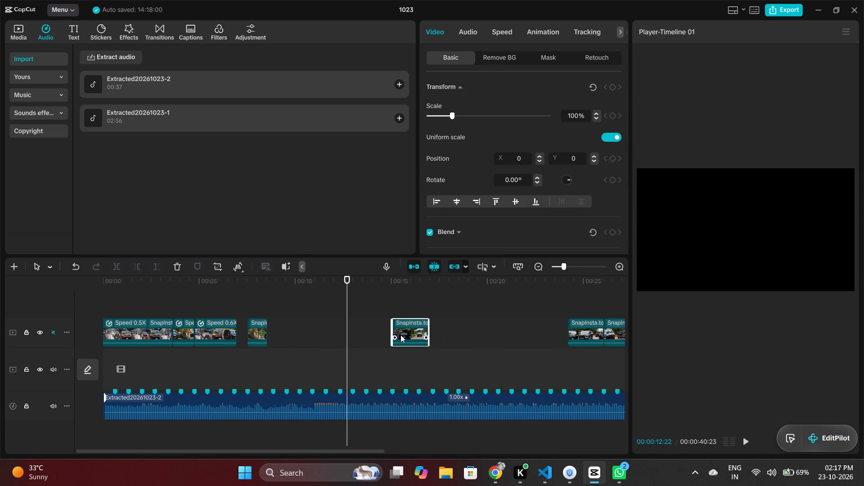
Play the timeline past the moved fifth segment to review the remaining segments against the music up to its end.
{"action": "left_click", "coordinate": [387, 325]}
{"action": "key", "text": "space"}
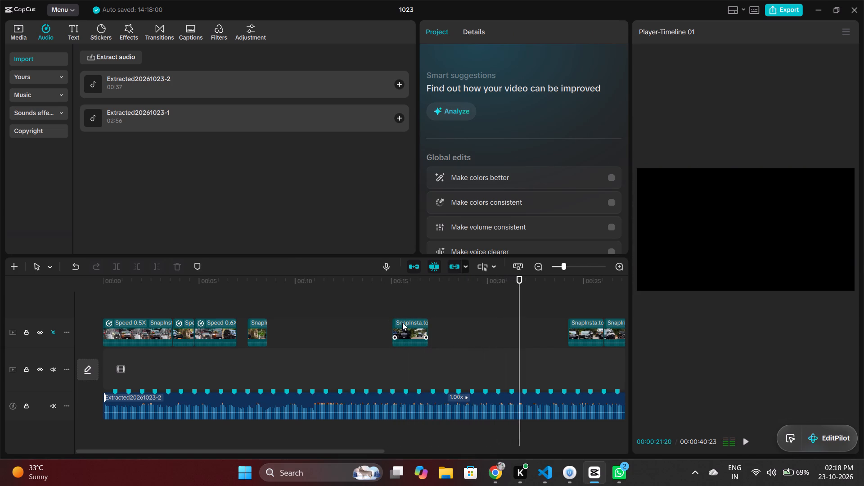
{"action": "scroll", "coordinate": [455, 330], "scroll_direction": "down", "scroll_amount": 4, "text": "ctrl"}
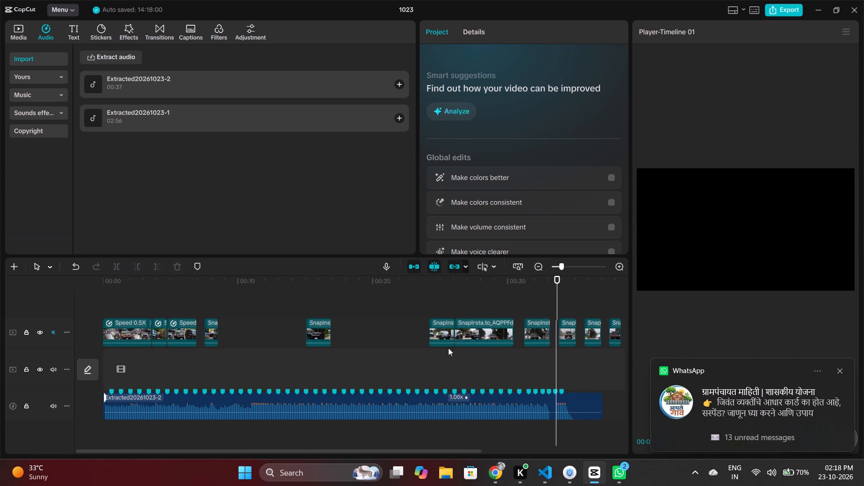
{"action": "left_click", "coordinate": [840, 372]}
{"action": "left_click", "coordinate": [541, 403]}
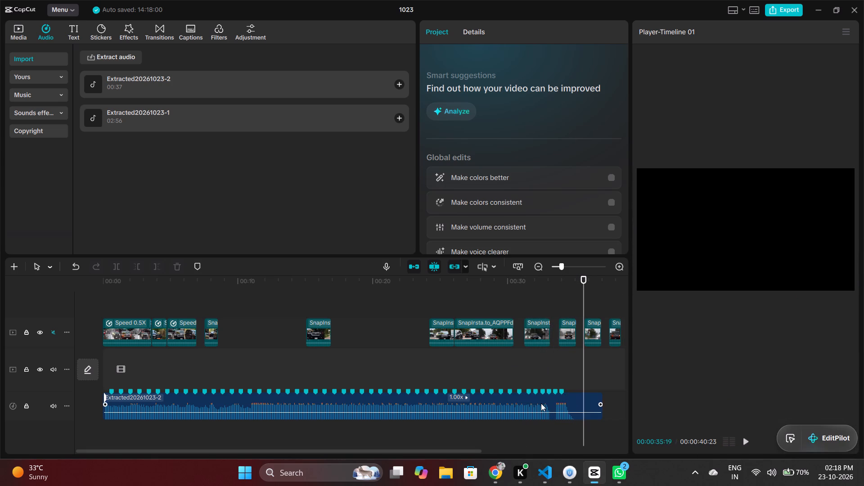
{"action": "left_click", "coordinate": [539, 403]}
{"action": "left_click", "coordinate": [520, 370]}
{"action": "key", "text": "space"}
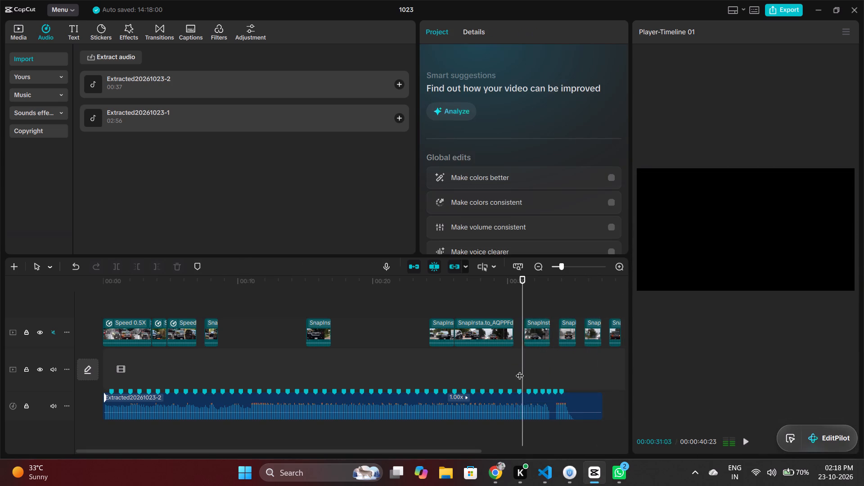
Play the timeline from about 11 seconds to about 19 seconds to check the fifth segment against the music.
{"action": "left_click", "coordinate": [346, 366]}
{"action": "left_click_drag", "start_coordinate": [346, 366], "coordinate": [256, 384]}
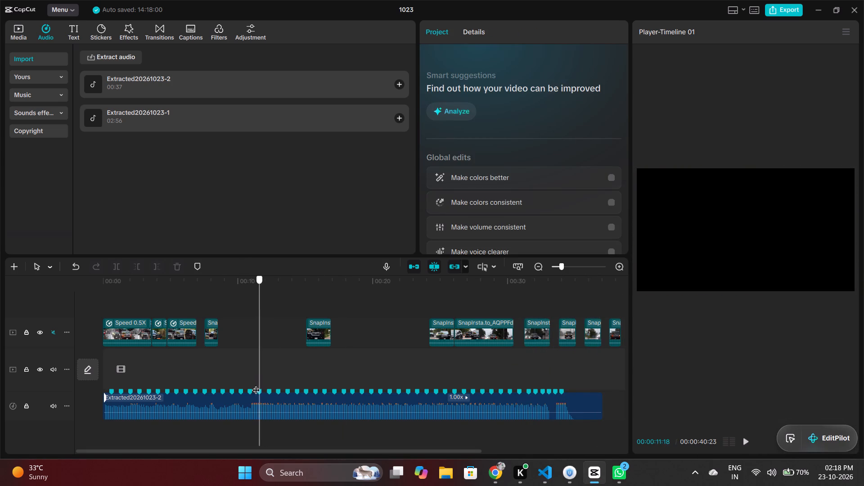
{"action": "left_click_drag", "start_coordinate": [256, 384], "coordinate": [255, 384]}
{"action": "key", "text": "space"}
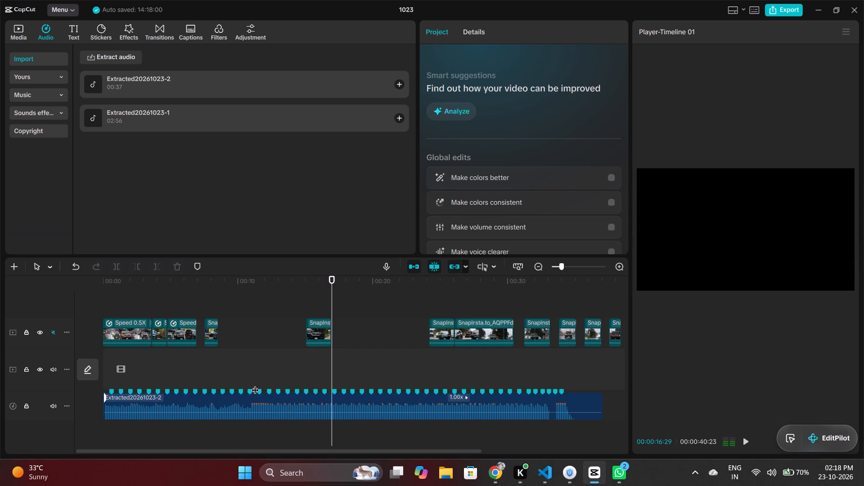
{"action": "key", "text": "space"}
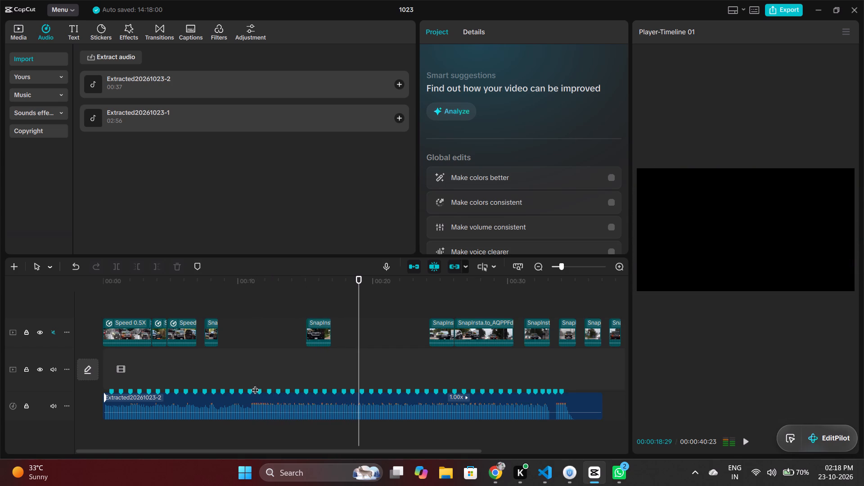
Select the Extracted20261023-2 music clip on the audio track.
{"action": "left_click", "coordinate": [336, 406]}
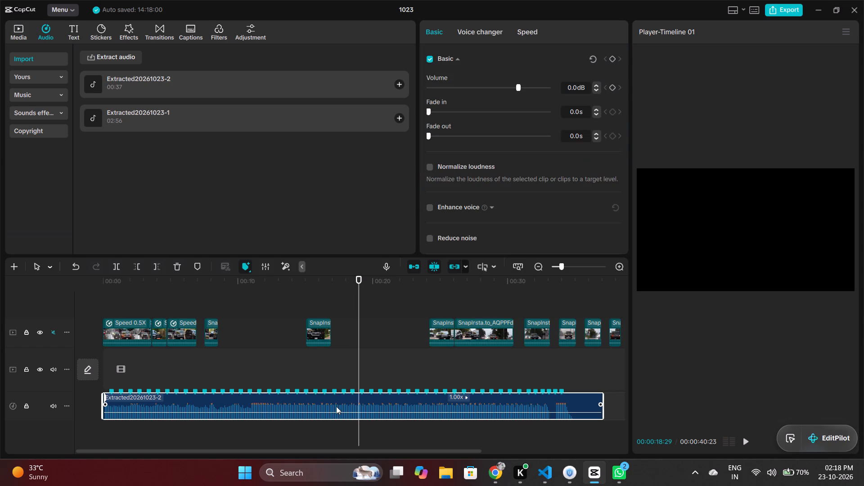
Split the music track at 00:00:18:29 and delete the part after the split.
{"action": "key", "text": "ctrl+b"}
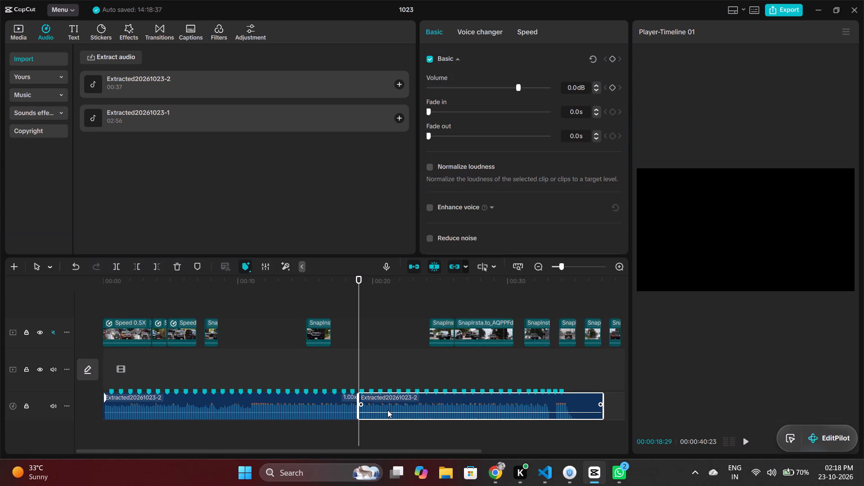
{"action": "key", "text": "BackSpace"}
Play the timeline from the start and replay the cut from the first into the second segment.
{"action": "left_click", "coordinate": [310, 363]}
{"action": "left_click_drag", "start_coordinate": [310, 363], "coordinate": [293, 367]}
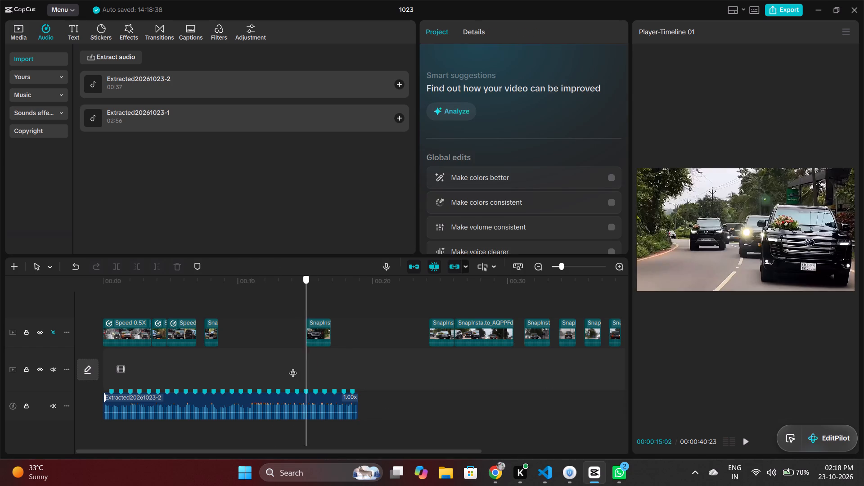
{"action": "left_click_drag", "start_coordinate": [293, 367], "coordinate": [106, 370]}
{"action": "key", "text": "space"}
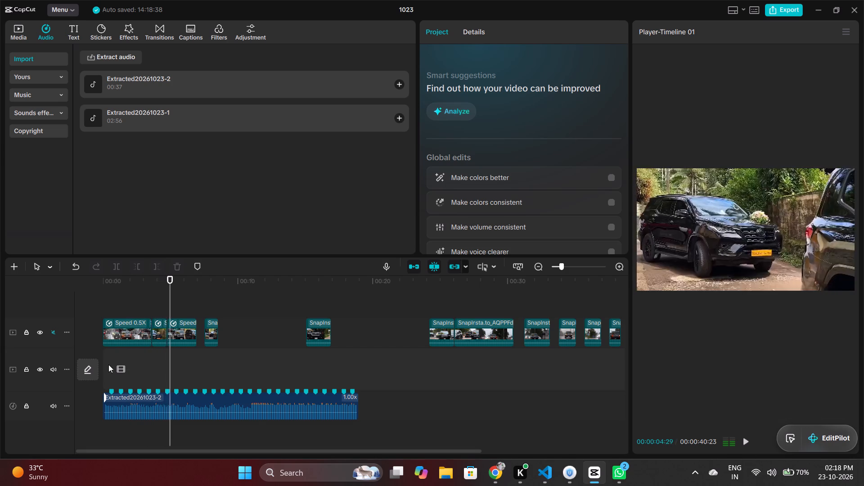
{"action": "scroll", "coordinate": [133, 326], "scroll_direction": "up", "scroll_amount": 10, "text": "ctrl"}
{"action": "left_click", "coordinate": [86, 298]}
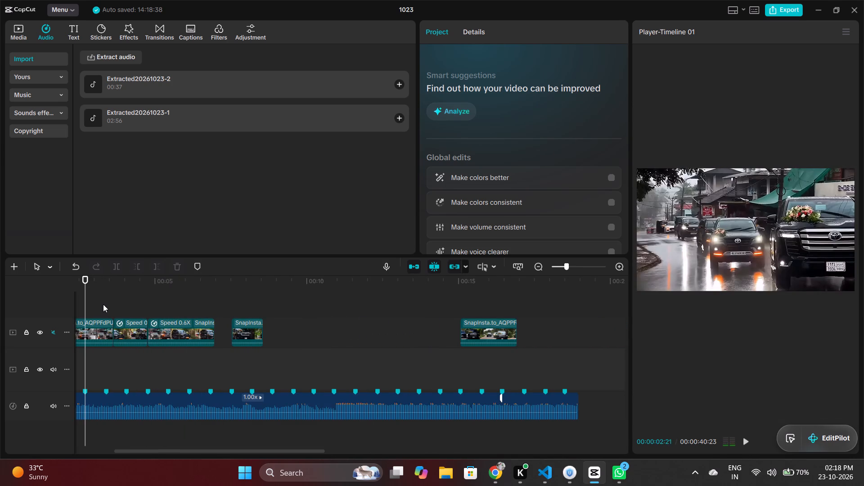
{"action": "key", "text": "space"}
{"action": "key", "text": "space"}
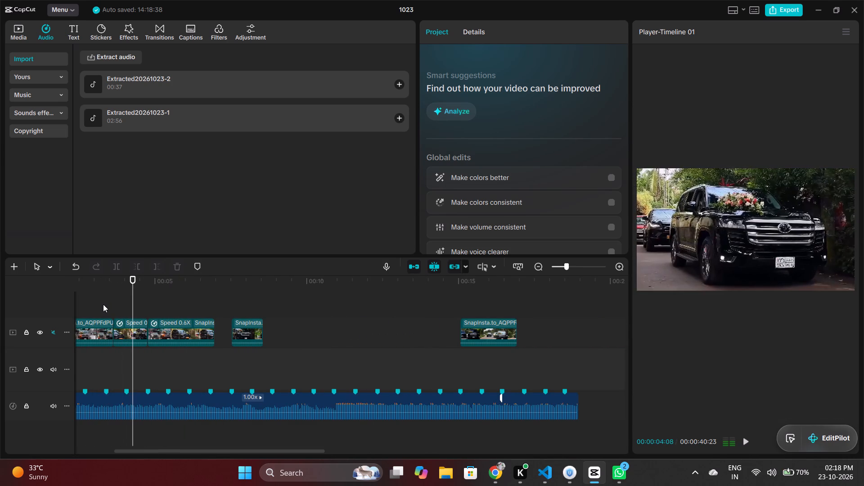
{"action": "left_click", "coordinate": [103, 304]}
{"action": "key", "text": "space"}
{"action": "key", "text": "space"}
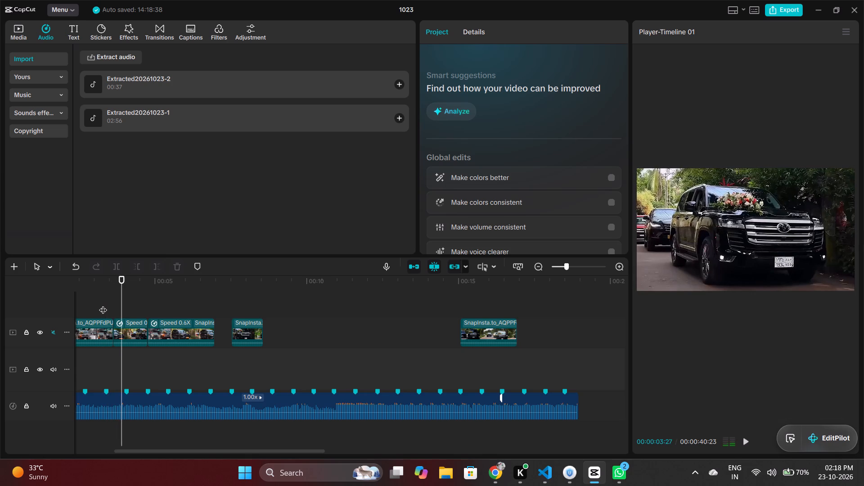
Split the second segment at 00:00:03:20, delete the stray single frame at its start, and close the gap.
{"action": "key", "text": "Left"}
{"action": "key", "text": "Left"}
{"action": "key", "text": "Left"}
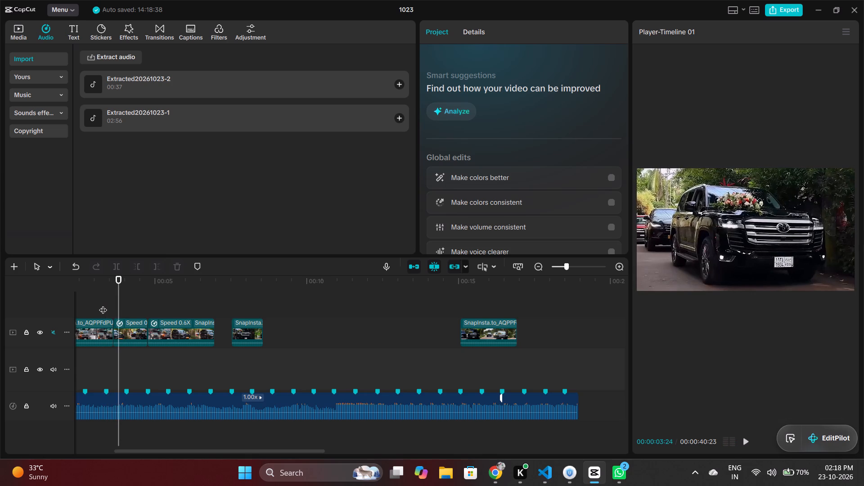
{"action": "key", "text": "Left"}
{"action": "key", "text": "Left"}
{"action": "key", "text": "Left"}
{"action": "key", "text": "Left"}
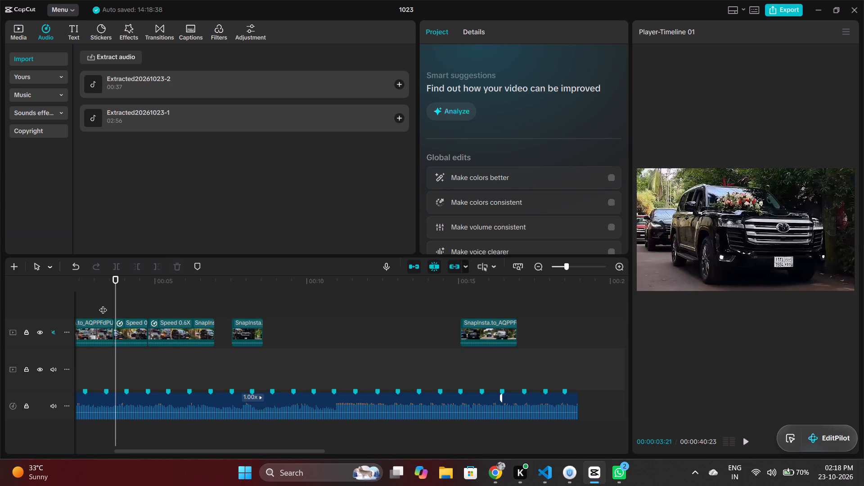
{"action": "key", "text": "Left"}
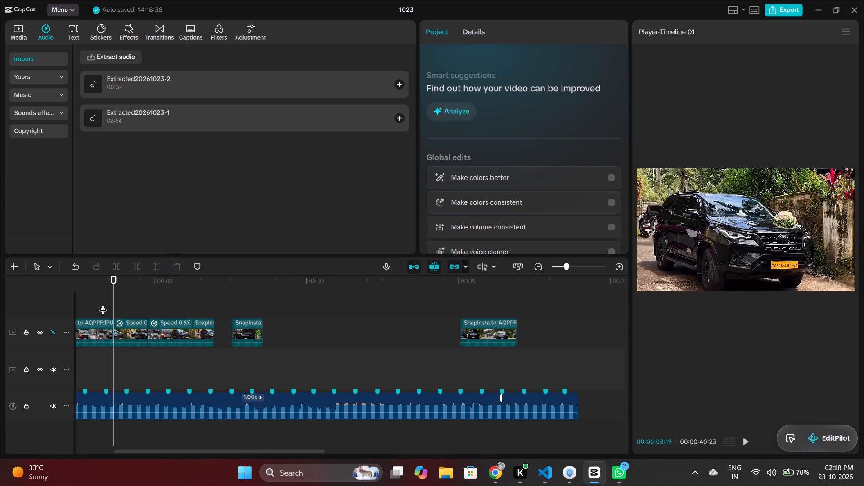
{"action": "key", "text": "Right"}
{"action": "key", "text": "Left"}
{"action": "scroll", "coordinate": [103, 304], "scroll_direction": "up", "scroll_amount": 13, "text": "ctrl"}
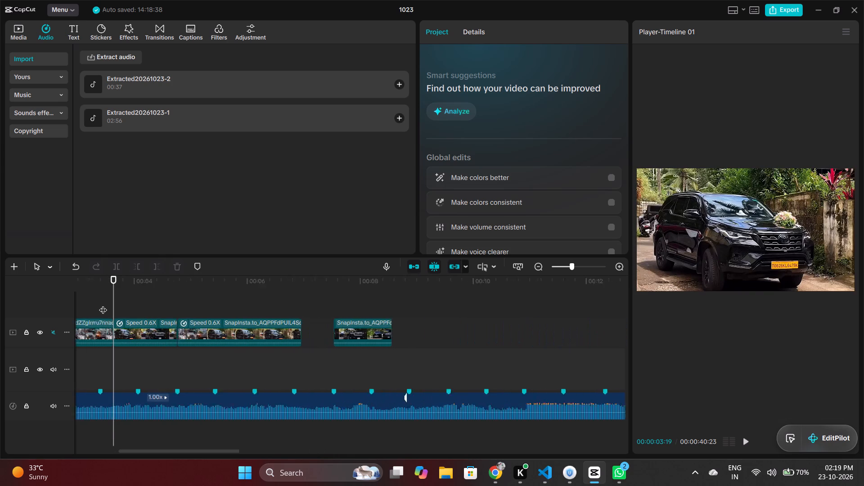
{"action": "scroll", "coordinate": [103, 304], "scroll_direction": "up", "scroll_amount": 20, "text": "ctrl"}
{"action": "scroll", "coordinate": [103, 304], "scroll_direction": "up", "scroll_amount": 20, "text": "ctrl"}
{"action": "scroll", "coordinate": [103, 304], "scroll_direction": "up", "scroll_amount": 5, "text": "ctrl"}
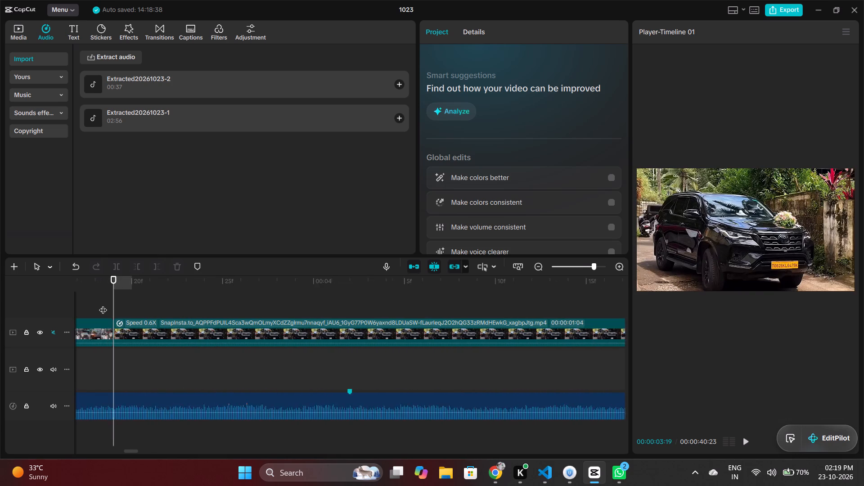
{"action": "scroll", "coordinate": [103, 304], "scroll_direction": "up", "scroll_amount": 20, "text": "ctrl"}
{"action": "scroll", "coordinate": [103, 304], "scroll_direction": "up", "scroll_amount": 14, "text": "ctrl"}
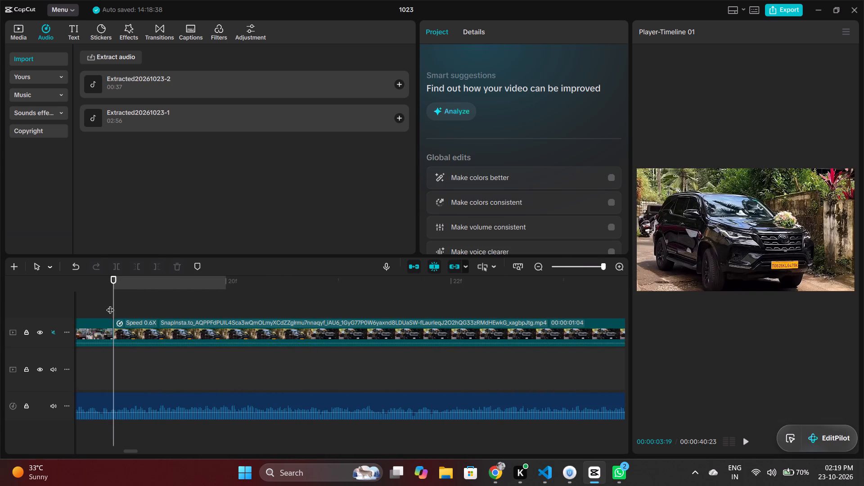
{"action": "key", "text": "Right"}
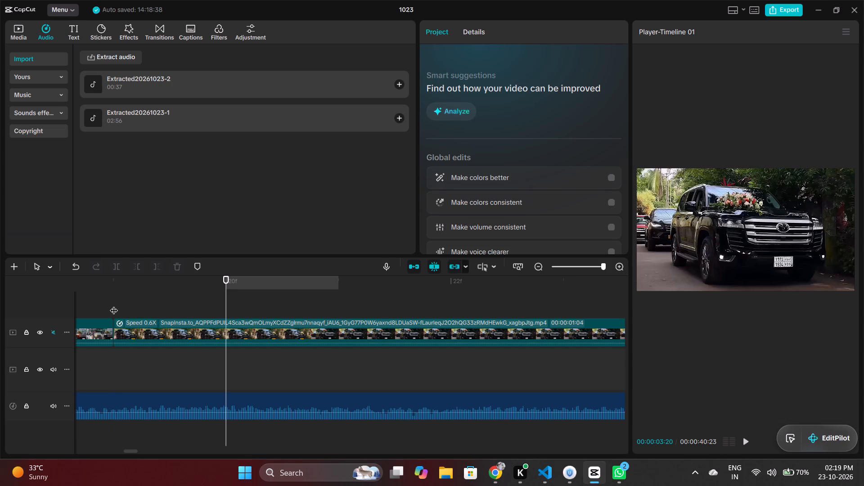
{"action": "left_click", "coordinate": [134, 323]}
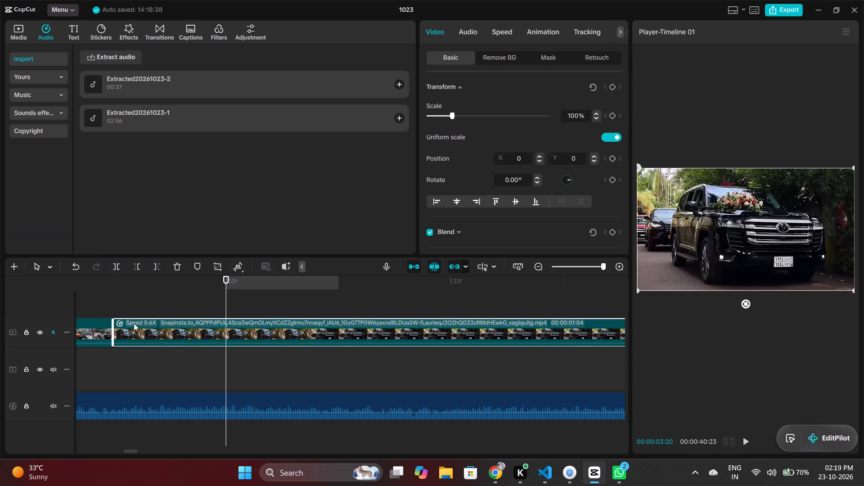
{"action": "key", "text": "ctrl+b"}
{"action": "left_click", "coordinate": [143, 331]}
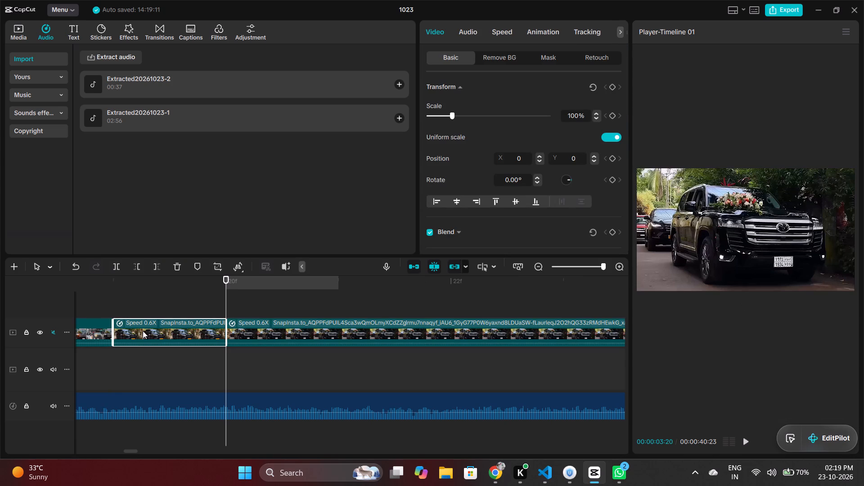
{"action": "key", "text": "BackSpace"}
{"action": "right_click", "coordinate": [150, 332]}
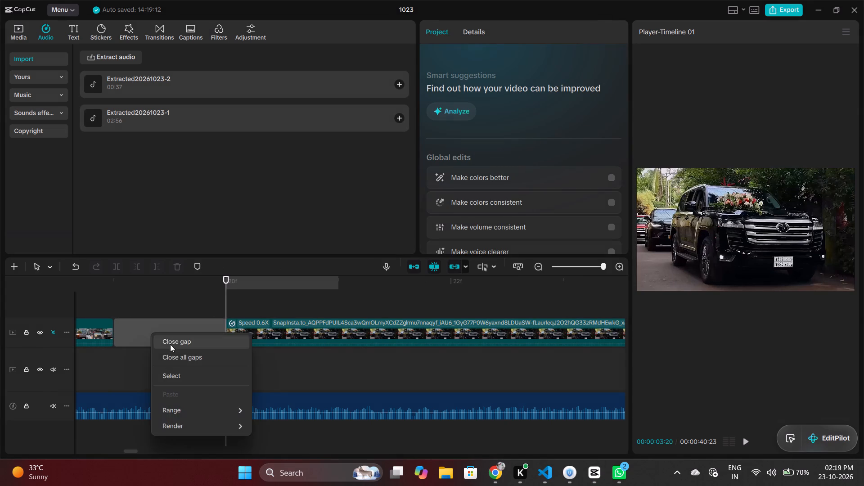
{"action": "left_click", "coordinate": [170, 344]}
Play the first three segments again, replaying the cut from the second into the third segment.
{"action": "scroll", "coordinate": [122, 334], "scroll_direction": "down", "scroll_amount": 20, "text": "ctrl"}
{"action": "scroll", "coordinate": [122, 334], "scroll_direction": "down", "scroll_amount": 7, "text": "ctrl"}
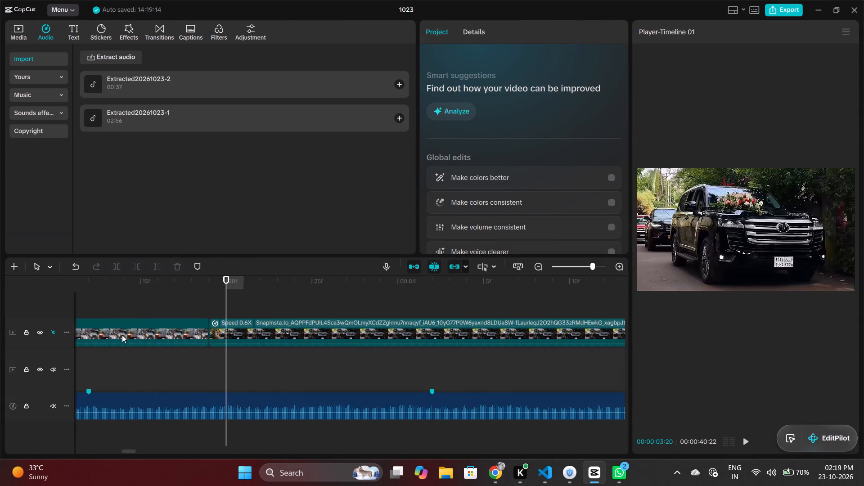
{"action": "scroll", "coordinate": [122, 335], "scroll_direction": "down", "scroll_amount": 20, "text": "ctrl"}
{"action": "scroll", "coordinate": [122, 335], "scroll_direction": "down", "scroll_amount": 19, "text": "ctrl"}
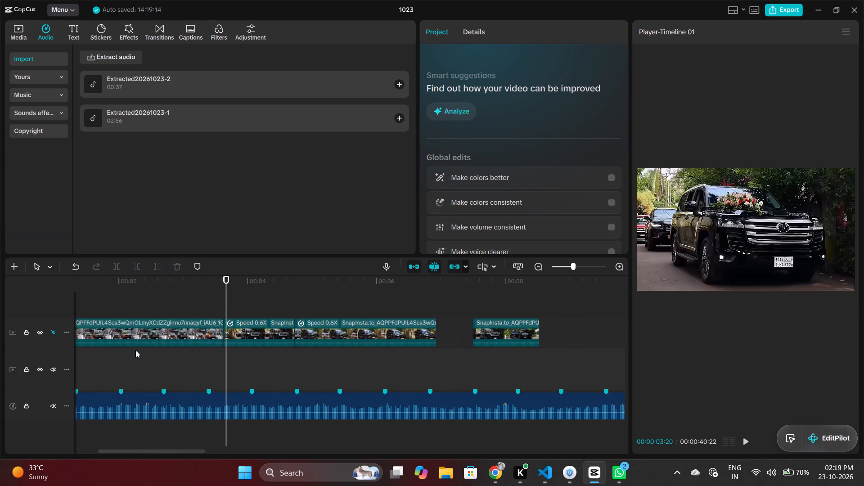
{"action": "scroll", "coordinate": [135, 350], "scroll_direction": "down", "scroll_amount": 14, "text": "ctrl"}
{"action": "left_click", "coordinate": [135, 350]}
{"action": "key", "text": "space"}
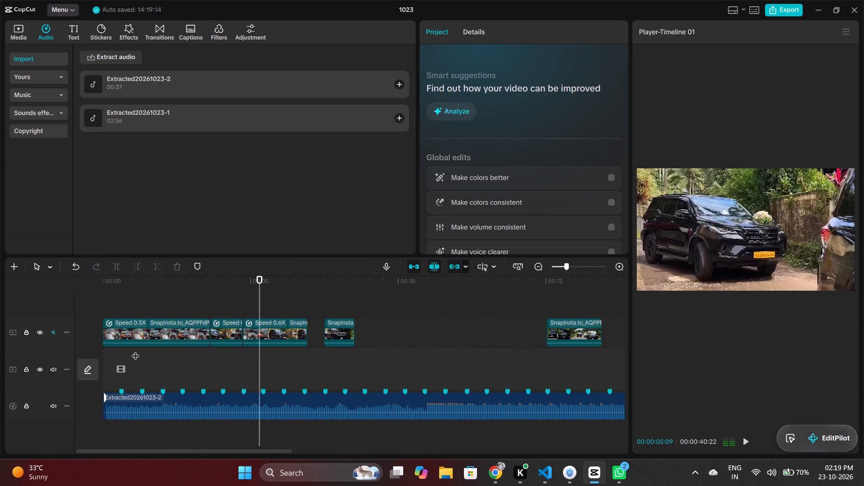
{"action": "left_click", "coordinate": [226, 359]}
{"action": "key", "text": "space"}
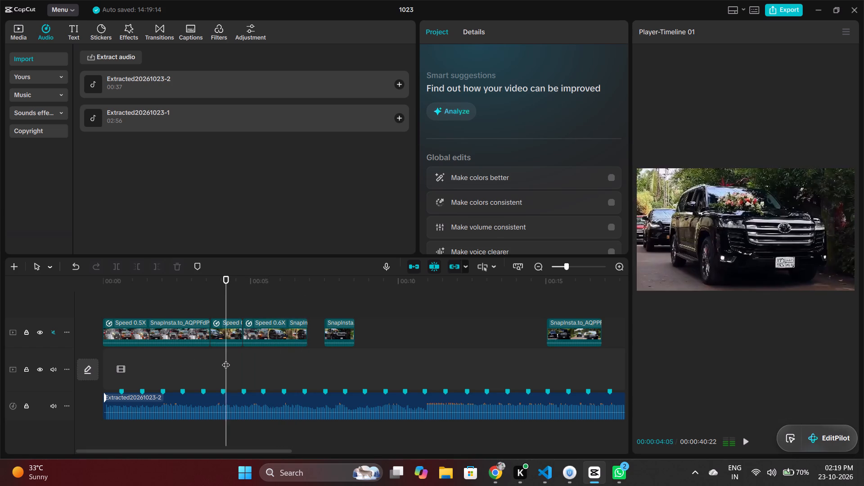
Split the third segment at the beat marker at 00:00:04:23, delete the stray frame before it, and close the gap.
{"action": "scroll", "coordinate": [230, 358], "scroll_direction": "up", "scroll_amount": 6, "text": "ctrl"}
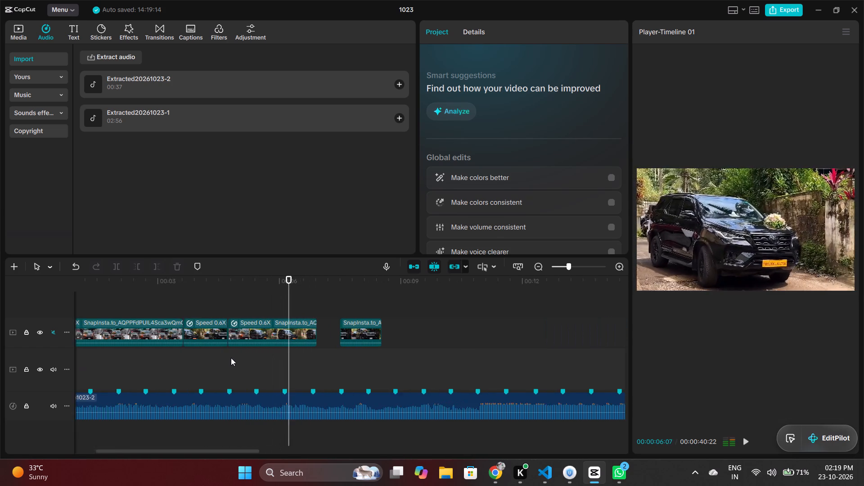
{"action": "scroll", "coordinate": [231, 358], "scroll_direction": "up", "scroll_amount": 7, "text": "ctrl"}
{"action": "left_click", "coordinate": [211, 357]}
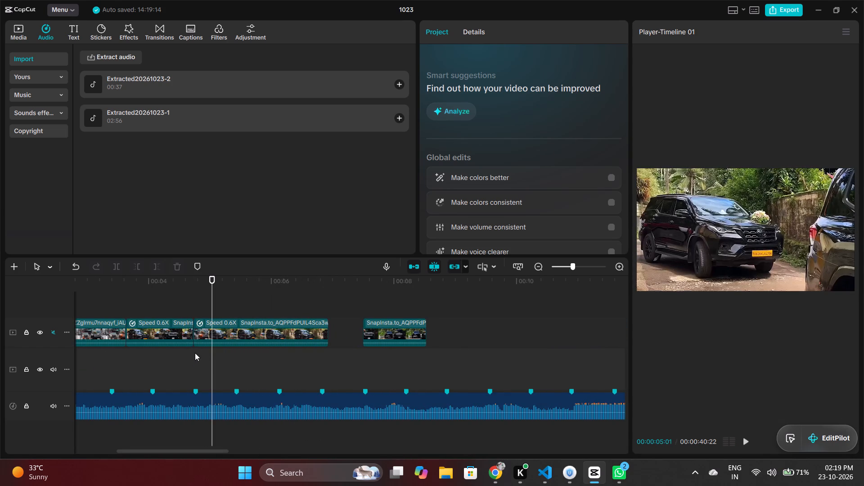
{"action": "left_click", "coordinate": [195, 353]}
{"action": "key", "text": "Left"}
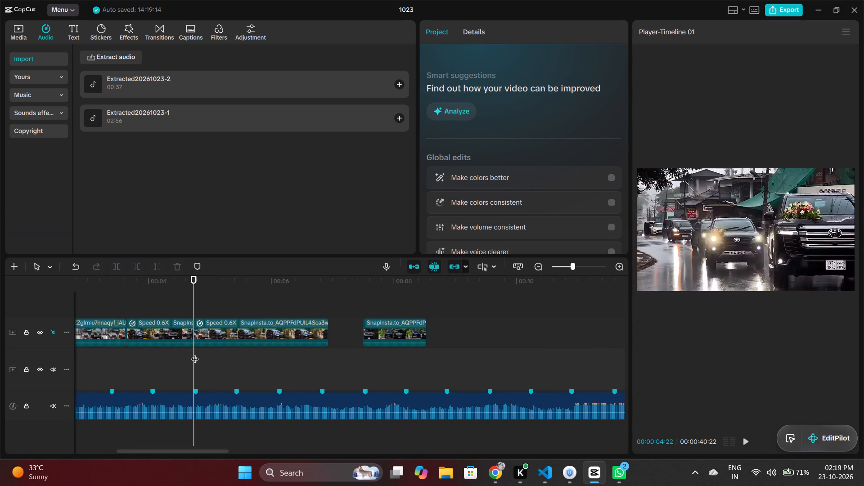
{"action": "key", "text": "Right"}
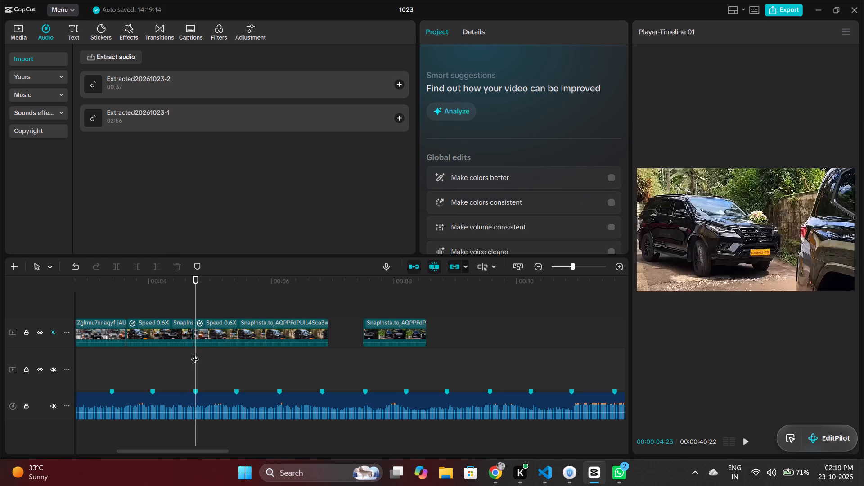
{"action": "key", "text": "Right"}
{"action": "key", "text": "Left"}
{"action": "key", "text": "Left"}
{"action": "key", "text": "Left"}
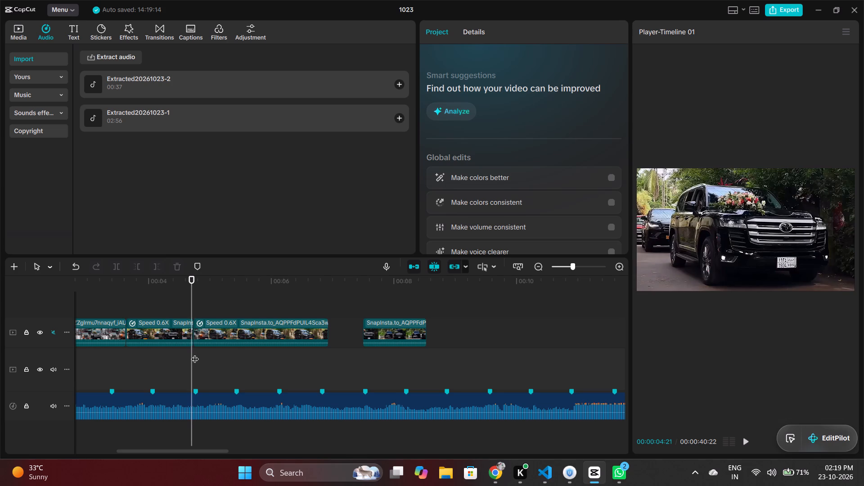
{"action": "key", "text": "Left"}
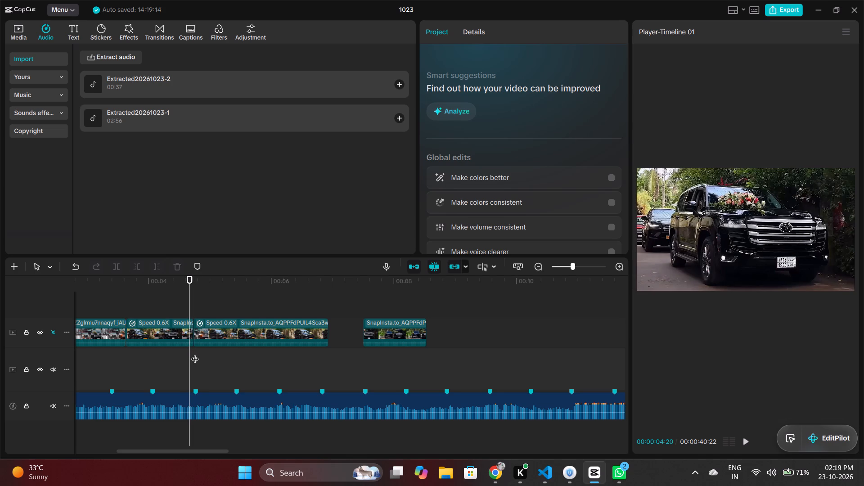
{"action": "key", "text": "Right"}
{"action": "key", "text": "Right"}
{"action": "key", "text": "Right"}
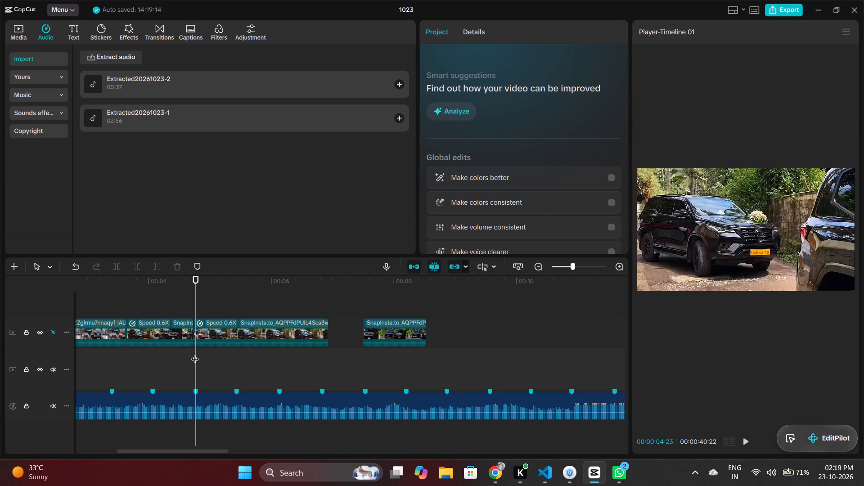
{"action": "left_click", "coordinate": [213, 338]}
{"action": "key", "text": "ctrl+b"}
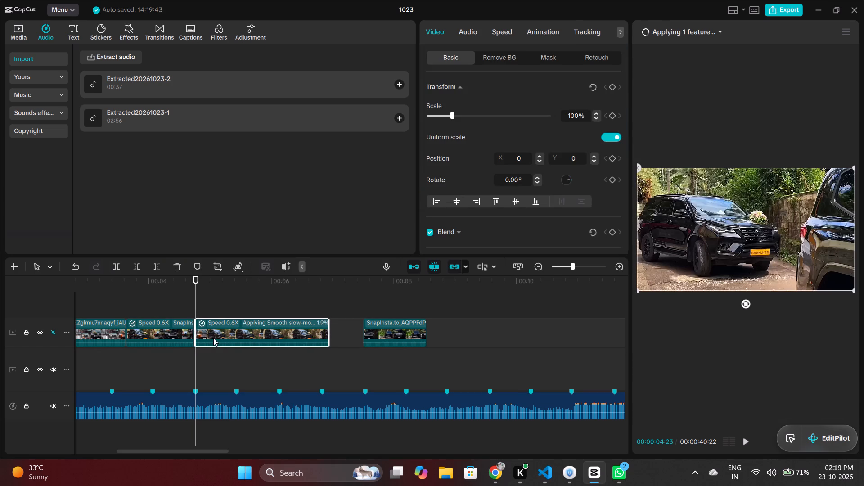
{"action": "scroll", "coordinate": [202, 329], "scroll_direction": "up", "scroll_amount": 5, "text": "ctrl"}
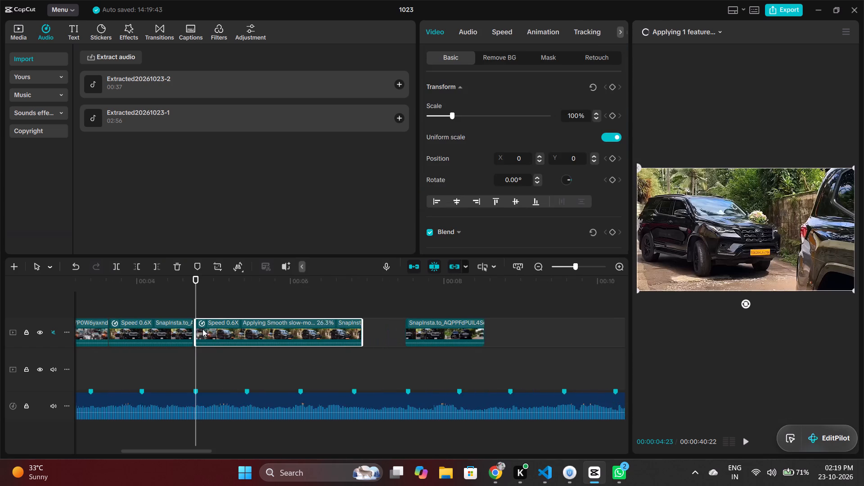
{"action": "scroll", "coordinate": [202, 329], "scroll_direction": "up", "scroll_amount": 20, "text": "ctrl"}
{"action": "scroll", "coordinate": [202, 329], "scroll_direction": "up", "scroll_amount": 12, "text": "ctrl"}
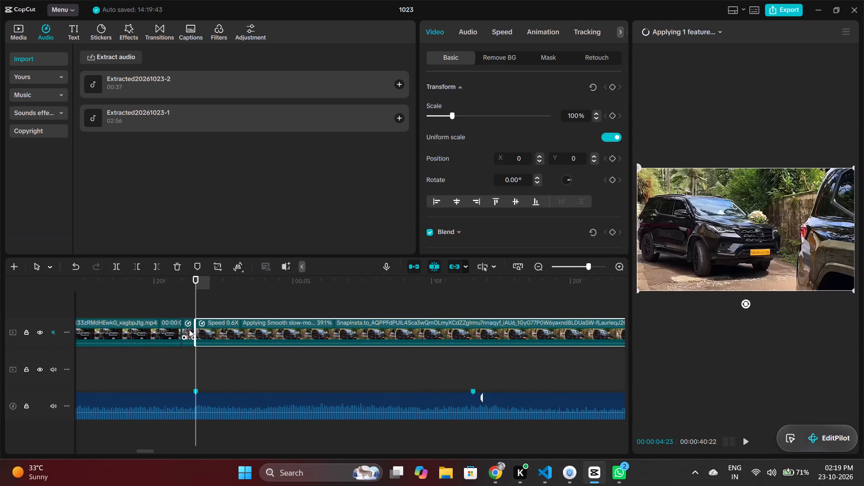
{"action": "left_click", "coordinate": [189, 329]}
{"action": "key", "text": "BackSpace"}
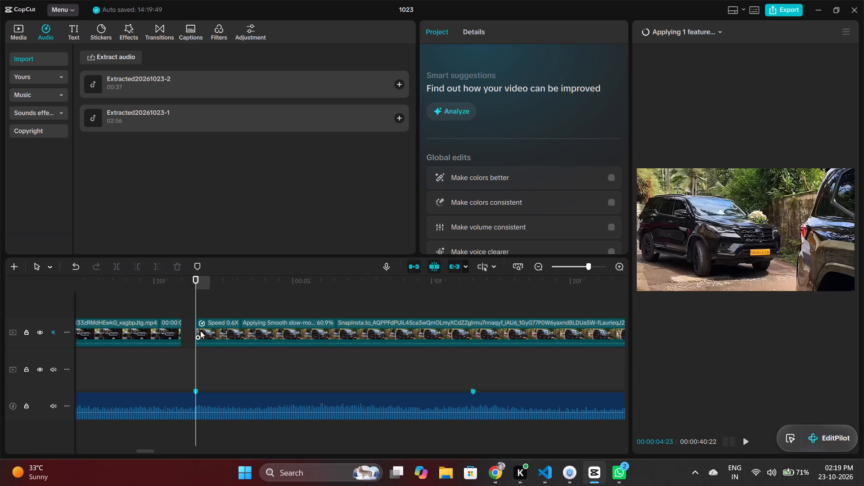
{"action": "right_click", "coordinate": [189, 324]}
{"action": "left_click", "coordinate": [211, 342]}
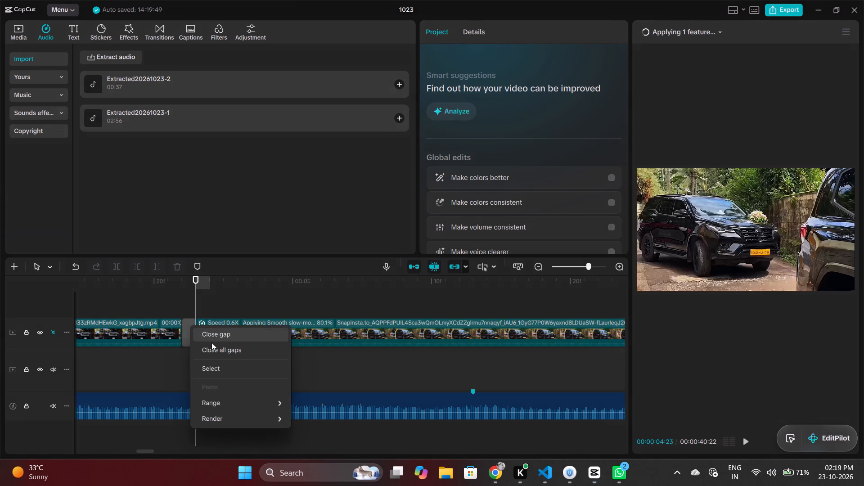
Play the timeline through the slowed third segment and past its end to check the cuts against the beats.
{"action": "scroll", "coordinate": [193, 333], "scroll_direction": "down", "scroll_amount": 20, "text": "ctrl"}
{"action": "scroll", "coordinate": [193, 333], "scroll_direction": "down", "scroll_amount": 12, "text": "ctrl"}
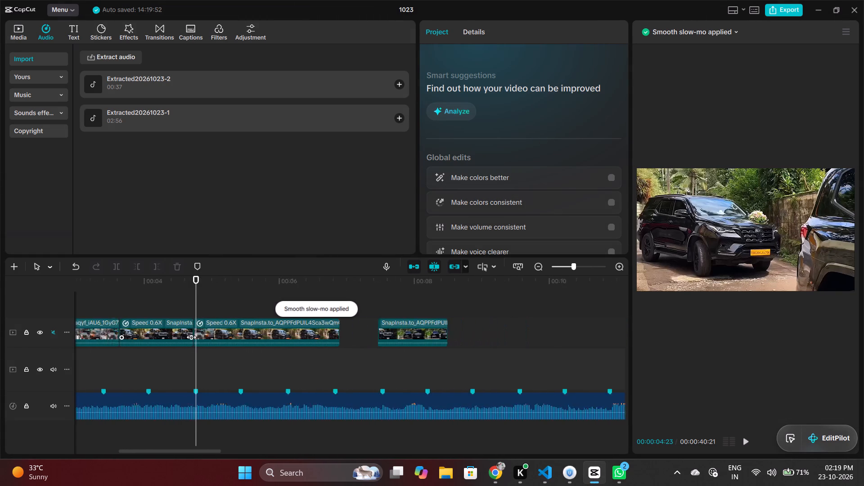
{"action": "scroll", "coordinate": [191, 337], "scroll_direction": "down", "scroll_amount": 18, "text": "ctrl"}
{"action": "left_click", "coordinate": [169, 348]}
{"action": "key", "text": "space"}
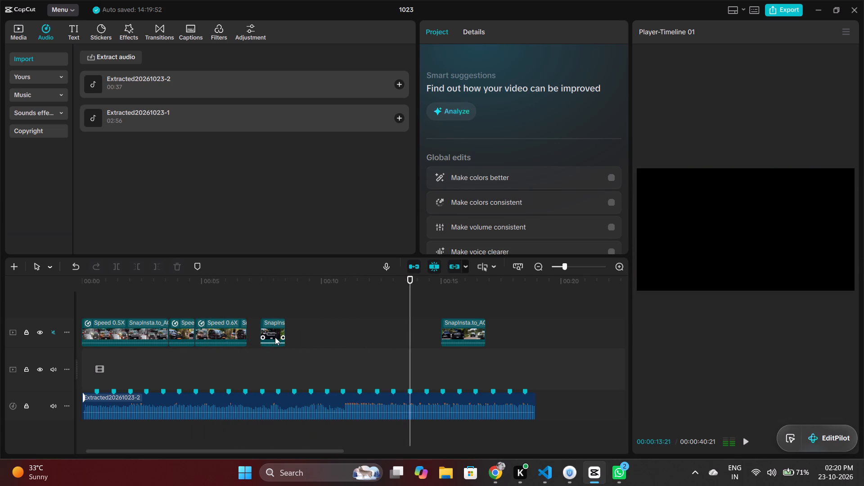
{"action": "left_click", "coordinate": [229, 298]}
{"action": "key", "text": "space"}
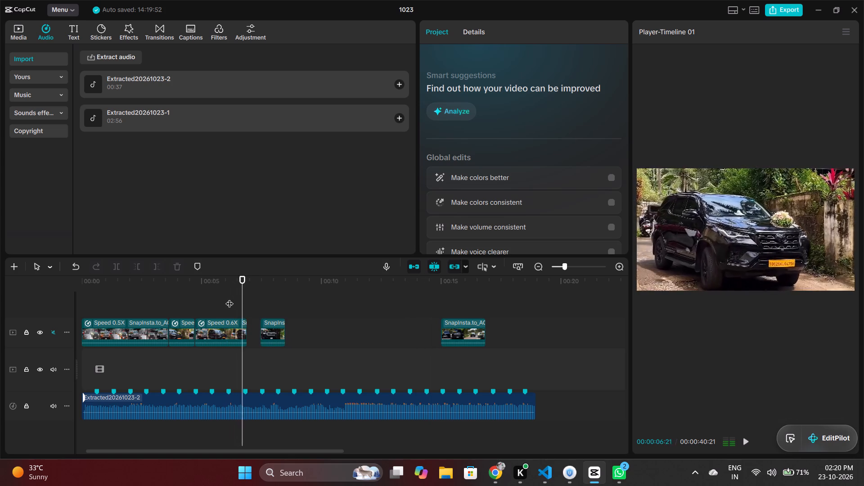
{"action": "key", "text": "space"}
{"action": "scroll", "coordinate": [395, 342], "scroll_direction": "up", "scroll_amount": 2, "text": "ctrl"}
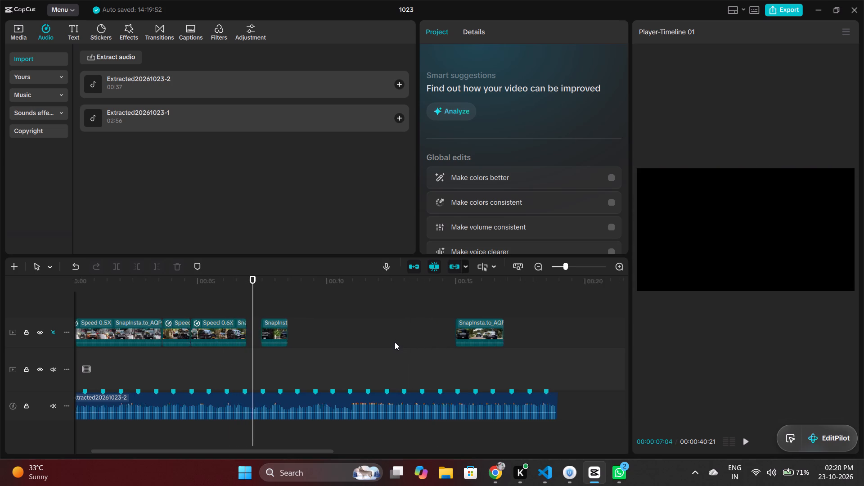
{"action": "scroll", "coordinate": [395, 342], "scroll_direction": "up", "scroll_amount": 1, "text": "ctrl"}
{"action": "scroll", "coordinate": [395, 342], "scroll_direction": "down", "scroll_amount": 12, "text": "ctrl"}
Preview the distant clip at about 00:00:24 and move it to just after the short fourth segment.
{"action": "left_click", "coordinate": [346, 331]}
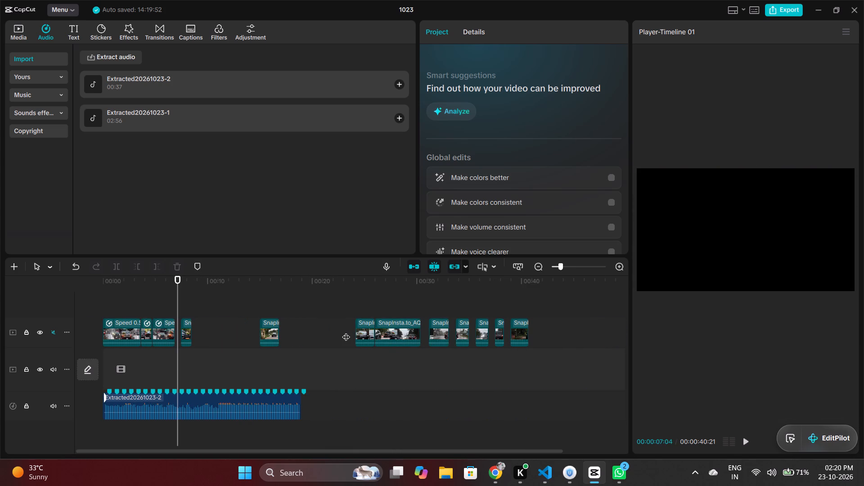
{"action": "key", "text": "space"}
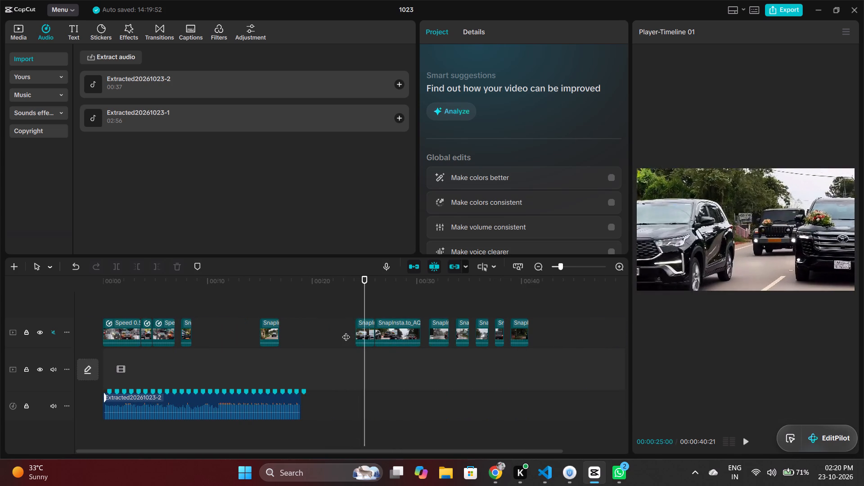
{"action": "key", "text": "space"}
{"action": "left_click_drag", "start_coordinate": [368, 328], "coordinate": [341, 343]}
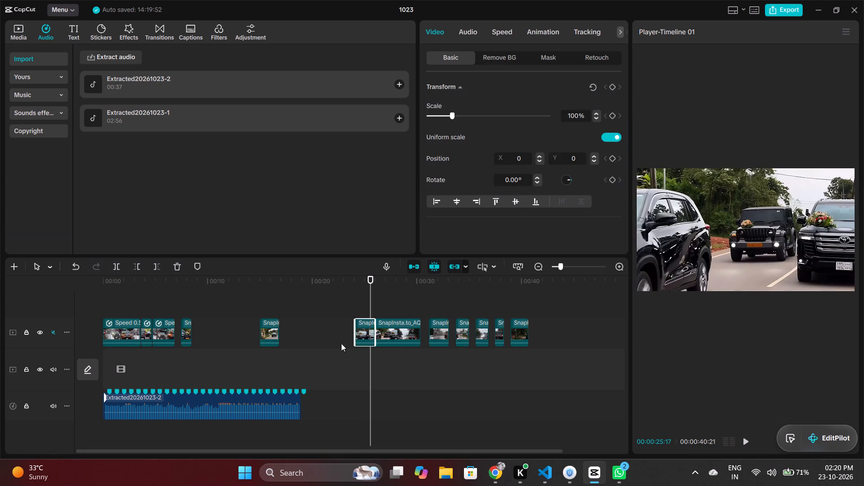
{"action": "left_click_drag", "start_coordinate": [341, 343], "coordinate": [211, 335]}
Play into the fourth segment, shift it slightly earlier, and close the gaps after and before it.
{"action": "scroll", "coordinate": [169, 330], "scroll_direction": "up", "scroll_amount": 4, "text": "ctrl"}
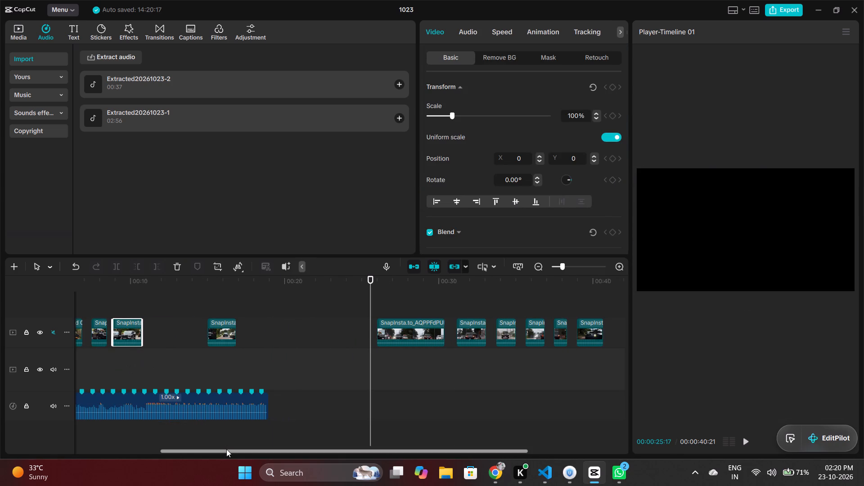
{"action": "left_click_drag", "start_coordinate": [226, 449], "coordinate": [121, 452]}
{"action": "left_click", "coordinate": [195, 351]}
{"action": "key", "text": "space"}
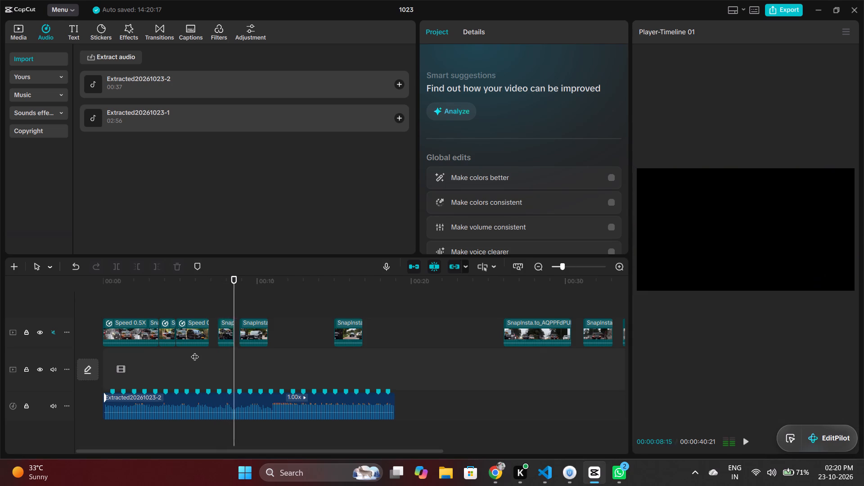
{"action": "key", "text": "space"}
{"action": "left_click_drag", "start_coordinate": [224, 328], "coordinate": [217, 330]}
{"action": "left_click_drag", "start_coordinate": [216, 331], "coordinate": [221, 362]}
{"action": "right_click", "coordinate": [233, 333]}
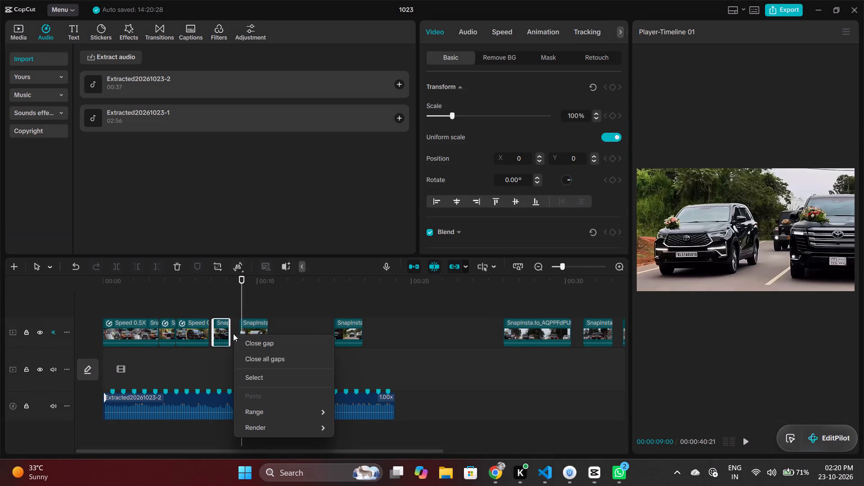
{"action": "left_click", "coordinate": [245, 341]}
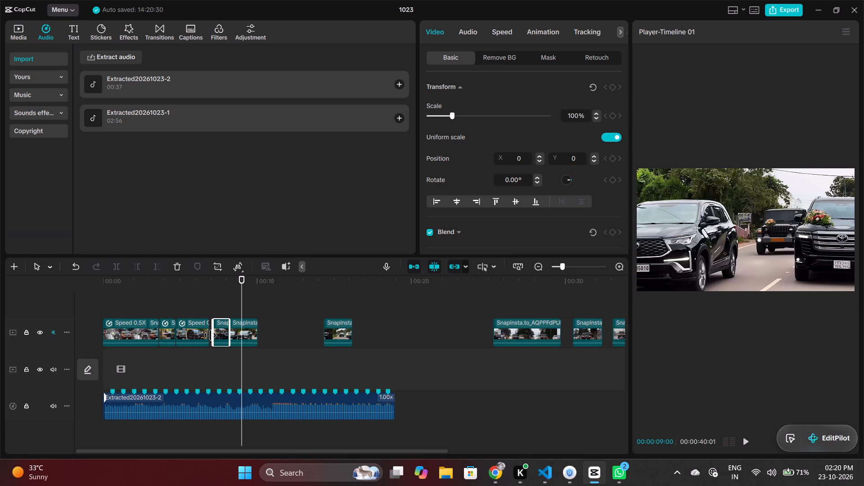
{"action": "left_click", "coordinate": [210, 335]}
{"action": "left_click", "coordinate": [211, 360]}
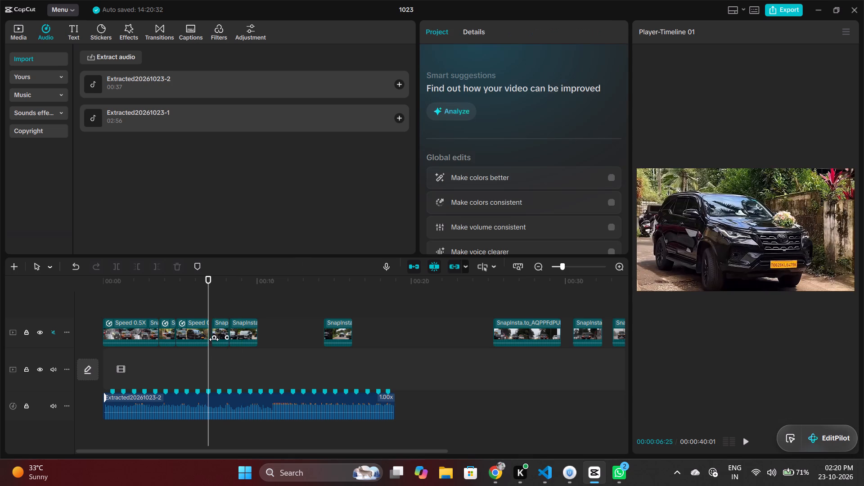
{"action": "right_click", "coordinate": [211, 334]}
{"action": "left_click", "coordinate": [220, 340]}
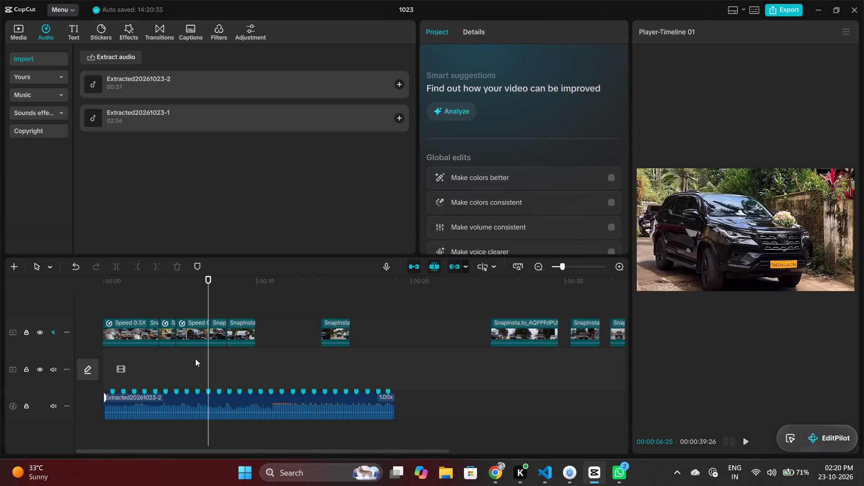
Play the joined segments and step frame by frame through the cut from the third into the fourth segment.
{"action": "left_click", "coordinate": [195, 359]}
{"action": "key", "text": "space"}
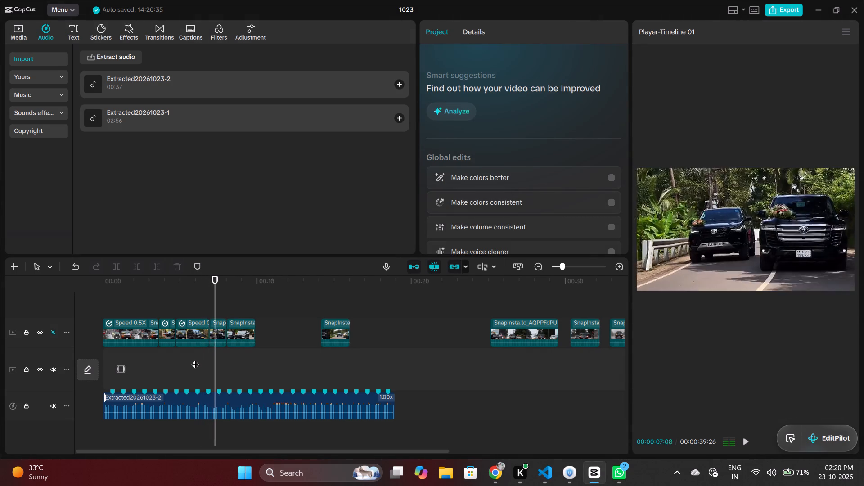
{"action": "key", "text": "space"}
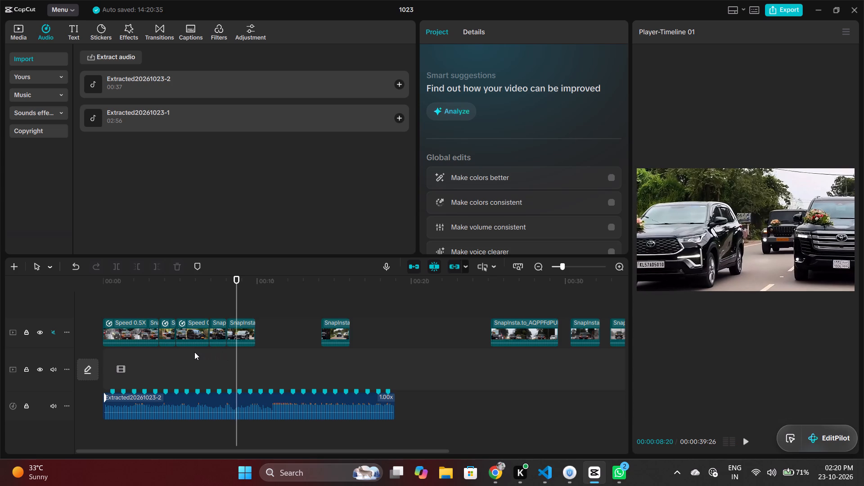
{"action": "scroll", "coordinate": [194, 352], "scroll_direction": "up", "scroll_amount": 5}
{"action": "scroll", "coordinate": [194, 351], "scroll_direction": "up", "scroll_amount": 14, "text": "ctrl"}
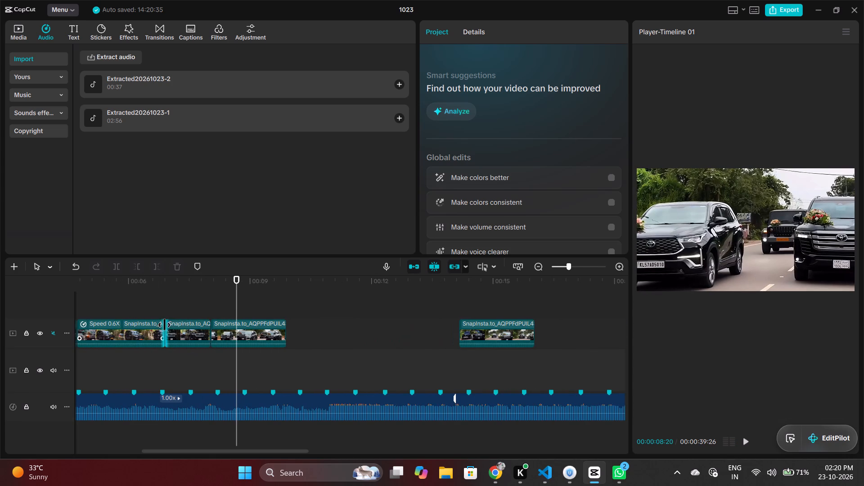
{"action": "left_click", "coordinate": [171, 325]}
{"action": "left_click", "coordinate": [166, 312]}
{"action": "key", "text": "Right"}
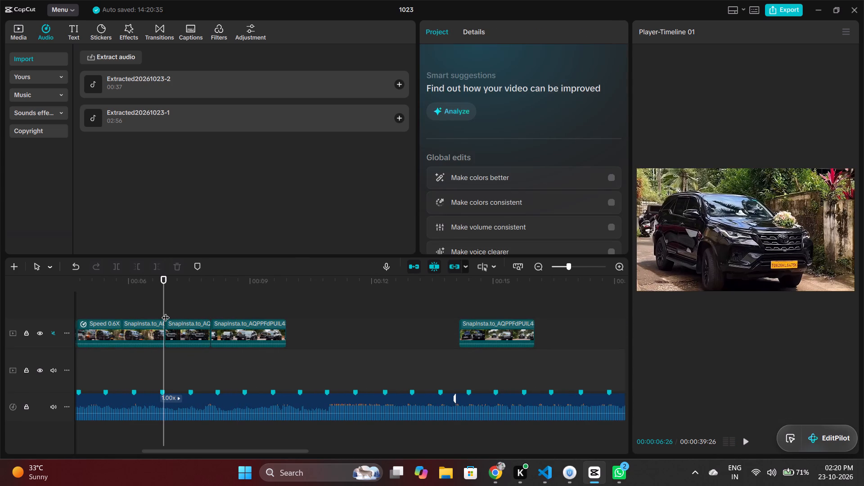
{"action": "key", "text": "Right"}
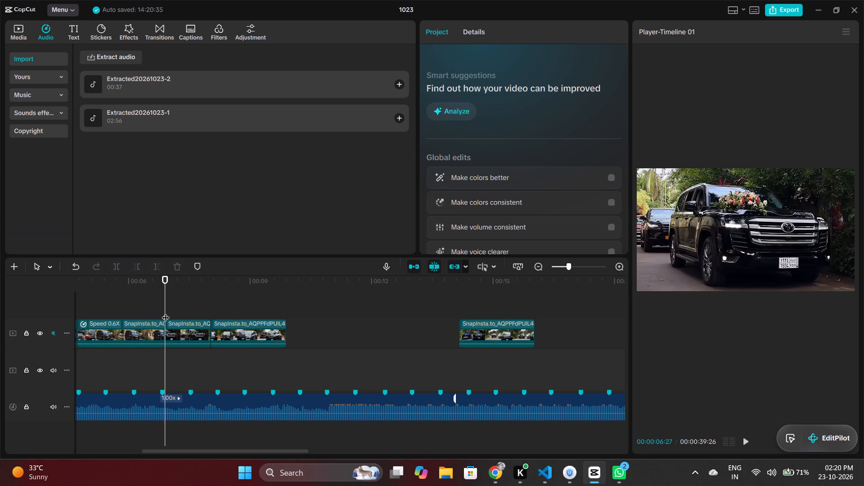
{"action": "key", "text": "Left"}
{"action": "key", "text": "Right"}
{"action": "key", "text": "Right"}
Split the fourth segment at 00:00:06:29, delete the short leftover piece at its start, and close the gap.
{"action": "key", "text": "Right"}
{"action": "key", "text": "Right"}
{"action": "key", "text": "Left"}
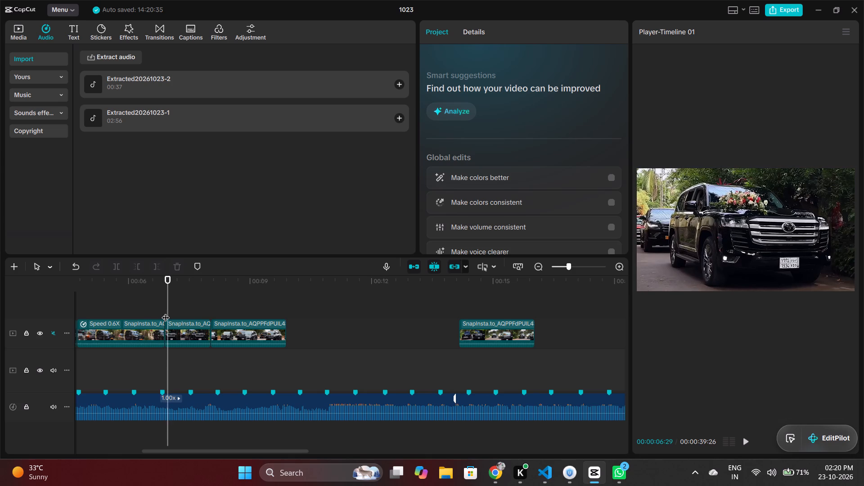
{"action": "key", "text": "ctrl+b"}
{"action": "left_click", "coordinate": [183, 337]}
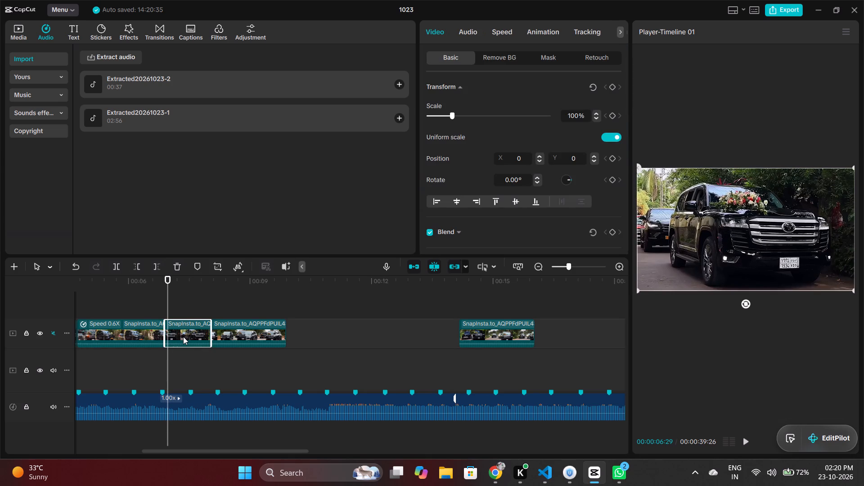
{"action": "key", "text": "ctrl+b"}
{"action": "scroll", "coordinate": [177, 336], "scroll_direction": "up", "scroll_amount": 17, "text": "ctrl"}
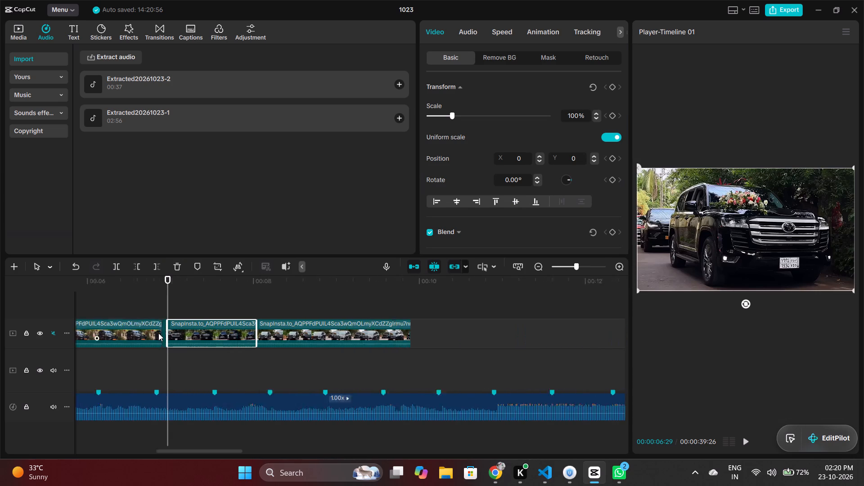
{"action": "scroll", "coordinate": [158, 333], "scroll_direction": "up", "scroll_amount": 8, "text": "ctrl"}
{"action": "left_click", "coordinate": [164, 331]}
{"action": "key", "text": "BackSpace"}
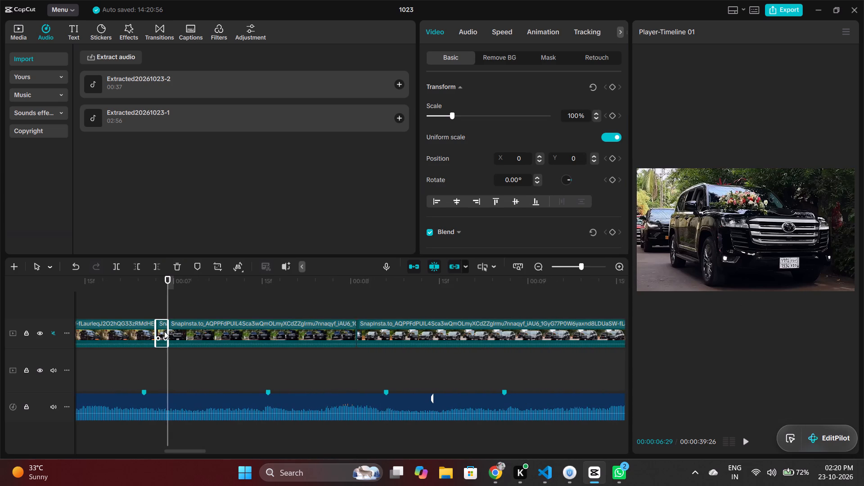
{"action": "right_click", "coordinate": [164, 331]}
{"action": "left_click", "coordinate": [171, 340]}
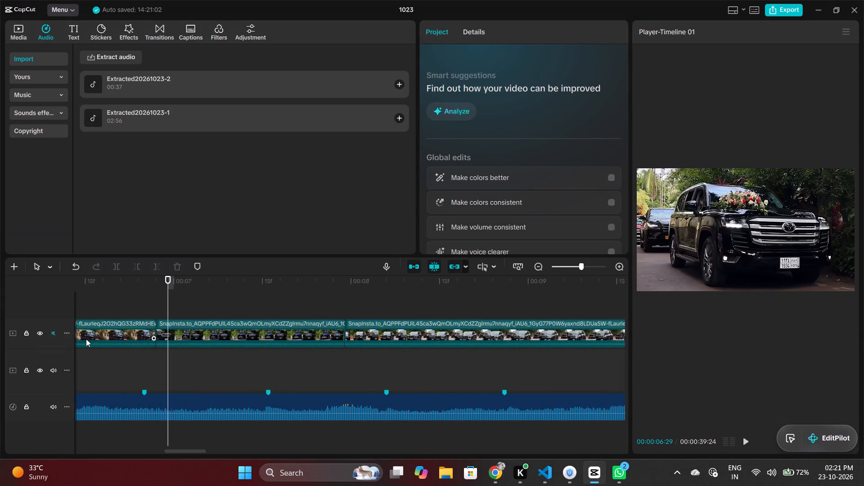
Play the joined segments again and replay the cut from the third into the fourth segment.
{"action": "scroll", "coordinate": [89, 340], "scroll_direction": "down", "scroll_amount": 20}
{"action": "left_click", "coordinate": [112, 355]}
{"action": "key", "text": "space"}
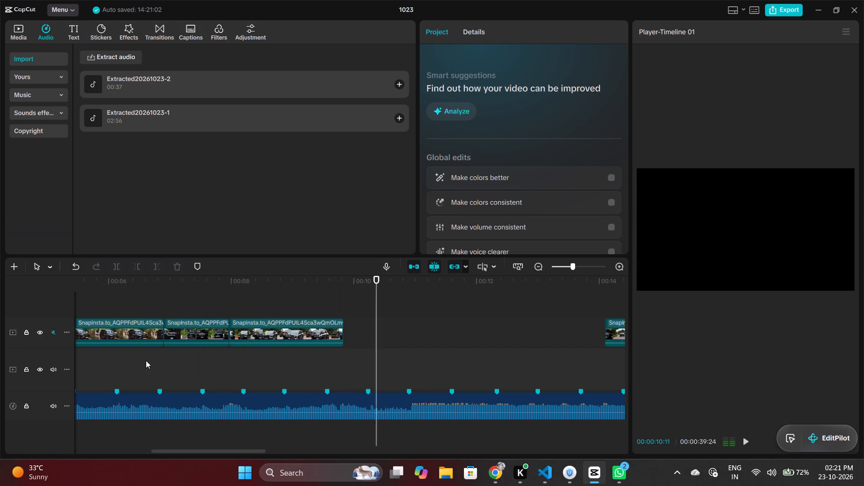
{"action": "scroll", "coordinate": [150, 362], "scroll_direction": "down", "scroll_amount": 12, "text": "ctrl"}
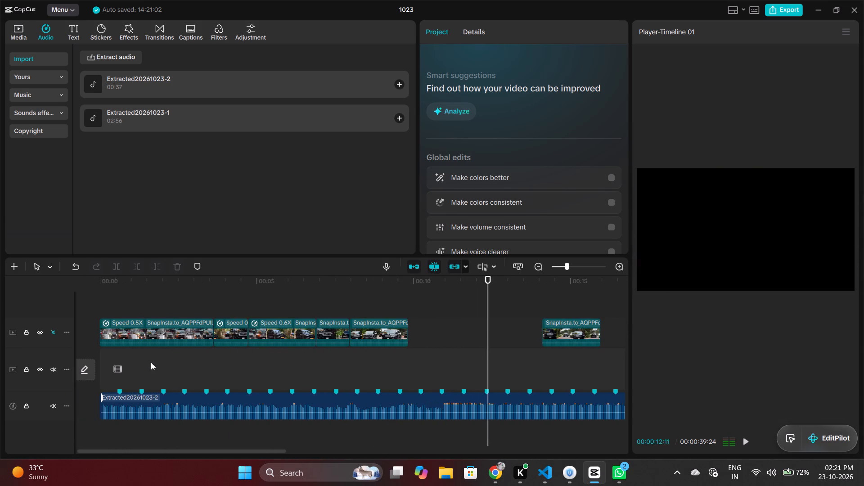
{"action": "left_click", "coordinate": [197, 362]}
{"action": "key", "text": "space"}
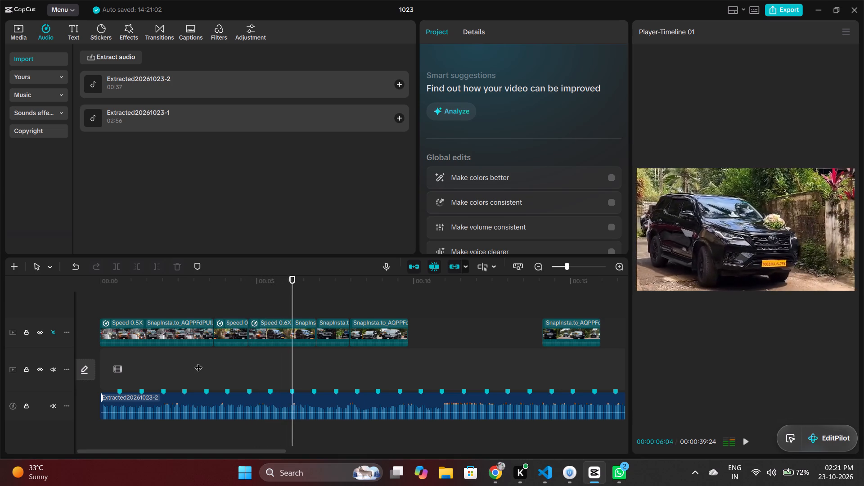
{"action": "key", "text": "space"}
{"action": "left_click", "coordinate": [271, 349]}
{"action": "key", "text": "space"}
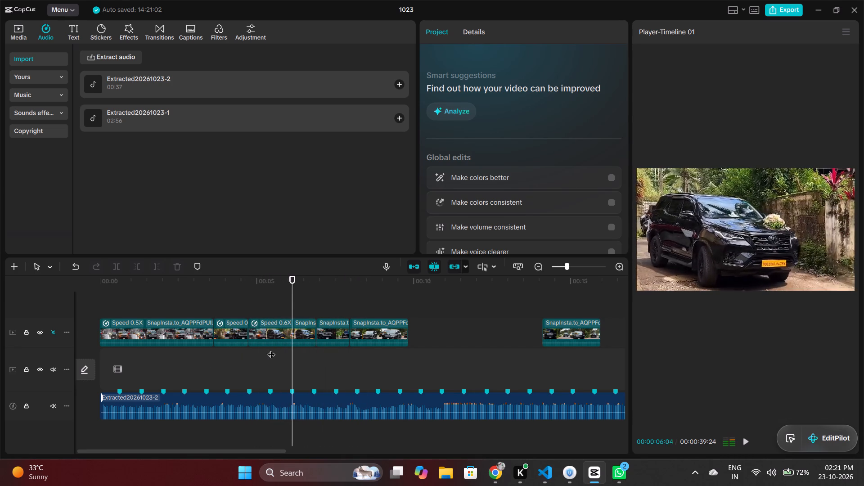
{"action": "key", "text": "space"}
Split the third segment at 00:00:06:24, delete the short leftover piece at its end, and close the gap.
{"action": "scroll", "coordinate": [283, 345], "scroll_direction": "up", "scroll_amount": 6, "text": "ctrl"}
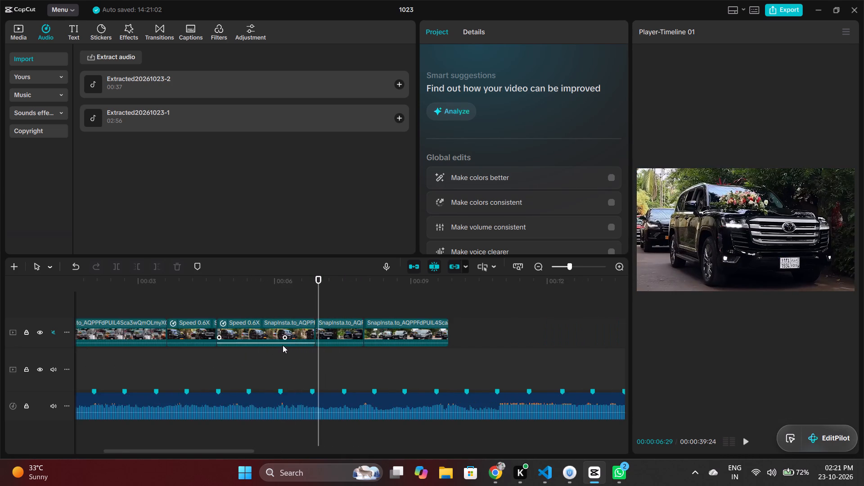
{"action": "scroll", "coordinate": [283, 345], "scroll_direction": "up", "scroll_amount": 14, "text": "ctrl"}
{"action": "left_click", "coordinate": [301, 328]}
{"action": "left_click", "coordinate": [302, 306]}
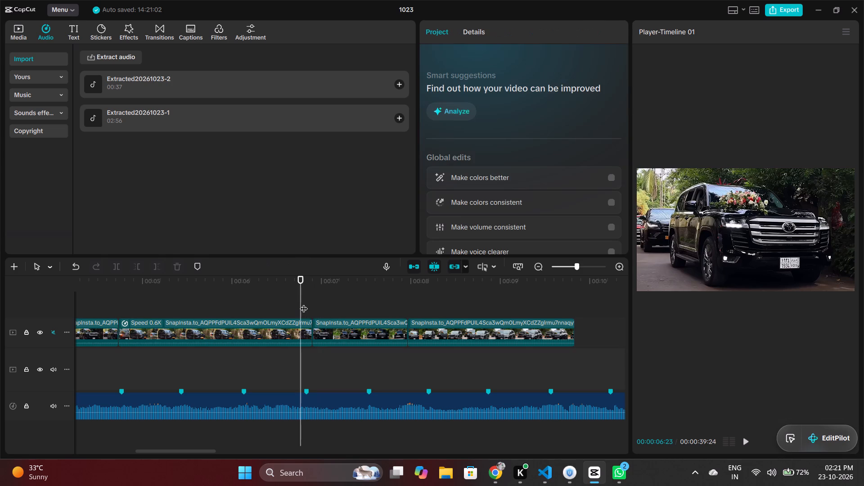
{"action": "key", "text": "Right"}
{"action": "key", "text": "Right"}
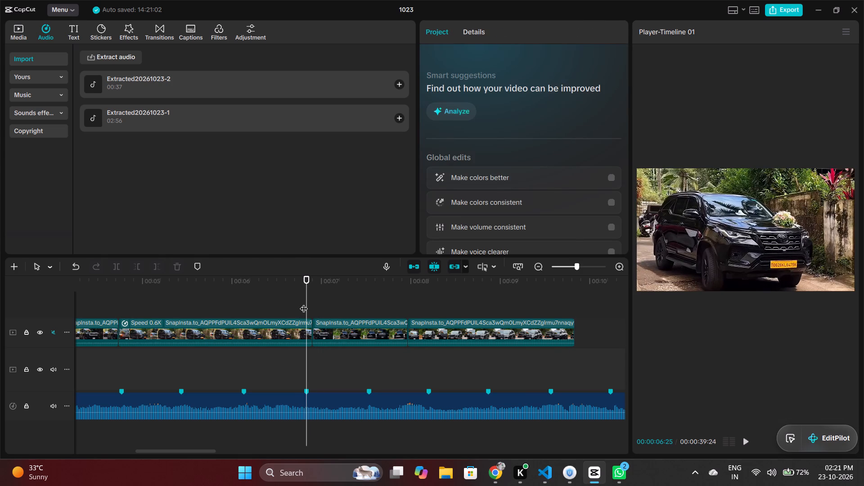
{"action": "key", "text": "Left"}
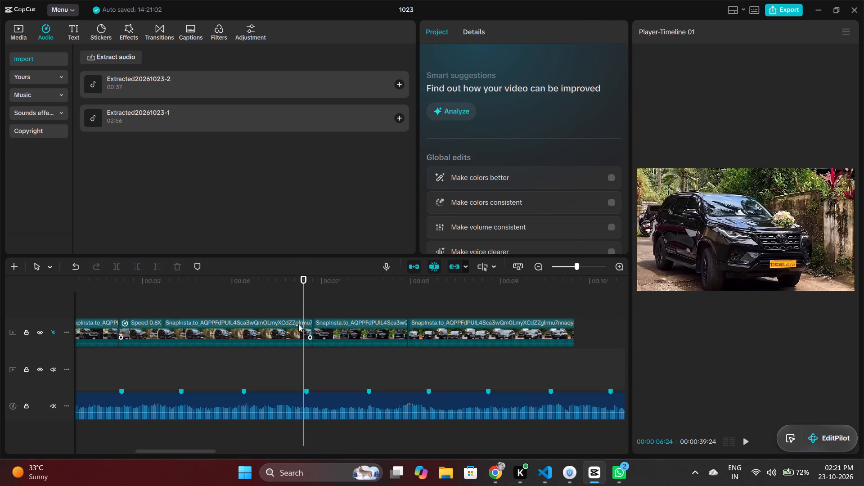
{"action": "left_click", "coordinate": [298, 324]}
{"action": "key", "text": "ctrl+v"}
{"action": "key", "text": "ctrl+b"}
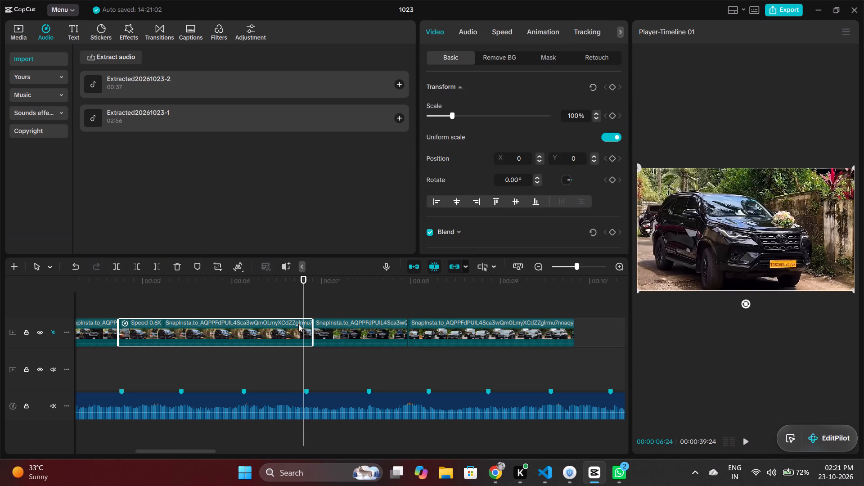
{"action": "key", "text": "BackSpace"}
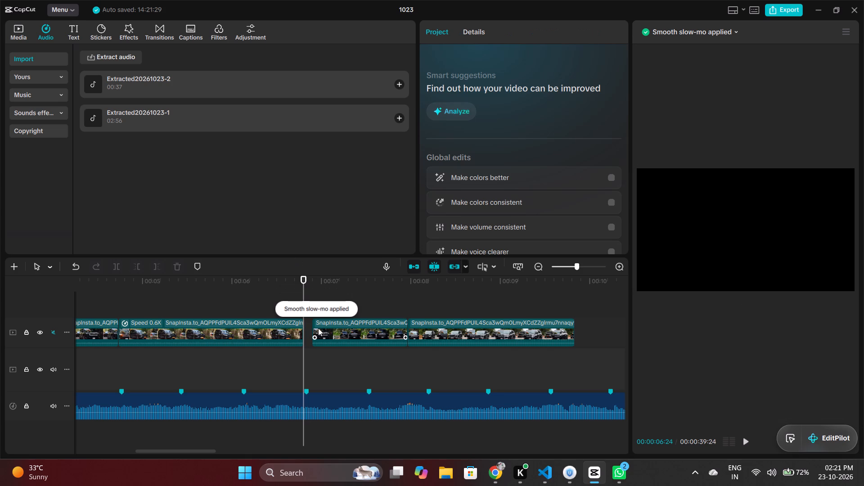
{"action": "right_click", "coordinate": [310, 327]}
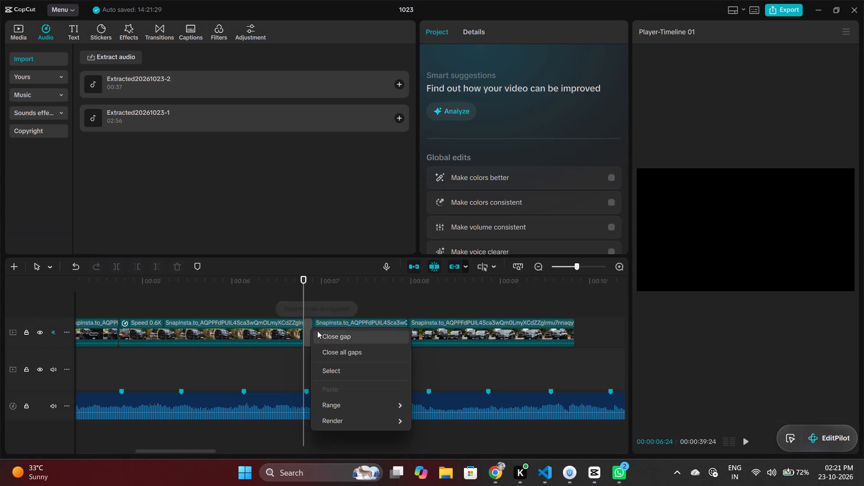
{"action": "left_click", "coordinate": [321, 333]}
Replay the cut into the fourth segment, split that segment at 00:00:06:26, delete the short piece at its start, and close the gap.
{"action": "left_click", "coordinate": [216, 360]}
{"action": "key", "text": "space"}
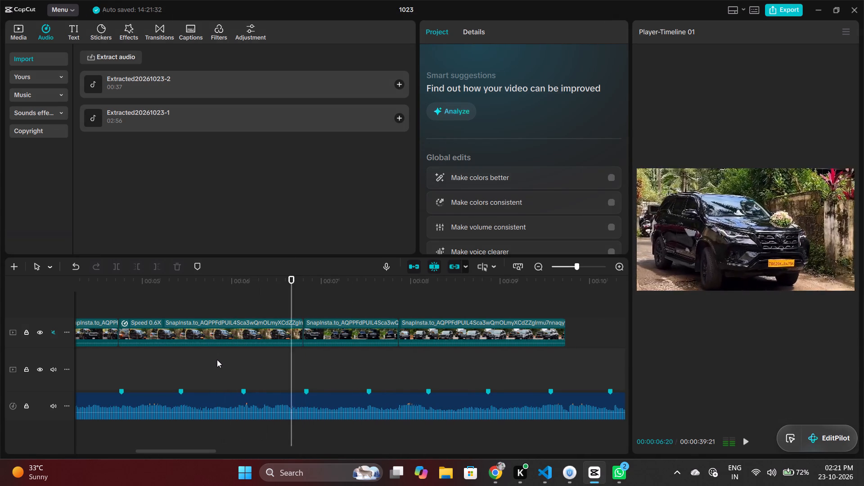
{"action": "key", "text": "space"}
{"action": "left_click", "coordinate": [304, 334]}
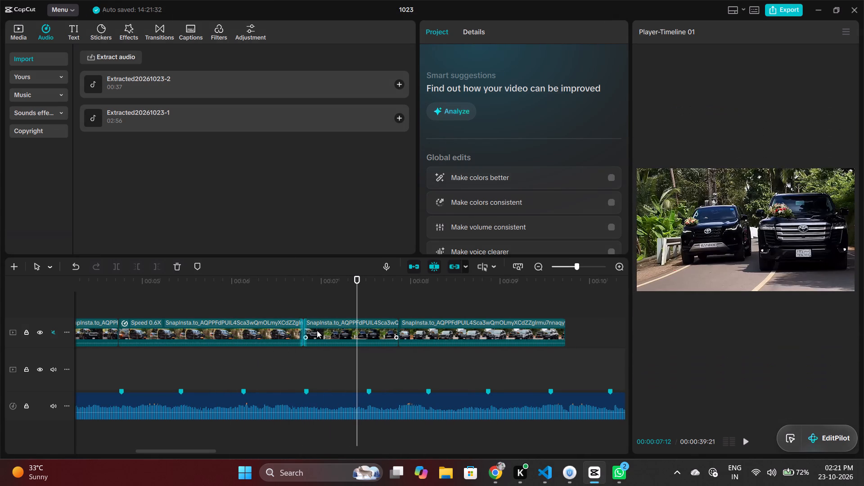
{"action": "left_click", "coordinate": [317, 330]}
{"action": "left_click", "coordinate": [310, 312]}
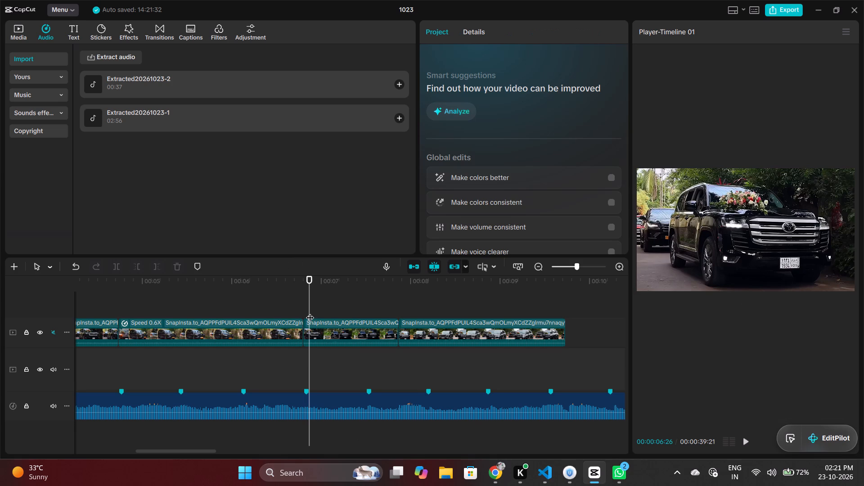
{"action": "left_click", "coordinate": [317, 331]}
{"action": "key", "text": "ctrl+b"}
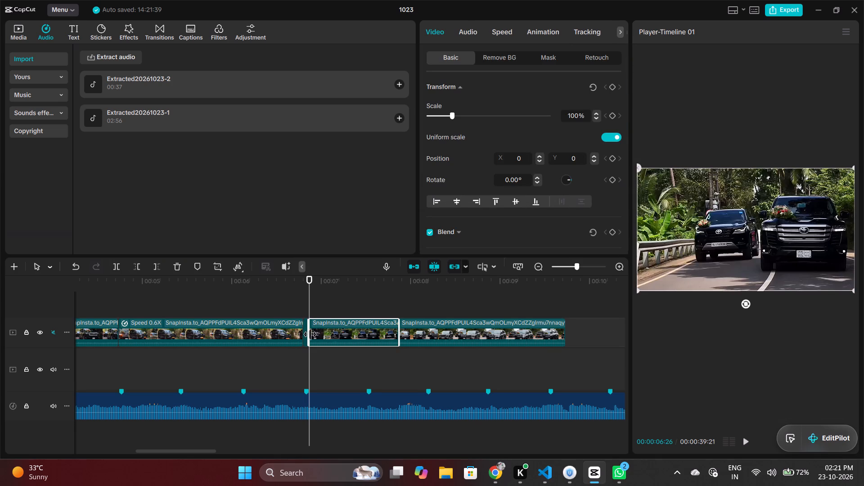
{"action": "left_click", "coordinate": [305, 334]}
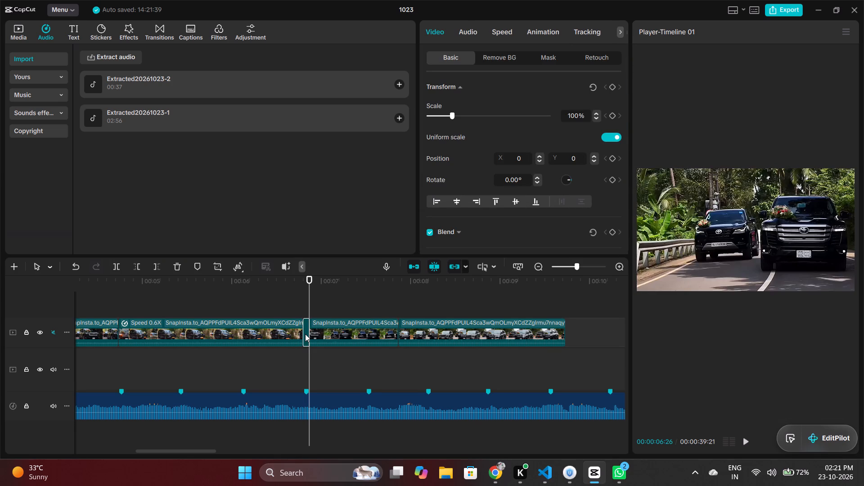
{"action": "key", "text": "BackSpace"}
{"action": "right_click", "coordinate": [305, 334]}
{"action": "left_click", "coordinate": [312, 340]}
Play into the fifth segment, split it at 00:00:07:27, delete the short piece at its start, and close the gap.
{"action": "left_click", "coordinate": [266, 370]}
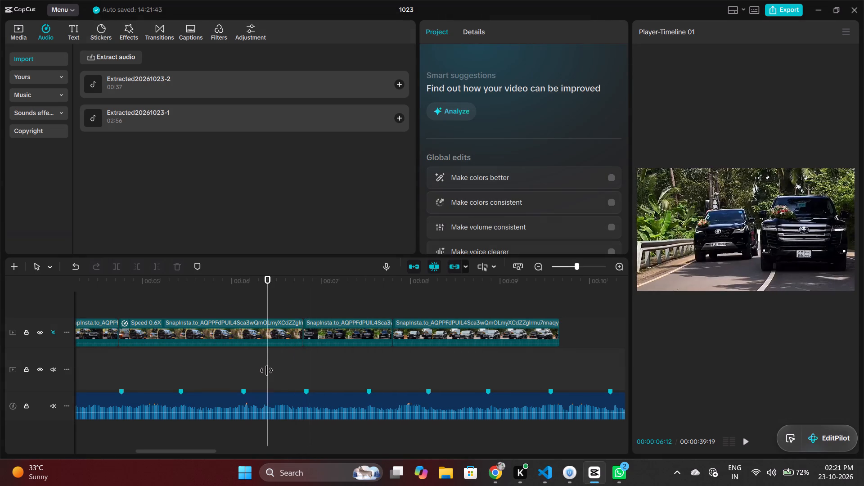
{"action": "key", "text": "space"}
{"action": "key", "text": "space"}
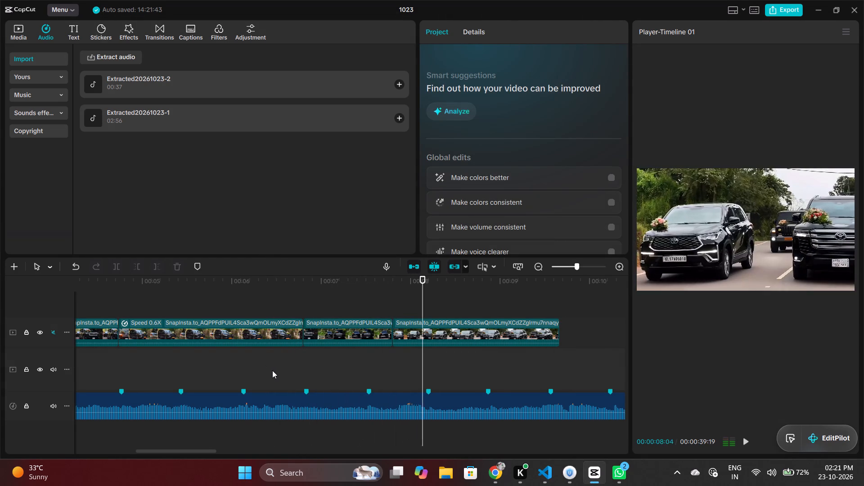
{"action": "left_click", "coordinate": [398, 315]}
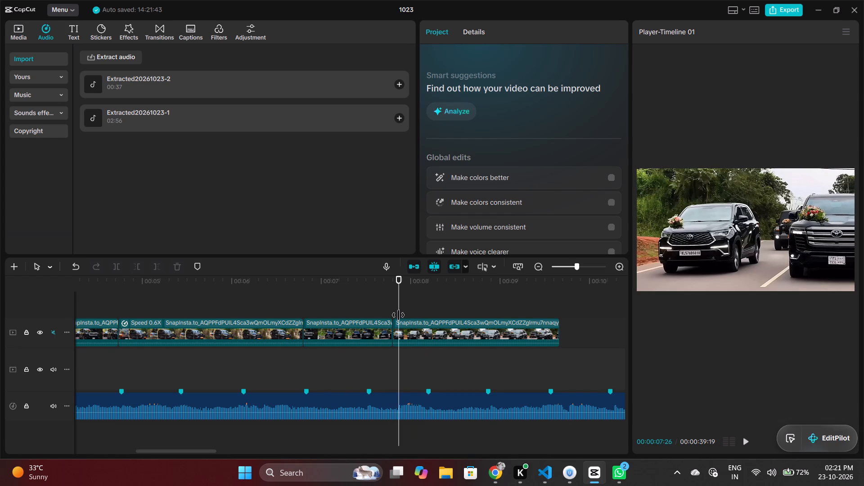
{"action": "left_click", "coordinate": [398, 315]}
{"action": "left_click", "coordinate": [400, 306]}
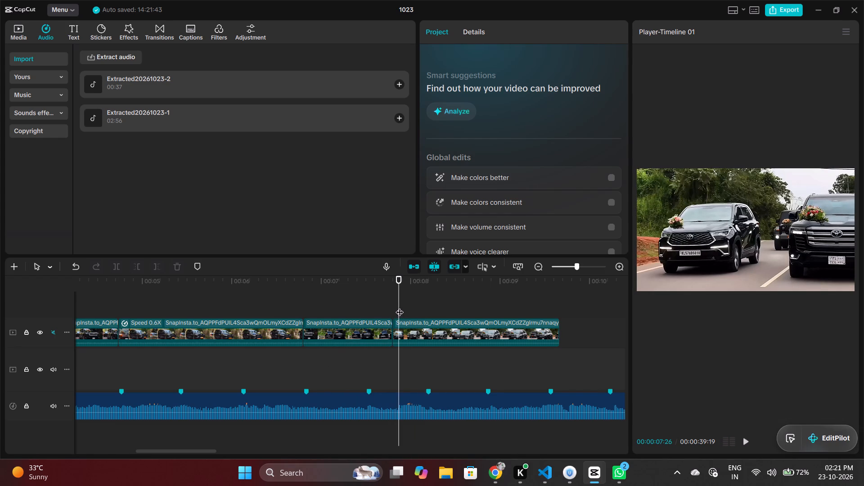
{"action": "left_click", "coordinate": [402, 303]}
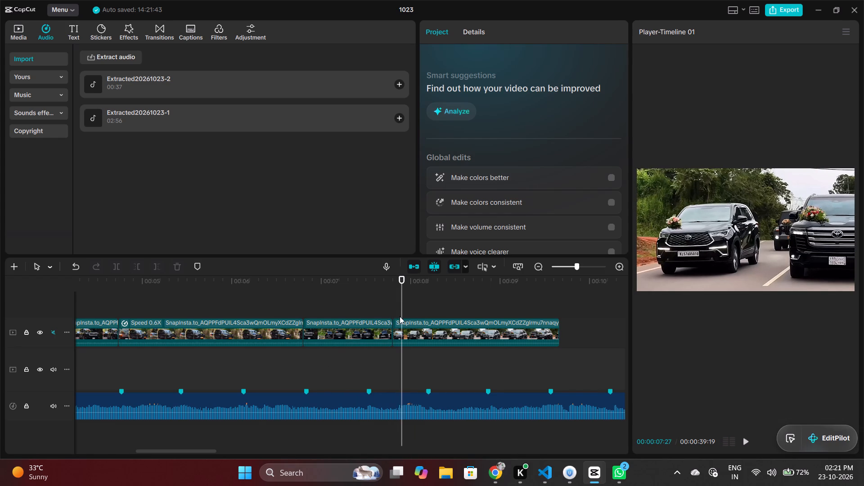
{"action": "left_click", "coordinate": [400, 328], "text": "ctrl"}
{"action": "key", "text": "ctrl+b"}
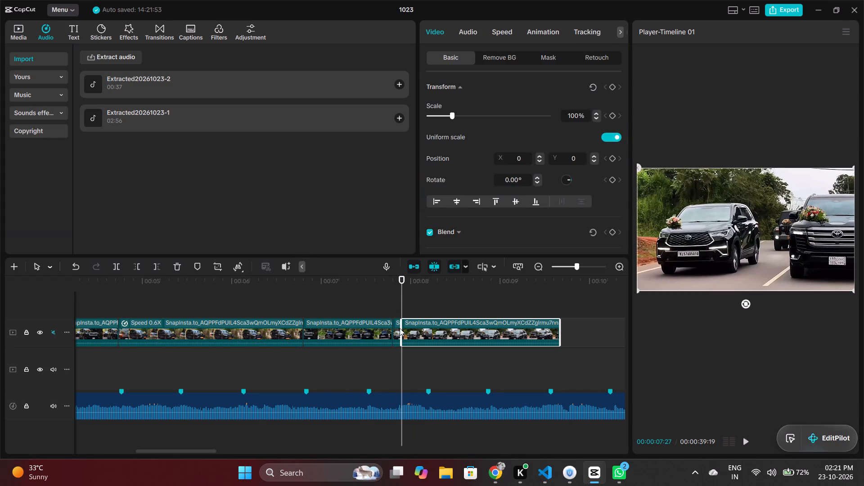
{"action": "left_click", "coordinate": [397, 328]}
{"action": "key", "text": "BackSpace"}
{"action": "right_click", "coordinate": [394, 330]}
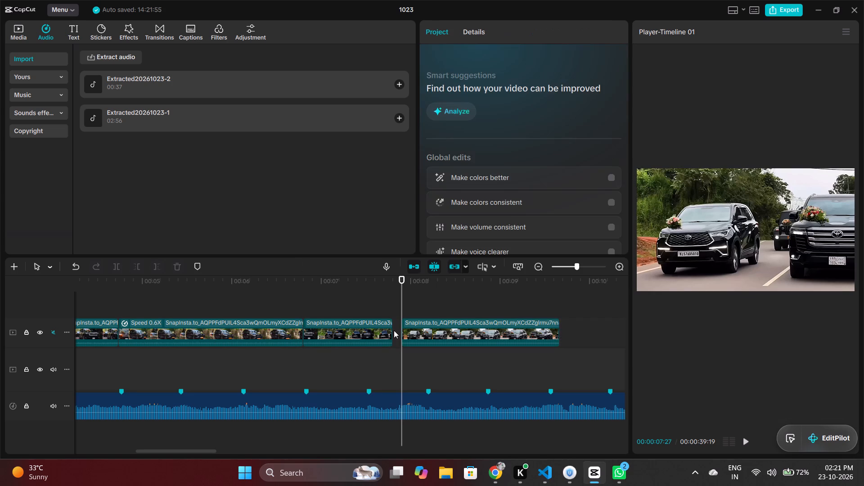
{"action": "left_click", "coordinate": [405, 341]}
Replay the cut into the fifth segment and review the joined segments against the beat markers.
{"action": "left_click", "coordinate": [331, 368]}
{"action": "key", "text": "space"}
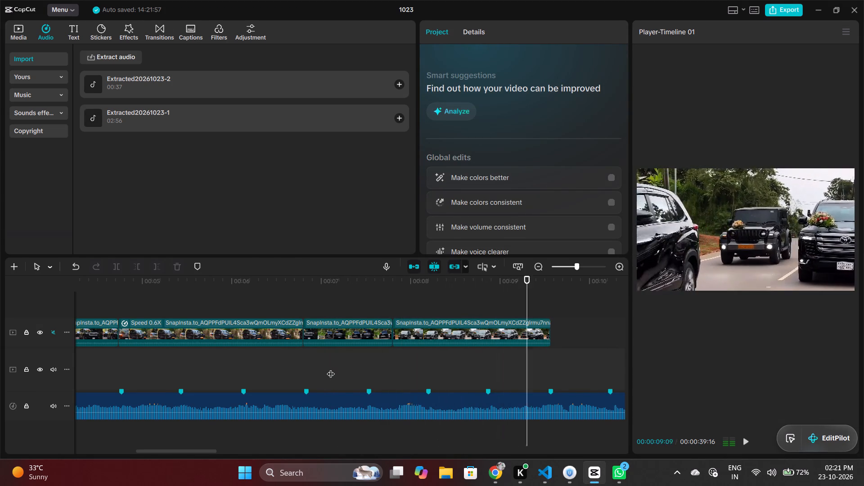
{"action": "scroll", "coordinate": [344, 367], "scroll_direction": "down", "scroll_amount": 19, "text": "ctrl"}
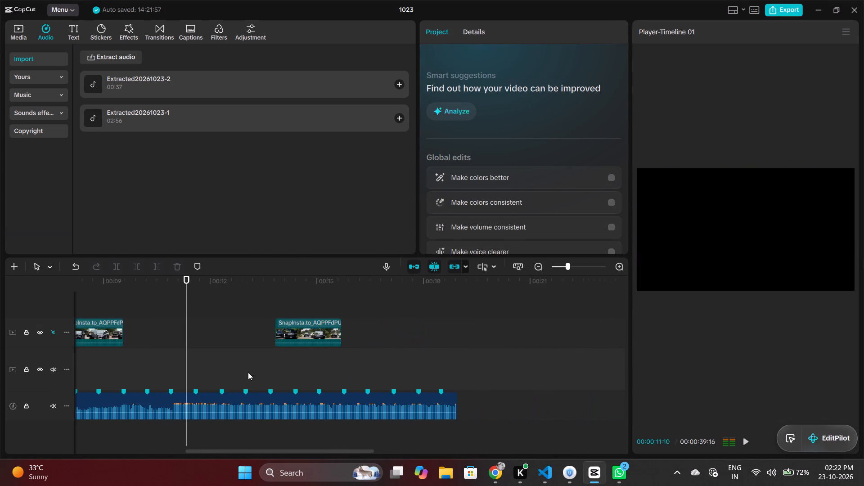
{"action": "scroll", "coordinate": [161, 369], "scroll_direction": "down", "scroll_amount": 5, "text": "ctrl"}
{"action": "scroll", "coordinate": [146, 366], "scroll_direction": "up", "scroll_amount": 1, "text": "ctrl"}
{"action": "scroll", "coordinate": [144, 365], "scroll_direction": "down", "scroll_amount": 3, "text": "ctrl"}
{"action": "scroll", "coordinate": [87, 365], "scroll_direction": "up", "scroll_amount": 3, "text": "ctrl"}
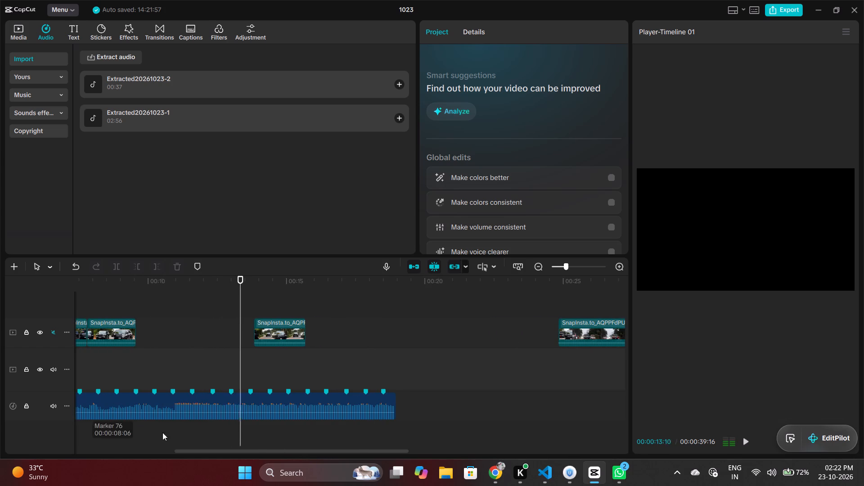
{"action": "left_click_drag", "start_coordinate": [188, 448], "coordinate": [113, 449]}
{"action": "left_click_drag", "start_coordinate": [207, 454], "coordinate": [114, 454]}
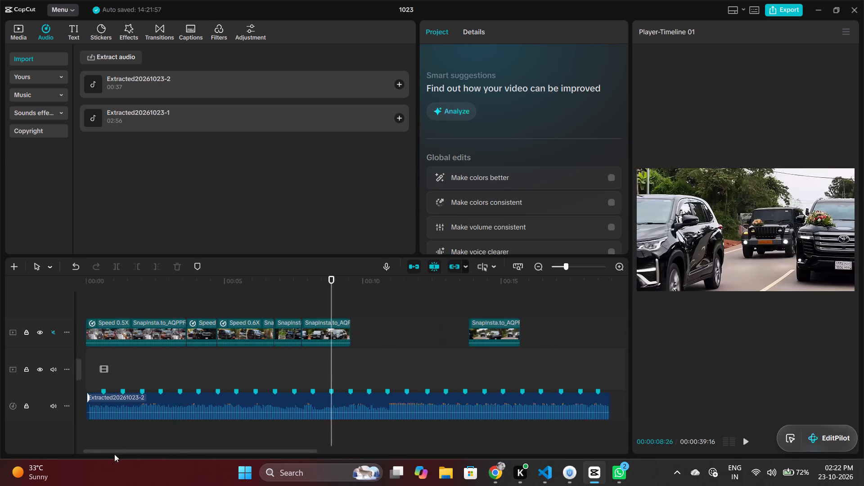
{"action": "left_click_drag", "start_coordinate": [114, 454], "coordinate": [67, 456]}
{"action": "left_click", "coordinate": [216, 368]}
{"action": "key", "text": "space"}
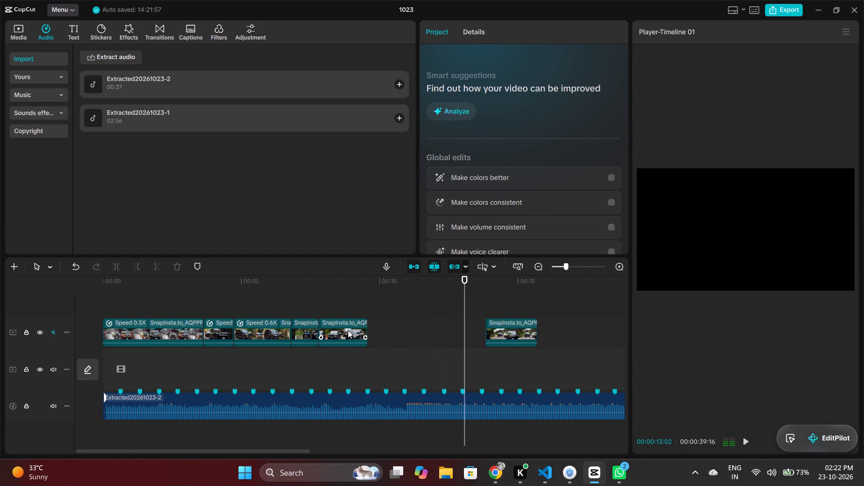
{"action": "key", "text": "space"}
Move the fifth segment later on the track to leave room after the fourth segment.
{"action": "left_click_drag", "start_coordinate": [349, 329], "coordinate": [392, 329]}
Set the fourth segment's speed to 0.44x.
{"action": "right_click", "coordinate": [310, 330]}
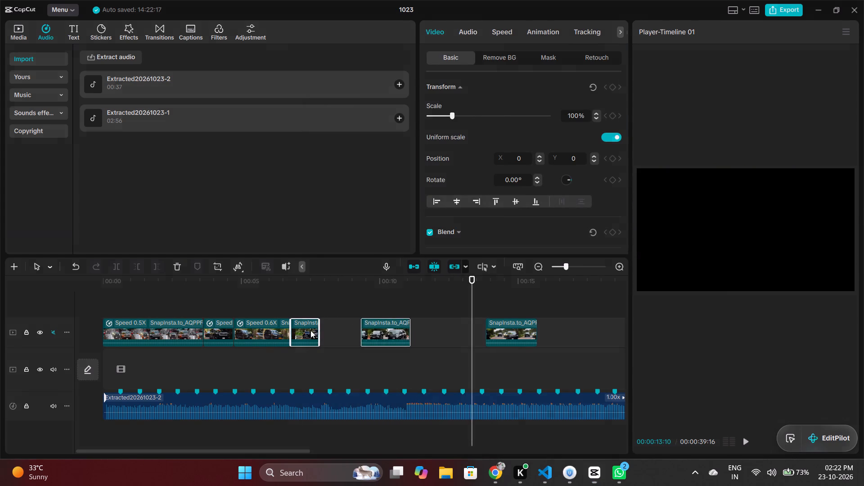
{"action": "left_click", "coordinate": [296, 331]}
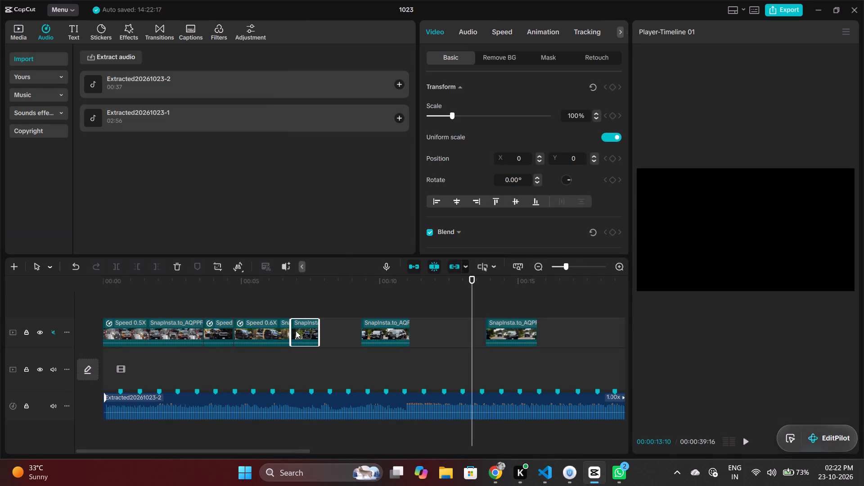
{"action": "left_click", "coordinate": [499, 36]}
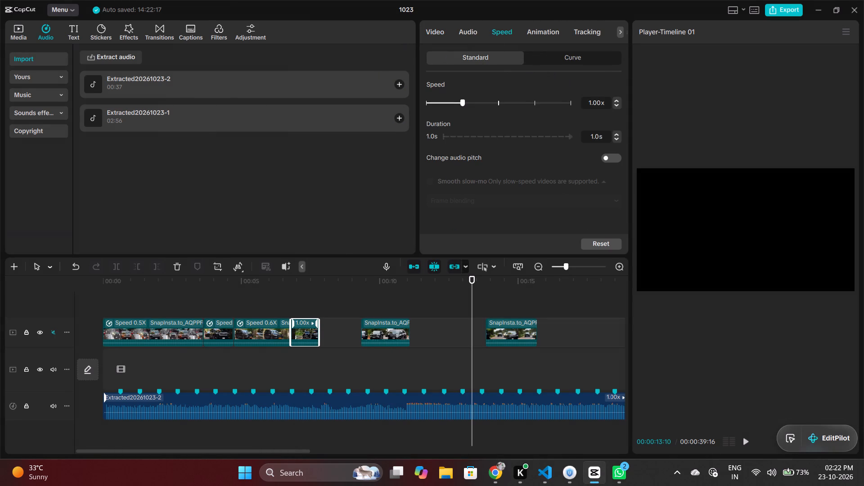
{"action": "double_click", "coordinate": [596, 104]}
{"action": "type", "text": "44"}
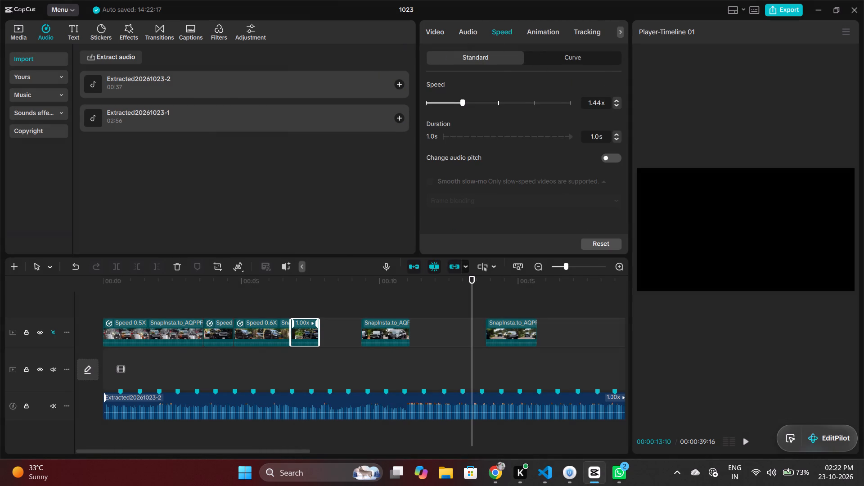
{"action": "left_click", "coordinate": [591, 104]}
{"action": "key", "text": "BackSpace"}
{"action": "key", "text": "0"}
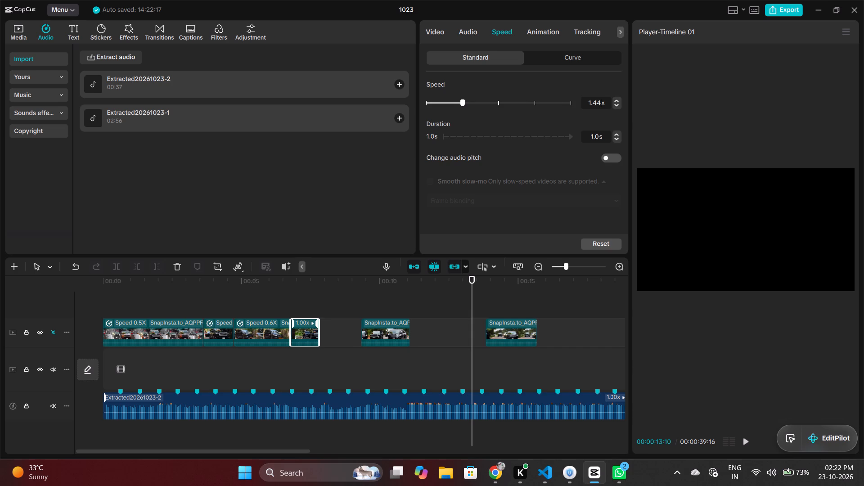
{"action": "double_click", "coordinate": [591, 103]}
{"action": "key", "text": "BackSpace"}
{"action": "key", "text": "BackSpace"}
{"action": "key", "text": "BackSpace"}
{"action": "key", "text": "BackSpace"}
{"action": "key", "text": "BackSpace"}
{"action": "key", "text": "BackSpace"}
{"action": "key", "text": "BackSpace"}
{"action": "type", "text": "0.44"}
{"action": "key", "text": "Return"}
Turn on Smooth slow-mo for the fourth segment and choose the Optical flow method.
{"action": "left_click", "coordinate": [426, 177]}
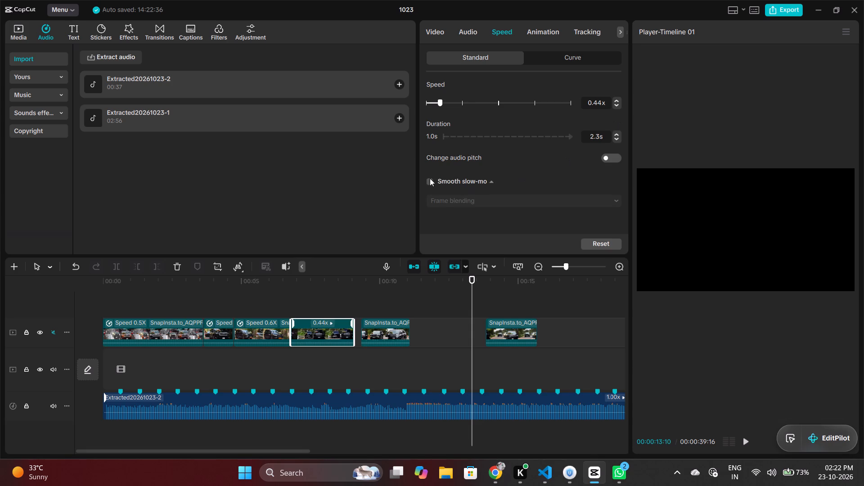
{"action": "left_click", "coordinate": [432, 179]}
{"action": "left_click", "coordinate": [444, 200]}
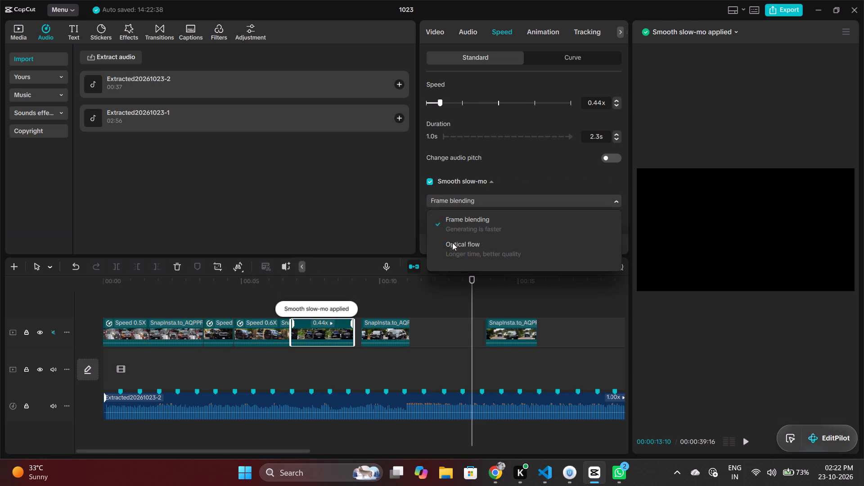
{"action": "left_click", "coordinate": [453, 244]}
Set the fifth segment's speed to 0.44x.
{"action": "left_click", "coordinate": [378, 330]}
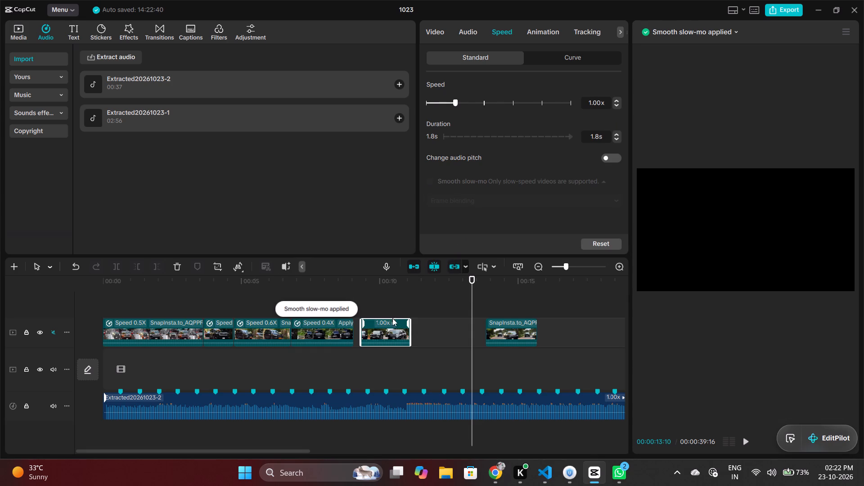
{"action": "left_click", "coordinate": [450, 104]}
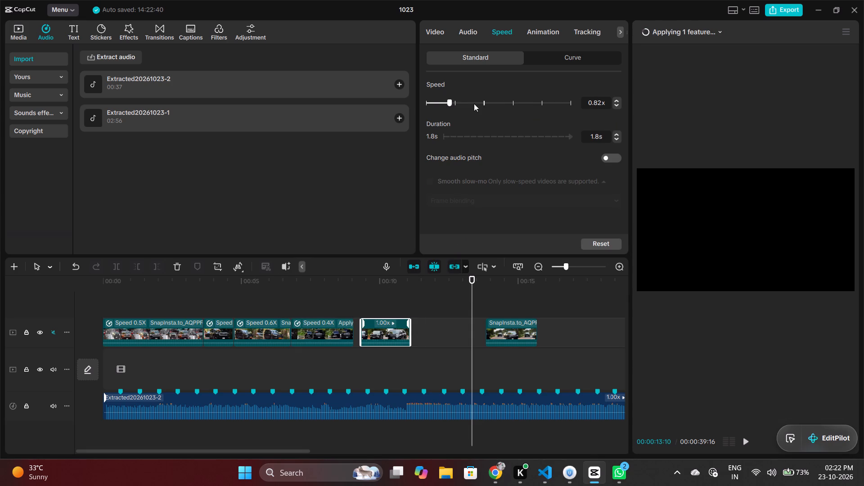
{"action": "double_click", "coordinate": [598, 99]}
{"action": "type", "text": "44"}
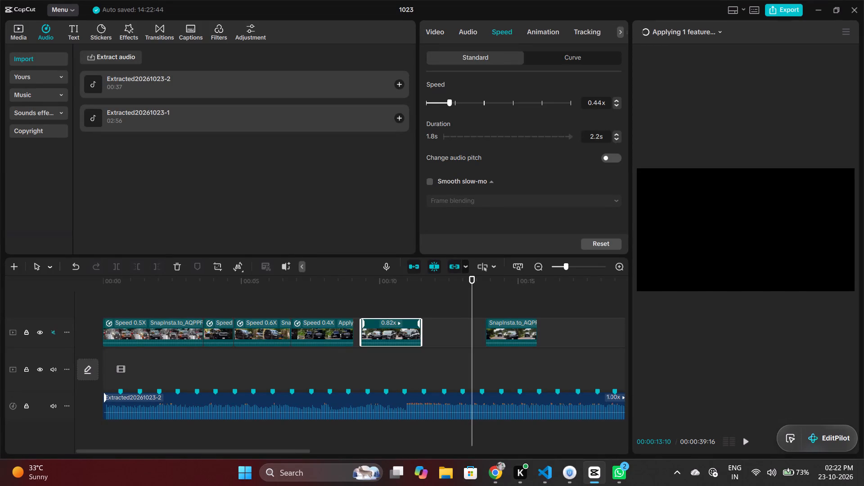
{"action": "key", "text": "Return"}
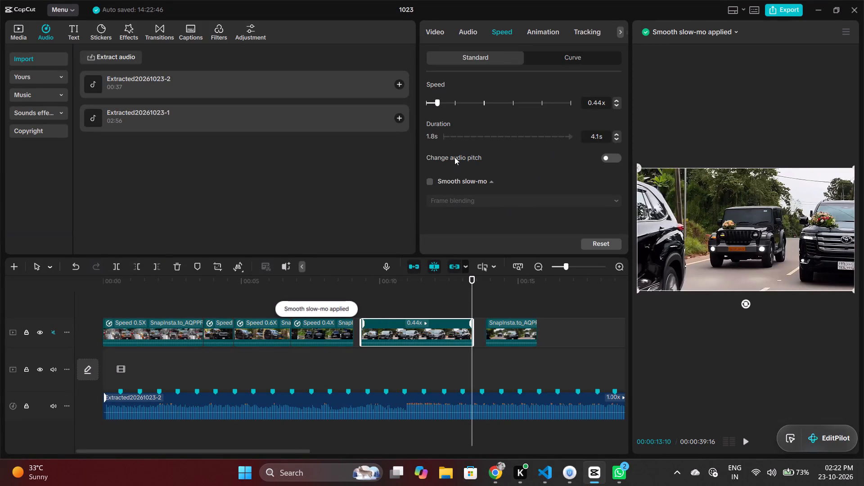
Turn on Smooth slow-mo for the fifth segment and choose the Optical flow method.
{"action": "left_click", "coordinate": [431, 183]}
{"action": "left_click", "coordinate": [456, 205]}
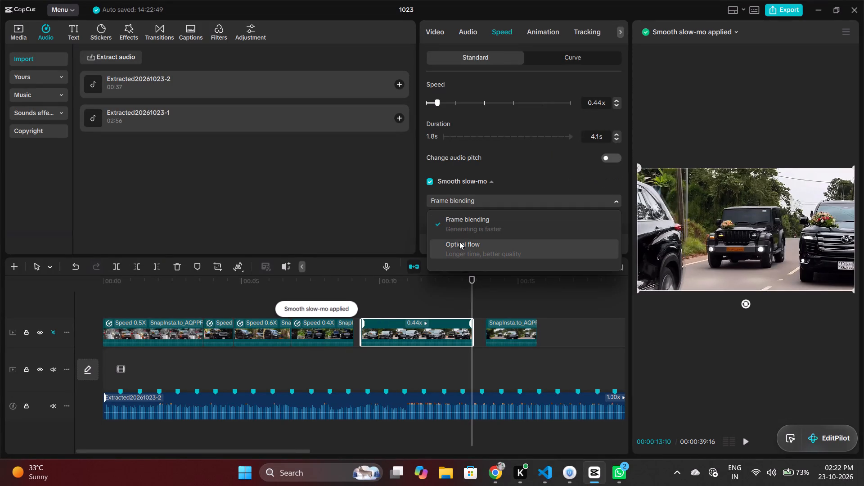
{"action": "left_click", "coordinate": [459, 242]}
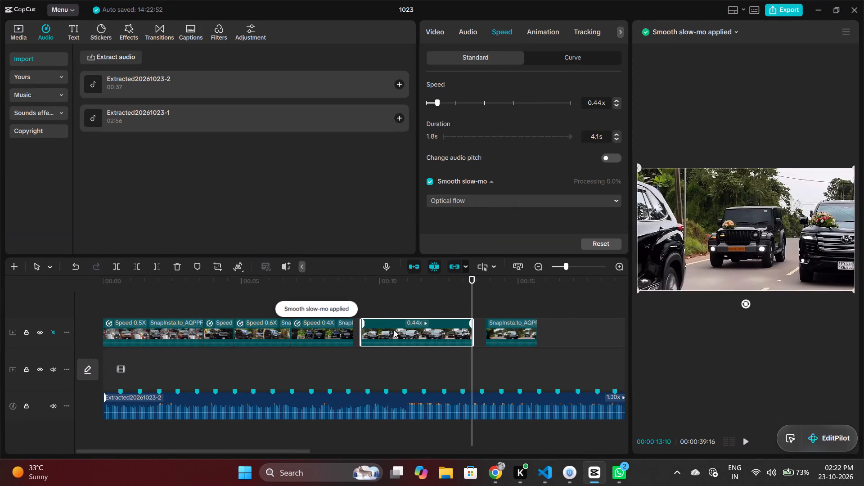
Close the gap between the fourth and fifth segments.
{"action": "left_click", "coordinate": [381, 336]}
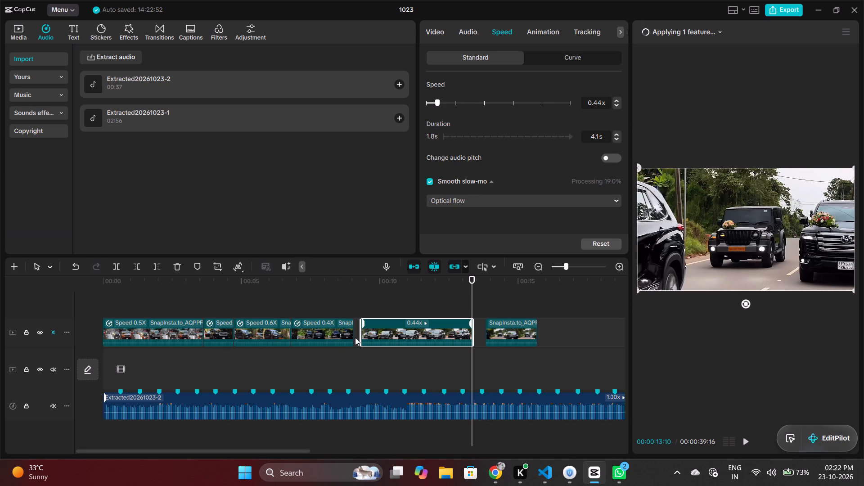
{"action": "right_click", "coordinate": [357, 330]}
{"action": "left_click", "coordinate": [369, 338]}
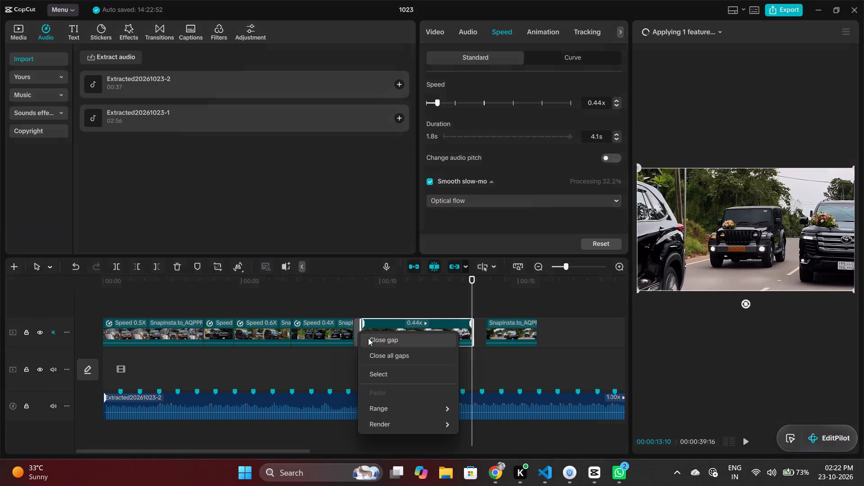
Play the slowed fourth and fifth segments and check their cuts against the beat markers.
{"action": "left_click", "coordinate": [253, 361]}
{"action": "key", "text": "space"}
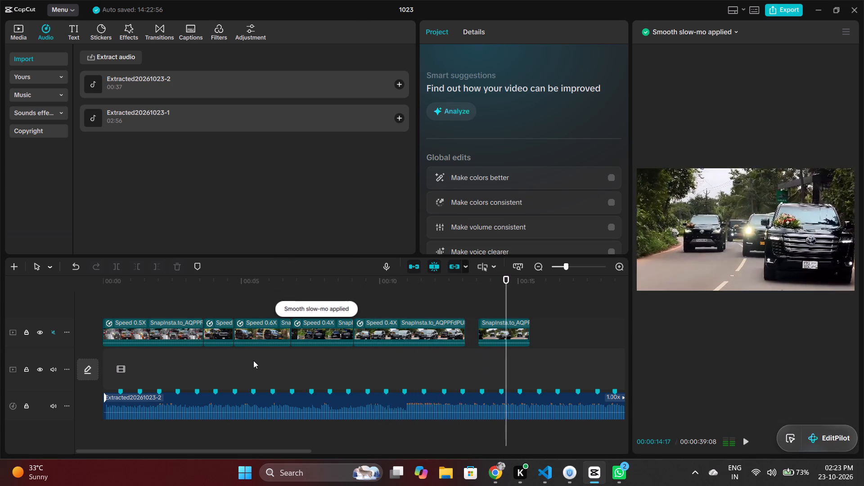
{"action": "key", "text": "space"}
{"action": "key", "text": "space"}
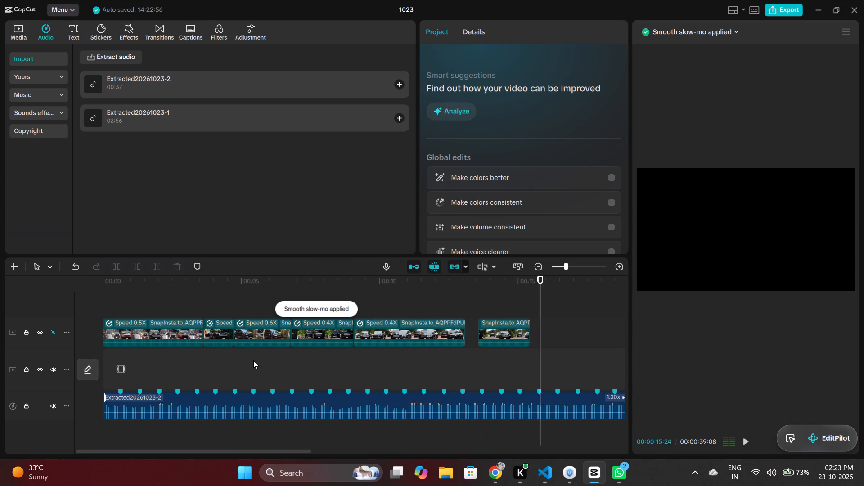
{"action": "key", "text": "space"}
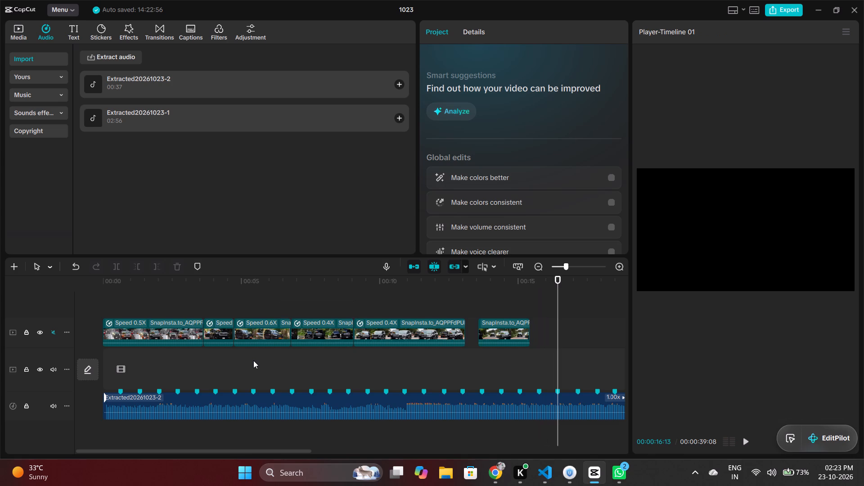
Change the speed of both the fourth and fifth segments to 0.63x.
{"action": "left_click", "coordinate": [304, 331]}
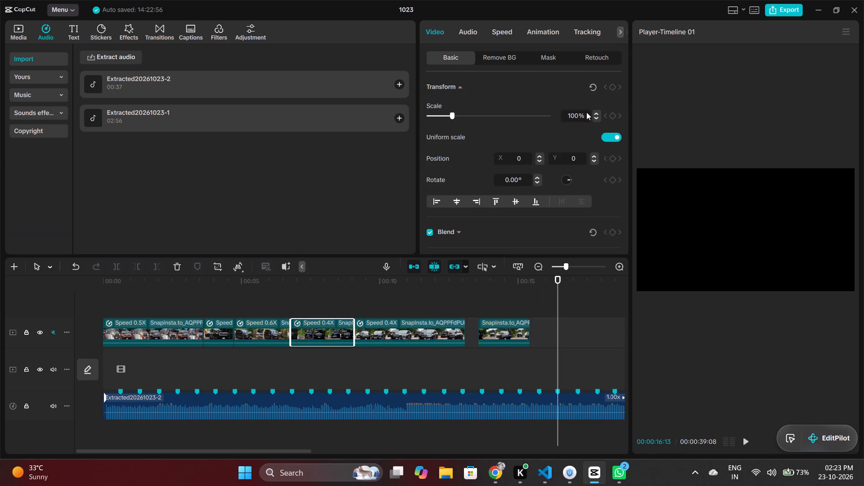
{"action": "left_click", "coordinate": [495, 29]}
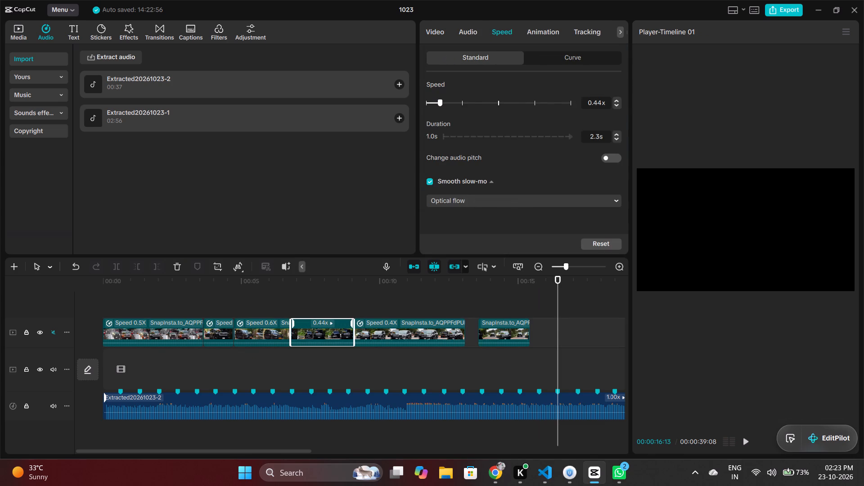
{"action": "left_click", "coordinate": [448, 102]}
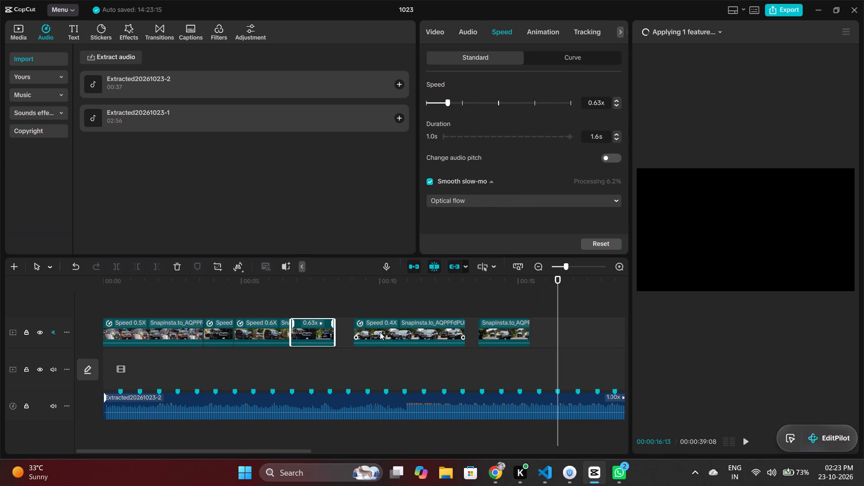
{"action": "left_click", "coordinate": [380, 332]}
{"action": "left_click", "coordinate": [443, 100]}
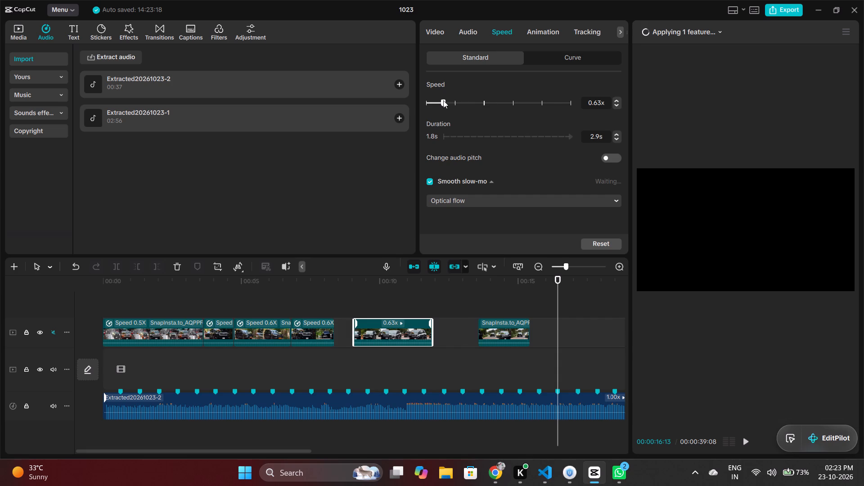
Close the gap between the fourth and fifth segments after the speed change.
{"action": "right_click", "coordinate": [341, 331]}
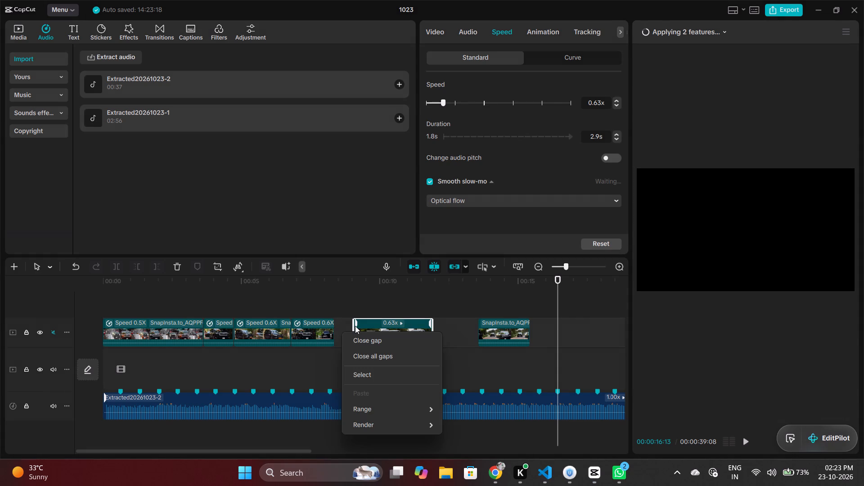
{"action": "left_click", "coordinate": [352, 336]}
Play through the fourth and fifth segments at their new speed to check them against the beats.
{"action": "left_click", "coordinate": [283, 302]}
{"action": "key", "text": "space"}
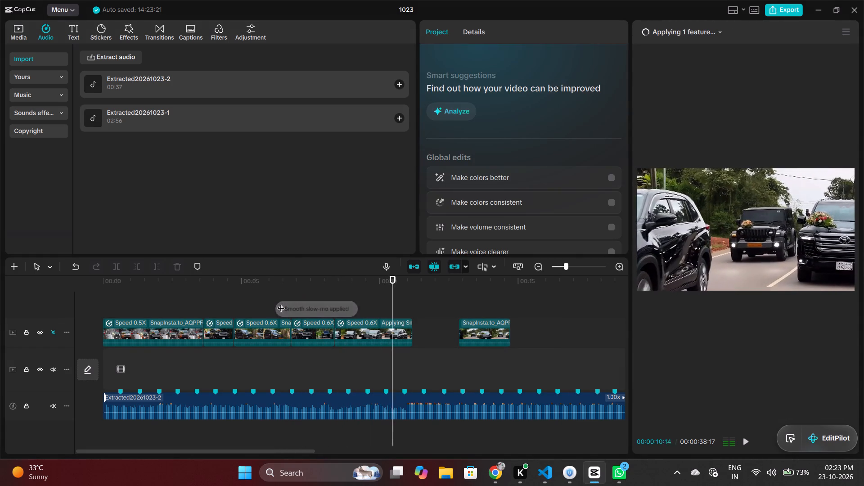
{"action": "key", "text": "space"}
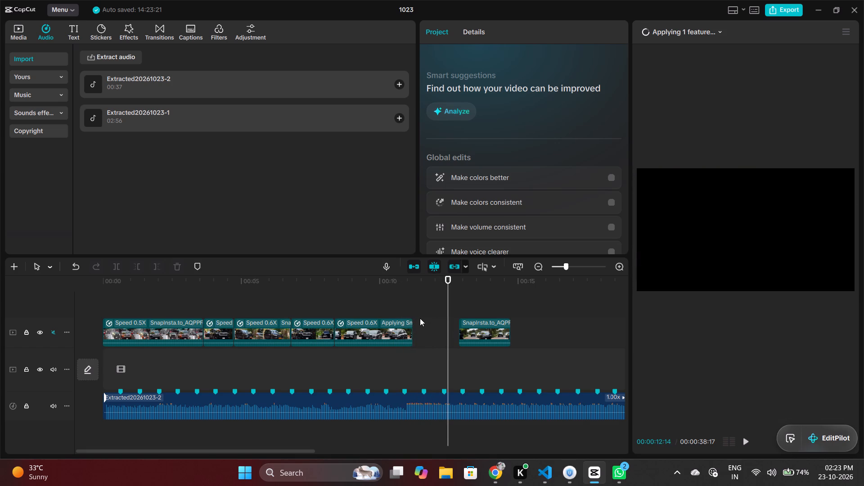
{"action": "key", "text": "space"}
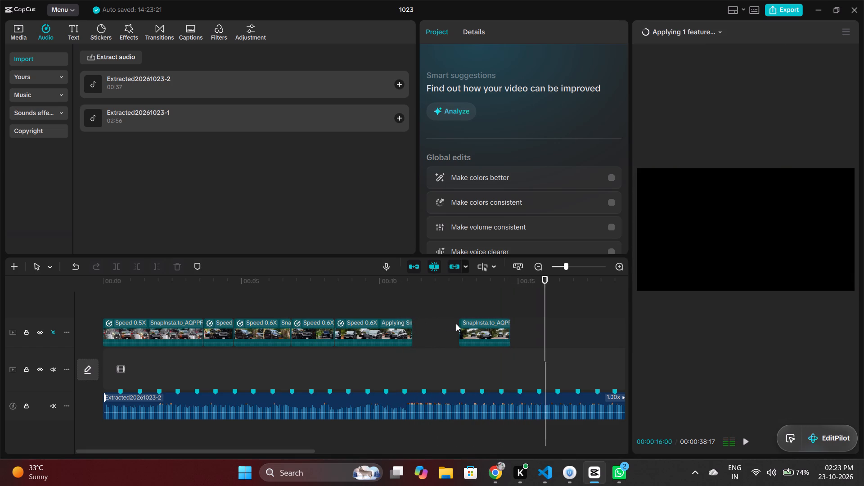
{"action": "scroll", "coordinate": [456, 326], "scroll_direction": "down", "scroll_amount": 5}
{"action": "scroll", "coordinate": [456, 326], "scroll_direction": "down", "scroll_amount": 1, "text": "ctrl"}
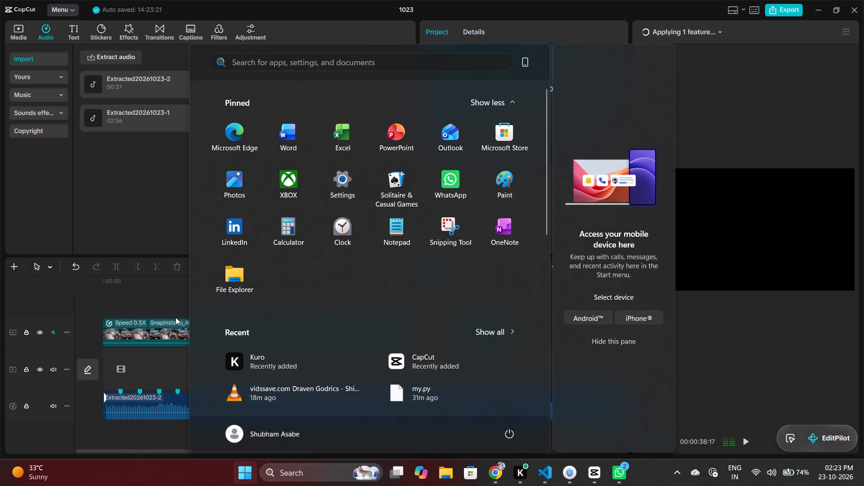
Replay the sequence from 00:00:02:13 and step the playhead back to the beat marker at 00:00:12:10.
{"action": "left_click", "coordinate": [171, 305]}
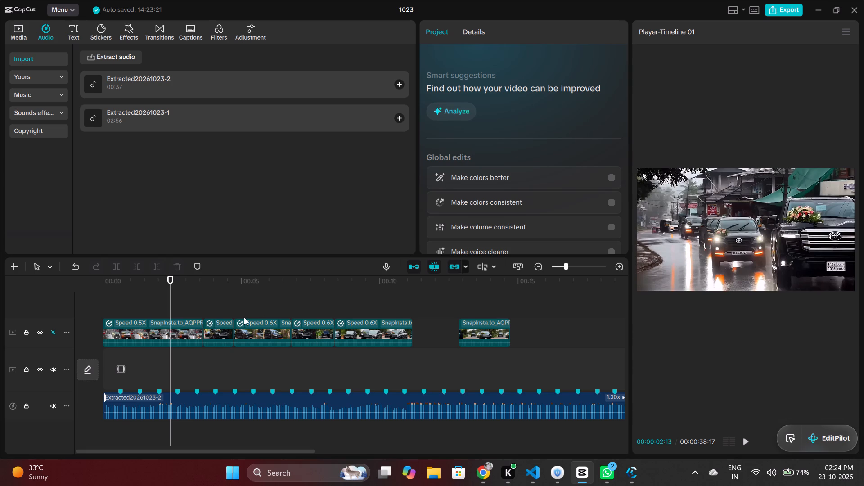
{"action": "key", "text": "space"}
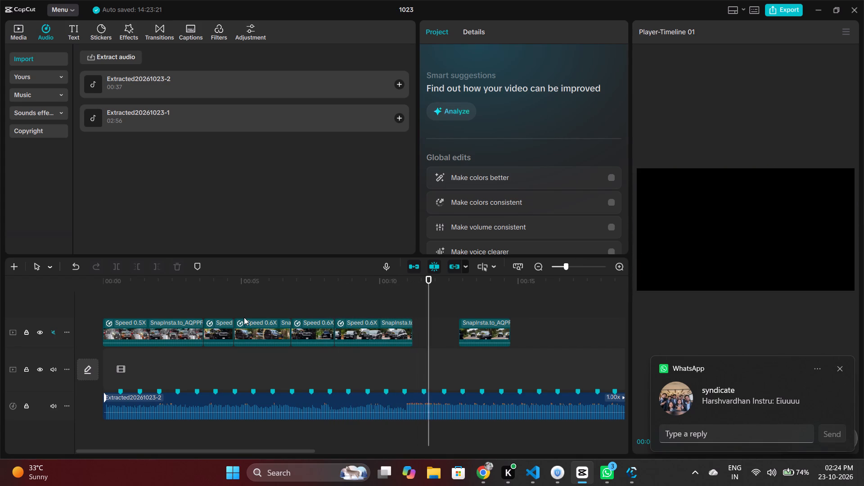
{"action": "key", "text": "space"}
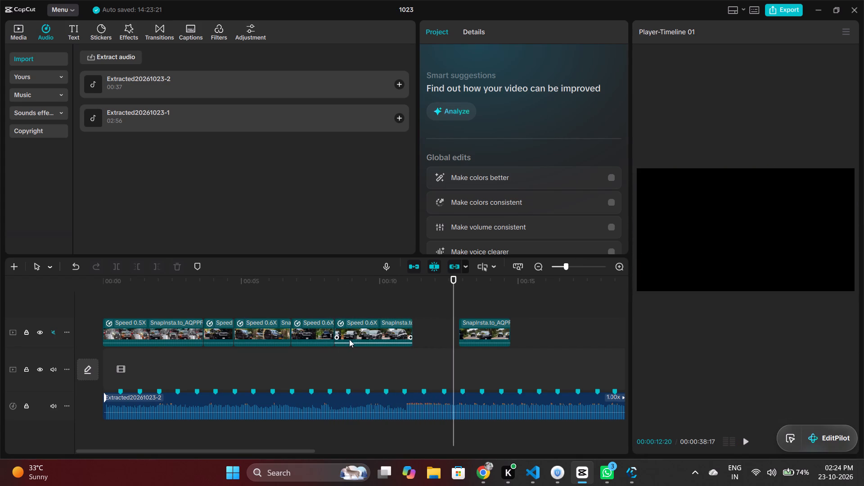
{"action": "key", "text": "Left"}
{"action": "key", "text": "Left"}
{"action": "key", "text": "Left"}
{"action": "key", "text": "Left"}
{"action": "key", "text": "Left"}
{"action": "key", "text": "Left"}
{"action": "key", "text": "Left"}
{"action": "key", "text": "Left"}
{"action": "key", "text": "Left"}
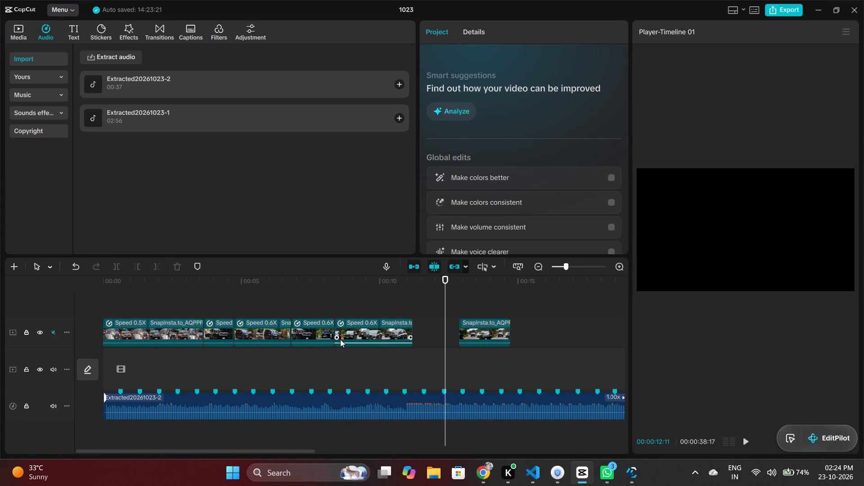
{"action": "key", "text": "Left"}
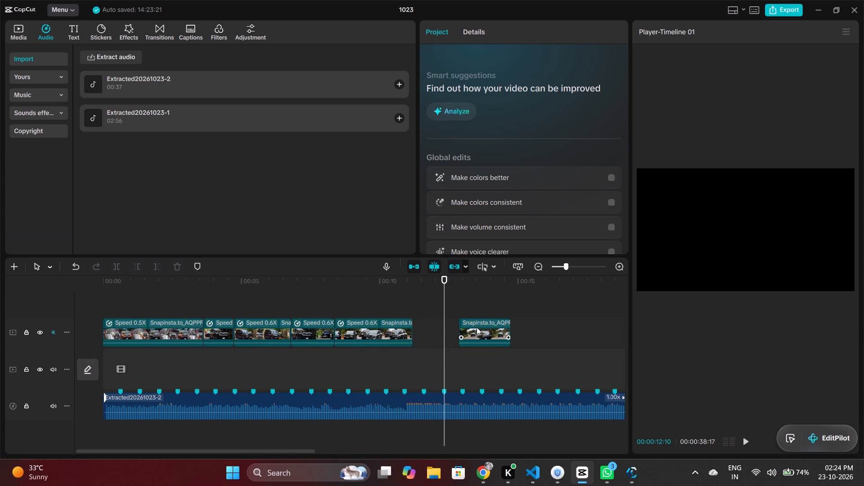
Move the sixth segment later on the track to about 00:17, leaving room after the fifth segment.
{"action": "left_click_drag", "start_coordinate": [477, 327], "coordinate": [595, 327]}
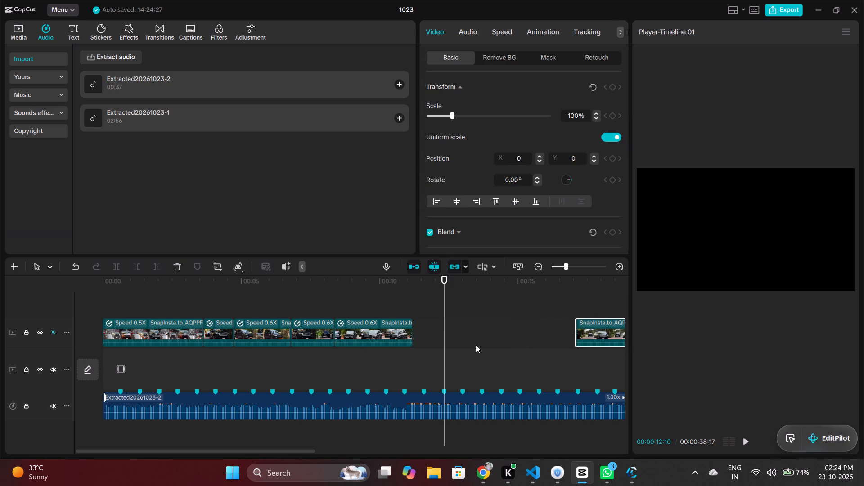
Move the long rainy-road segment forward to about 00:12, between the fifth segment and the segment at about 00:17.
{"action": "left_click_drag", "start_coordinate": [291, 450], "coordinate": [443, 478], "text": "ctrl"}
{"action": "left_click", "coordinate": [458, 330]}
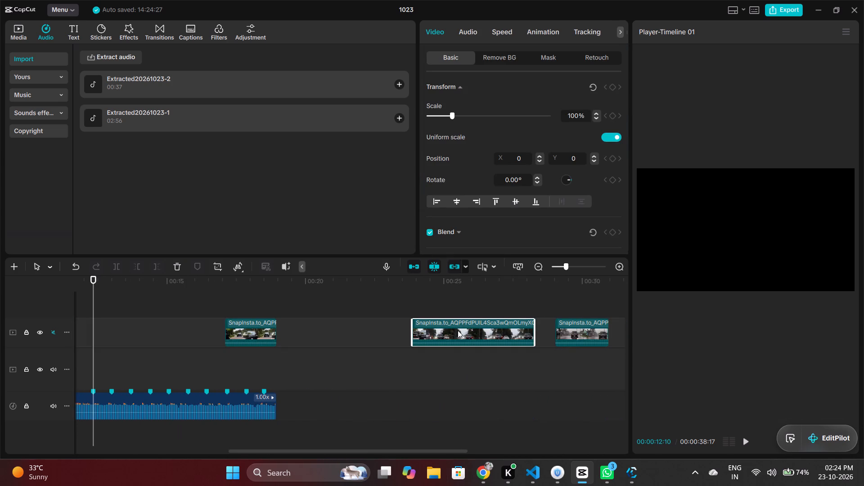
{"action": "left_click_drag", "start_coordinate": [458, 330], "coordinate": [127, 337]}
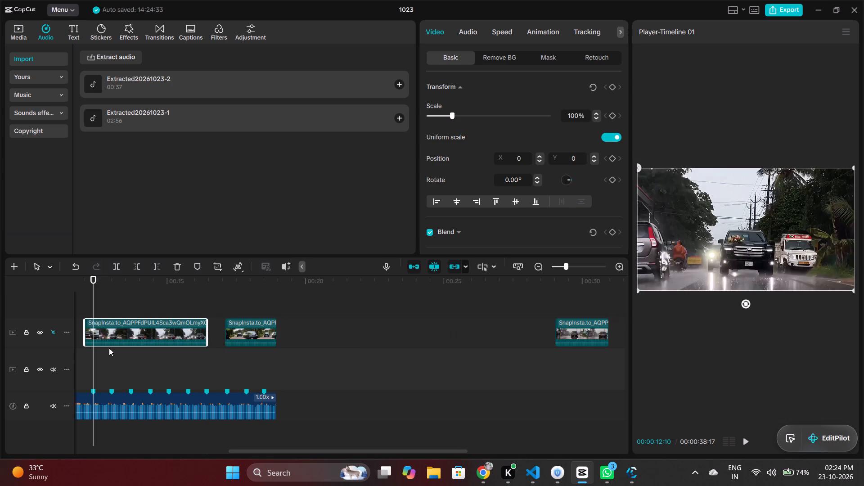
Play from the fifth segment through the long rainy-road segment to check how they fit the beats.
{"action": "scroll", "coordinate": [108, 351], "scroll_direction": "down", "scroll_amount": 5, "text": "ctrl"}
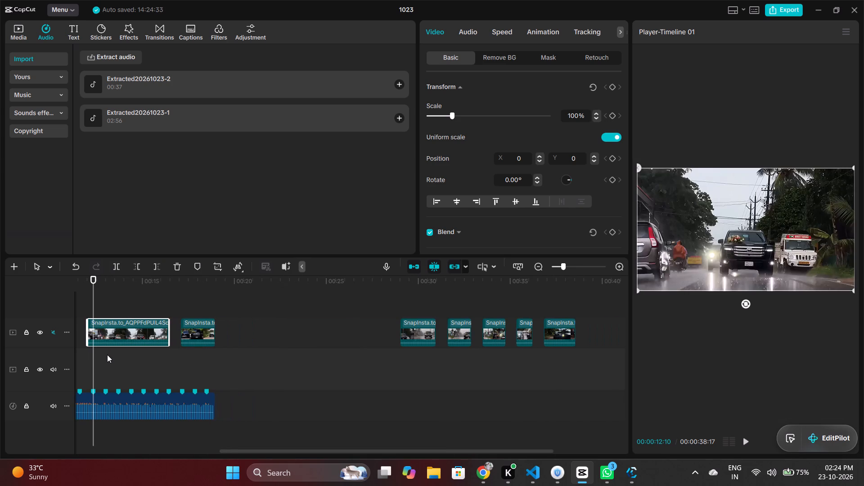
{"action": "left_click_drag", "start_coordinate": [273, 449], "coordinate": [174, 445]}
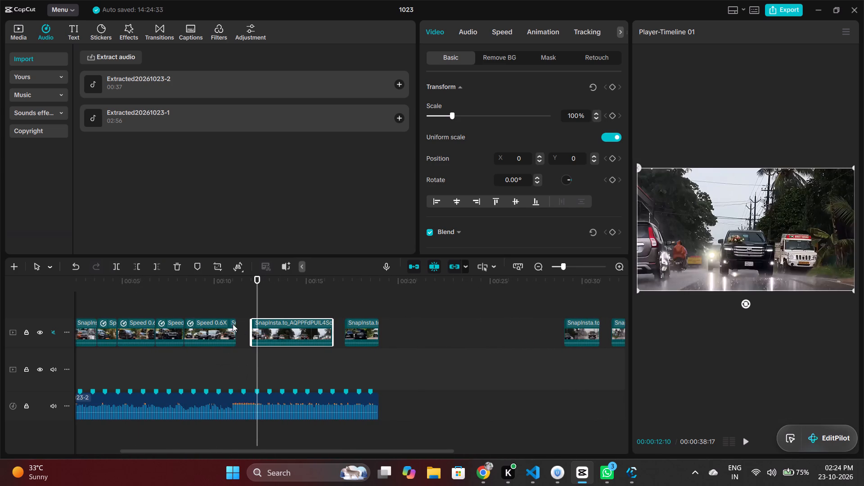
{"action": "left_click", "coordinate": [214, 295]}
{"action": "key", "text": "space"}
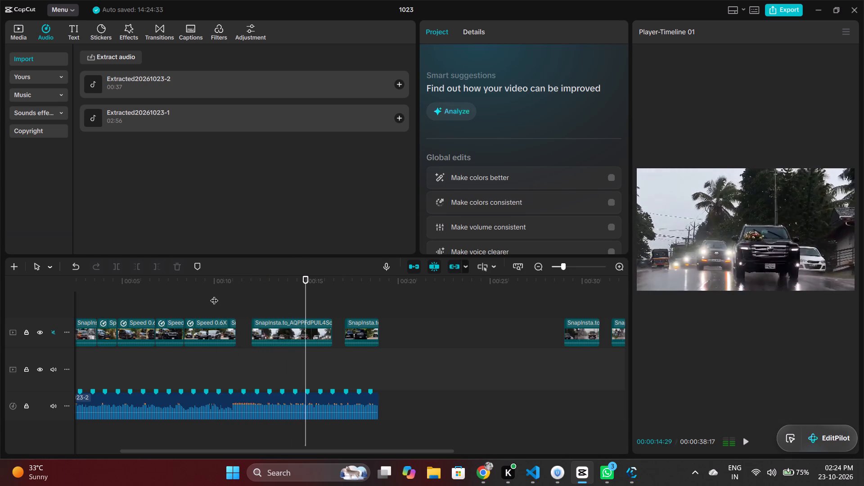
Move the wet-road black SUV segment at about 00:29 earlier on the timeline, towards the fifth segment.
{"action": "left_click", "coordinate": [586, 334]}
{"action": "left_click", "coordinate": [581, 304]}
{"action": "left_click_drag", "start_coordinate": [579, 331], "coordinate": [414, 347]}
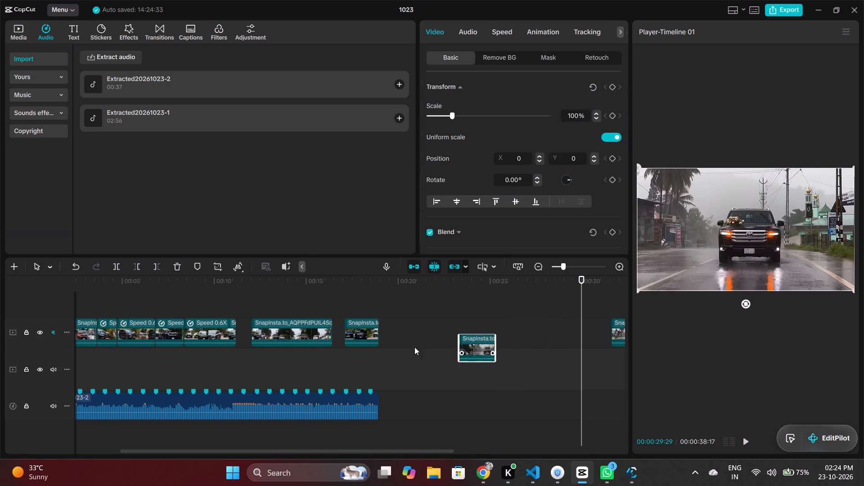
{"action": "left_click_drag", "start_coordinate": [414, 347], "coordinate": [292, 363]}
Move the long rainy-road segment later, past the segment at about 00:17, to about 00:19.
{"action": "left_click_drag", "start_coordinate": [282, 330], "coordinate": [421, 332]}
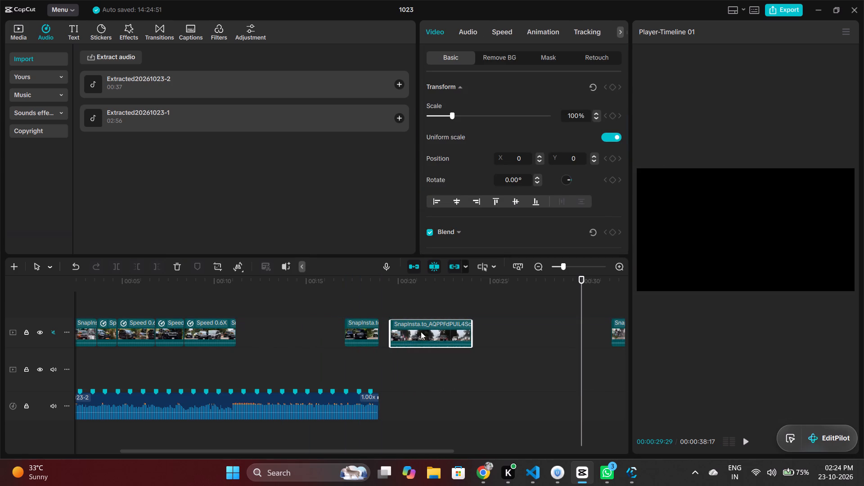
Shift the long rainy-road segment slightly later on the main track, to about 00:20.
{"action": "left_click_drag", "start_coordinate": [421, 332], "coordinate": [427, 333]}
{"action": "scroll", "coordinate": [278, 348], "scroll_direction": "up", "scroll_amount": 8}
{"action": "scroll", "coordinate": [278, 348], "scroll_direction": "down", "scroll_amount": 6}
{"action": "scroll", "coordinate": [278, 348], "scroll_direction": "up", "scroll_amount": 5}
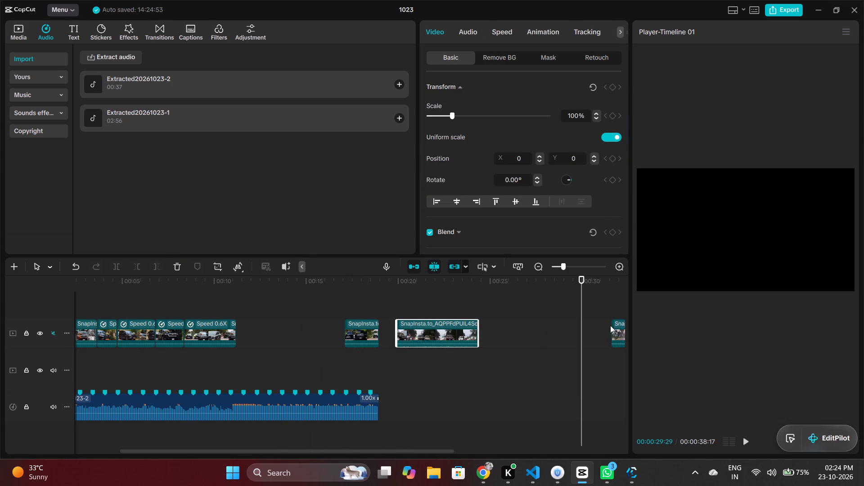
Move the short wet-road black SUV segment at about 00:31 forward to the beat marker at about 00:12, after the fifth segment.
{"action": "left_click_drag", "start_coordinate": [616, 328], "coordinate": [290, 330]}
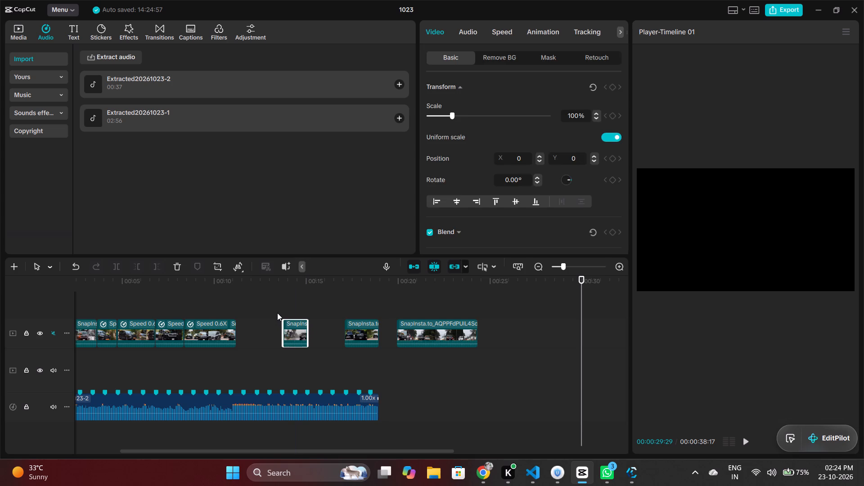
{"action": "left_click", "coordinate": [277, 309]}
{"action": "left_click_drag", "start_coordinate": [277, 309], "coordinate": [245, 305]}
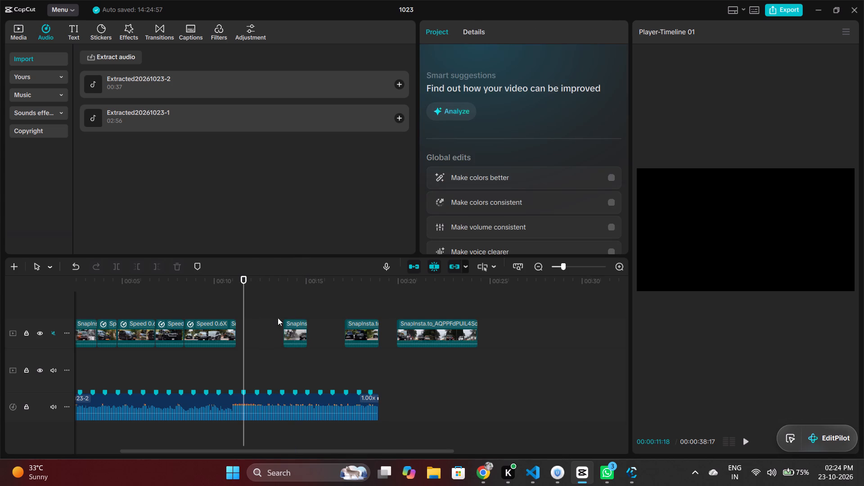
{"action": "left_click_drag", "start_coordinate": [298, 324], "coordinate": [269, 328]}
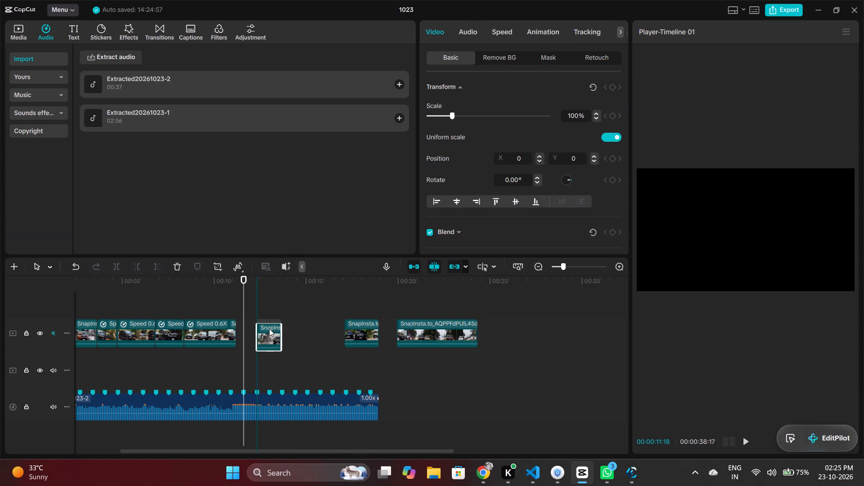
{"action": "left_click_drag", "start_coordinate": [269, 328], "coordinate": [272, 326]}
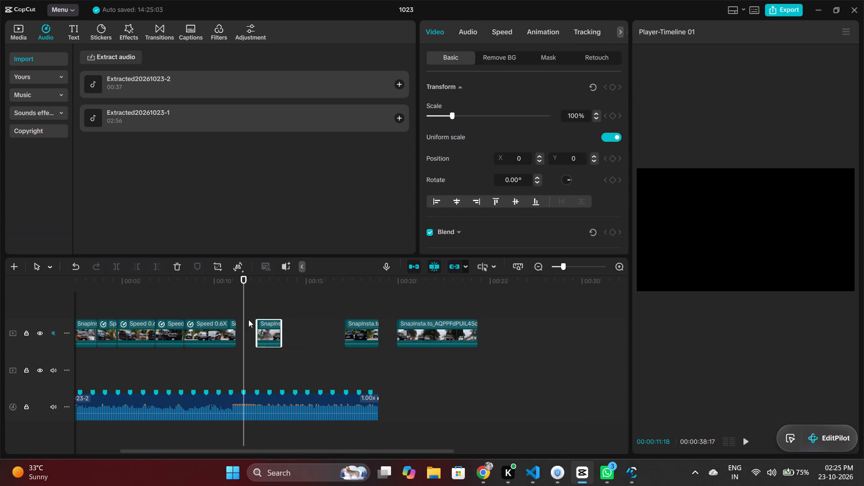
Play from the fifth segment past the wet-road segment at about 00:12 to check the placement against the beats.
{"action": "left_click", "coordinate": [232, 306]}
{"action": "left_click_drag", "start_coordinate": [225, 305], "coordinate": [203, 306]}
{"action": "key", "text": "space"}
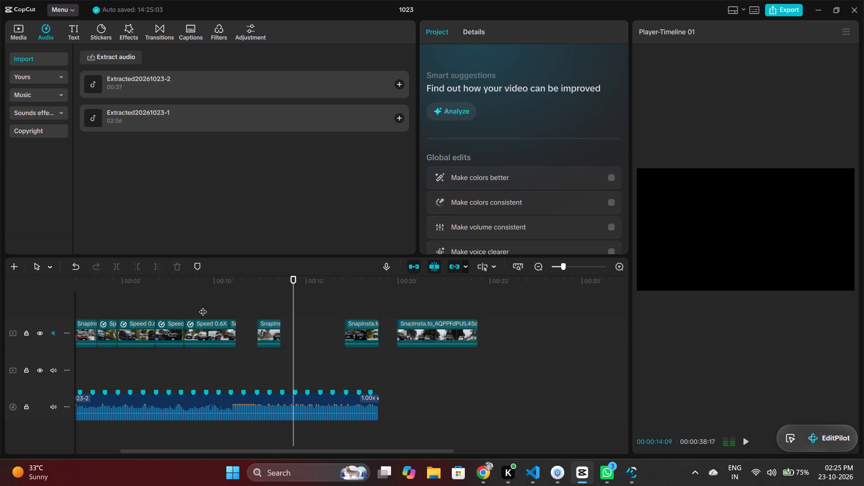
{"action": "key", "text": "space"}
{"action": "left_click", "coordinate": [247, 325]}
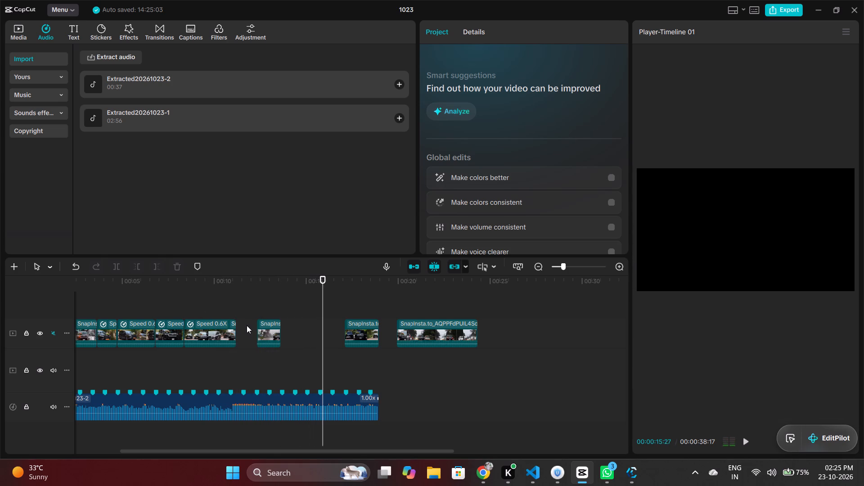
Step frame by frame through the opening of the wet-road segment at about 00:12 to examine where its shot changes.
{"action": "left_click", "coordinate": [264, 325]}
{"action": "scroll", "coordinate": [264, 325], "scroll_direction": "up", "scroll_amount": 5}
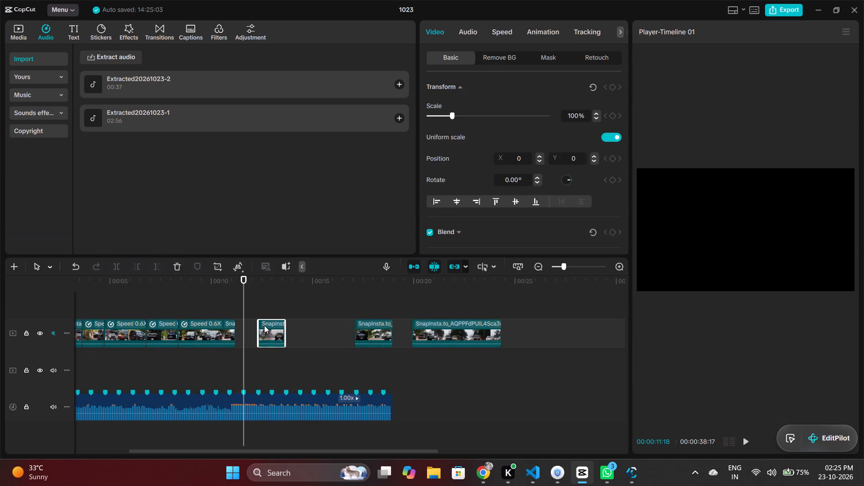
{"action": "scroll", "coordinate": [264, 325], "scroll_direction": "up", "scroll_amount": 20}
{"action": "scroll", "coordinate": [264, 325], "scroll_direction": "up", "scroll_amount": 6}
{"action": "scroll", "coordinate": [264, 325], "scroll_direction": "up", "scroll_amount": 7, "text": "ctrl"}
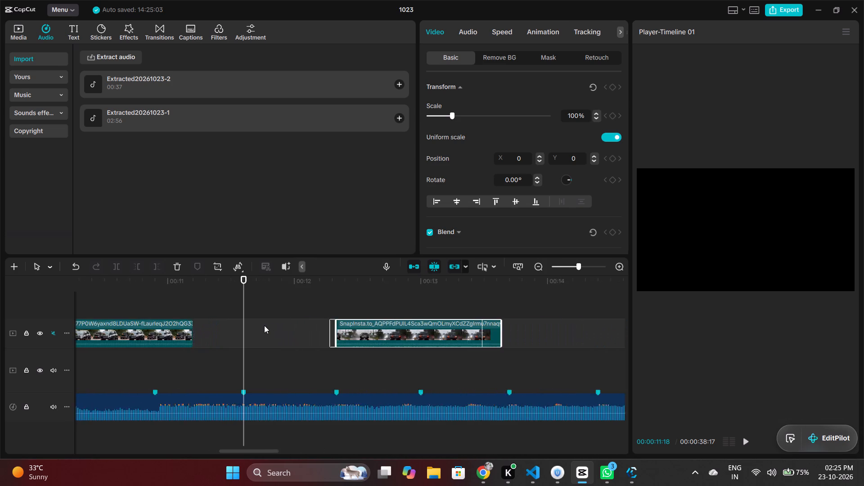
{"action": "scroll", "coordinate": [288, 322], "scroll_direction": "up", "scroll_amount": 6, "text": "ctrl"}
{"action": "left_click", "coordinate": [409, 337]}
{"action": "key", "text": "space"}
{"action": "key", "text": "space"}
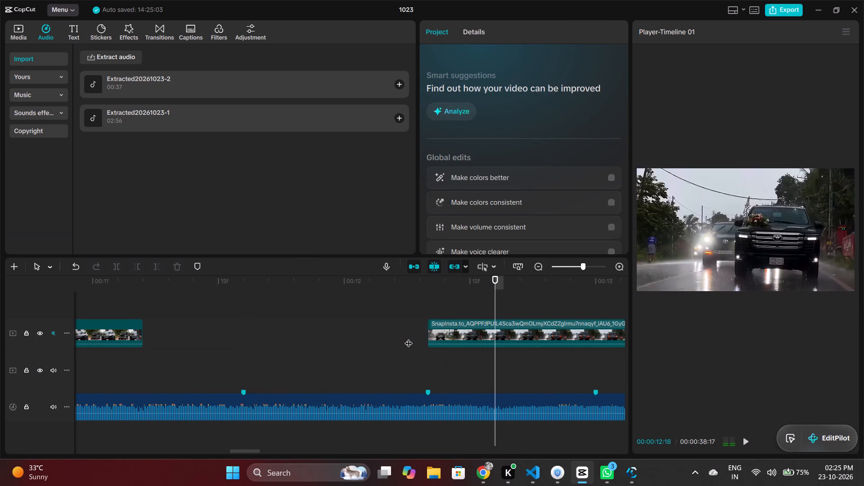
{"action": "key", "text": "Left"}
{"action": "key", "text": "Left"}
{"action": "key", "text": "Left"}
{"action": "key", "text": "Left"}
{"action": "key", "text": "Left"}
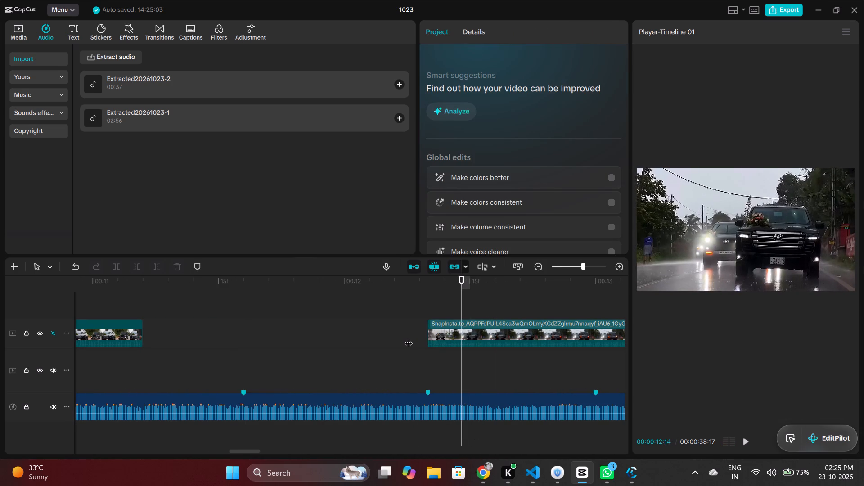
{"action": "key", "text": "Left"}
{"action": "key", "text": "Left"}
{"action": "key", "text": "Left"}
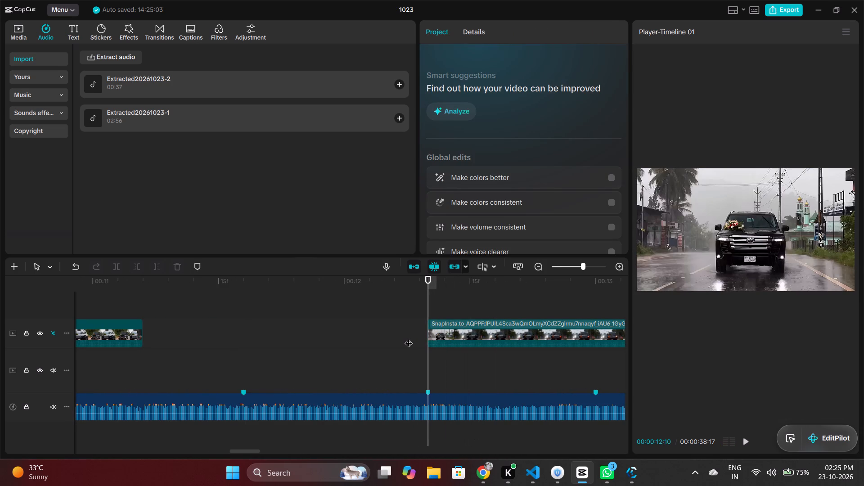
{"action": "key", "text": "Right"}
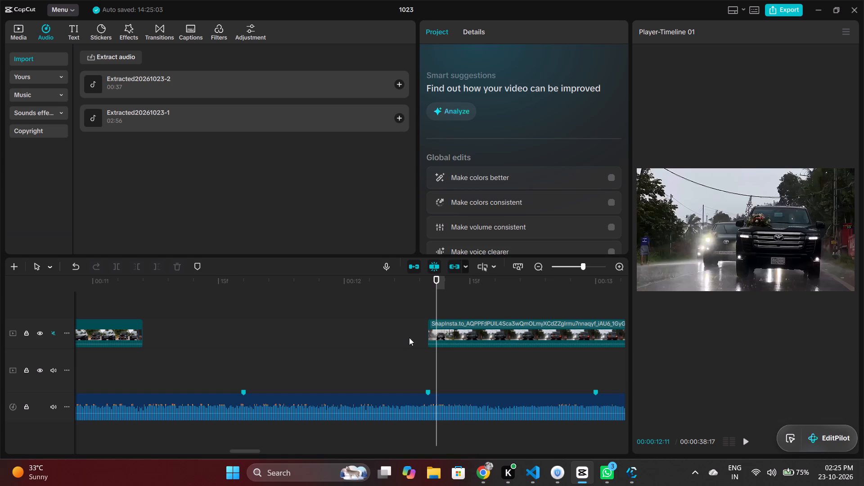
Examine the fifth segment and the remaining loose segments from about 00:17 to the timeline's end for suitable footage.
{"action": "scroll", "coordinate": [432, 337], "scroll_direction": "down", "scroll_amount": 17, "text": "ctrl"}
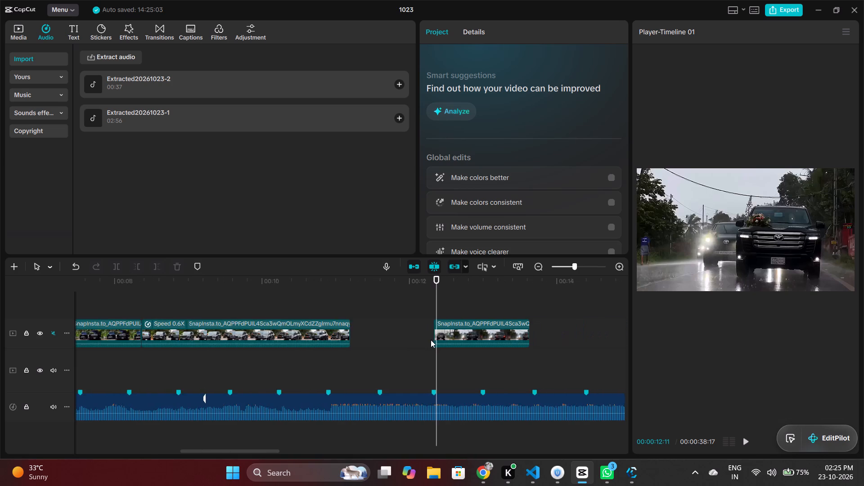
{"action": "scroll", "coordinate": [434, 341], "scroll_direction": "down", "scroll_amount": 6, "text": "ctrl"}
{"action": "left_click", "coordinate": [259, 335]}
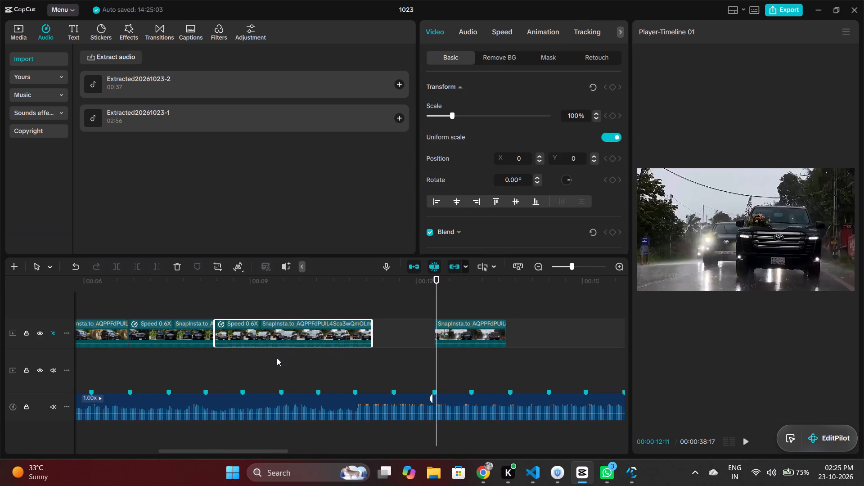
{"action": "left_click", "coordinate": [326, 360]}
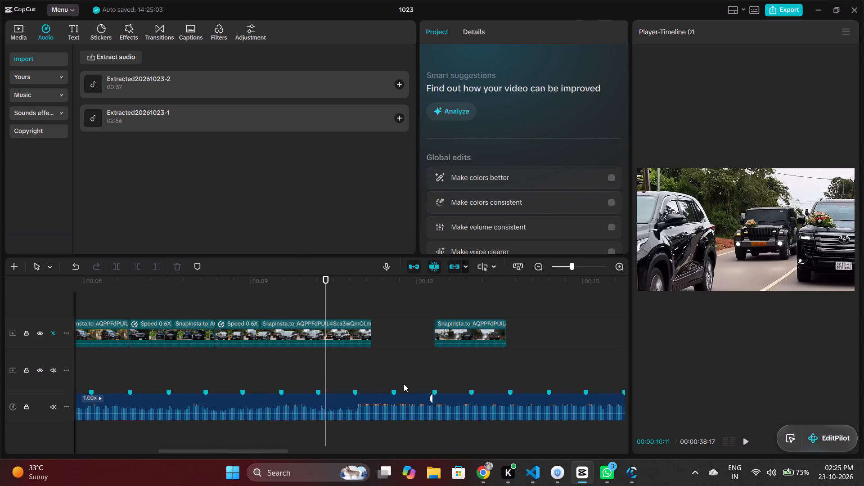
{"action": "left_click_drag", "start_coordinate": [261, 450], "coordinate": [359, 468]}
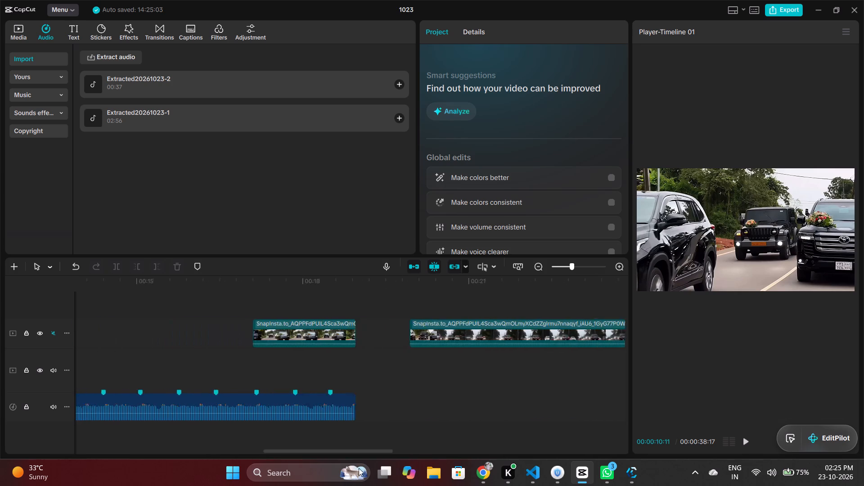
{"action": "left_click_drag", "start_coordinate": [359, 468], "coordinate": [347, 468]}
{"action": "left_click", "coordinate": [379, 362]}
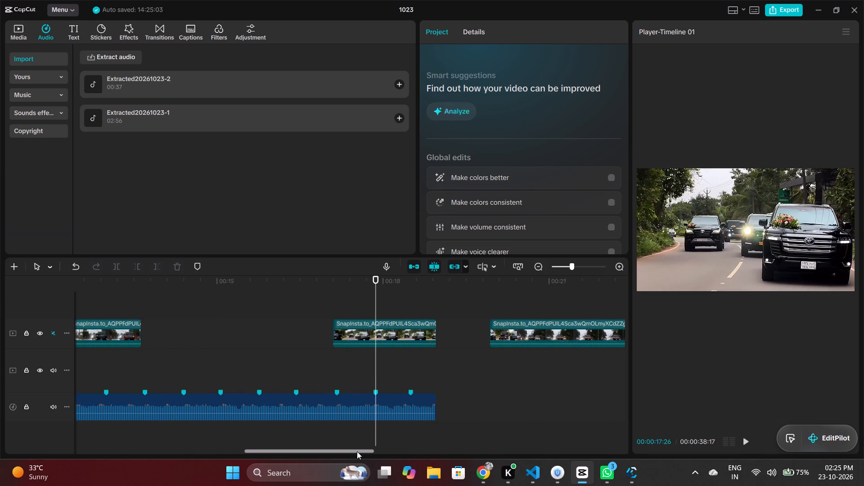
{"action": "left_click_drag", "start_coordinate": [357, 451], "coordinate": [423, 460]}
{"action": "left_click", "coordinate": [333, 382]}
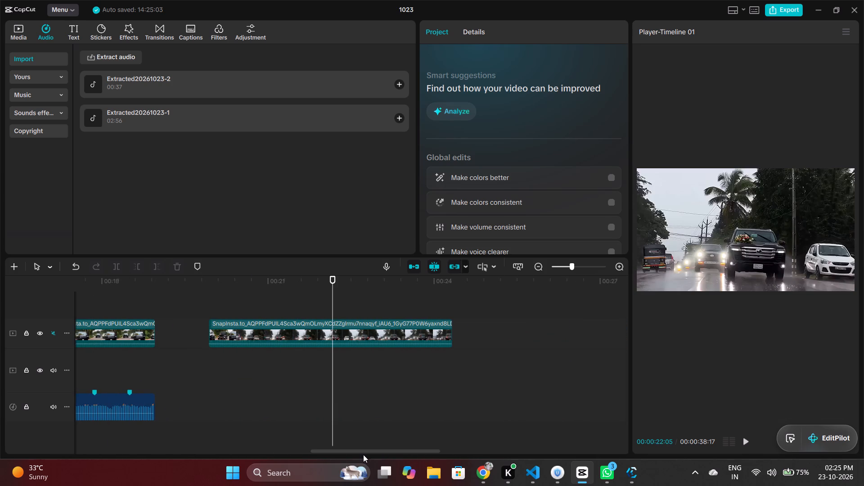
{"action": "left_click_drag", "start_coordinate": [363, 450], "coordinate": [535, 474]}
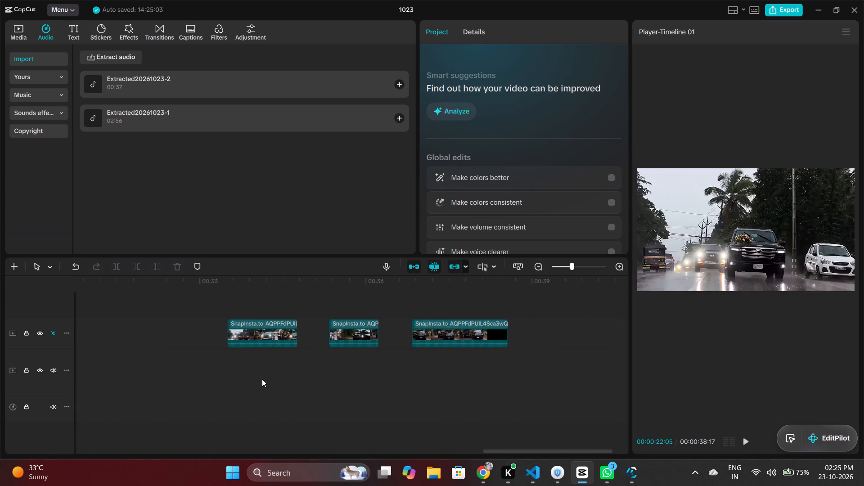
{"action": "left_click", "coordinate": [262, 379]}
{"action": "left_click", "coordinate": [357, 369]}
{"action": "left_click", "coordinate": [432, 369]}
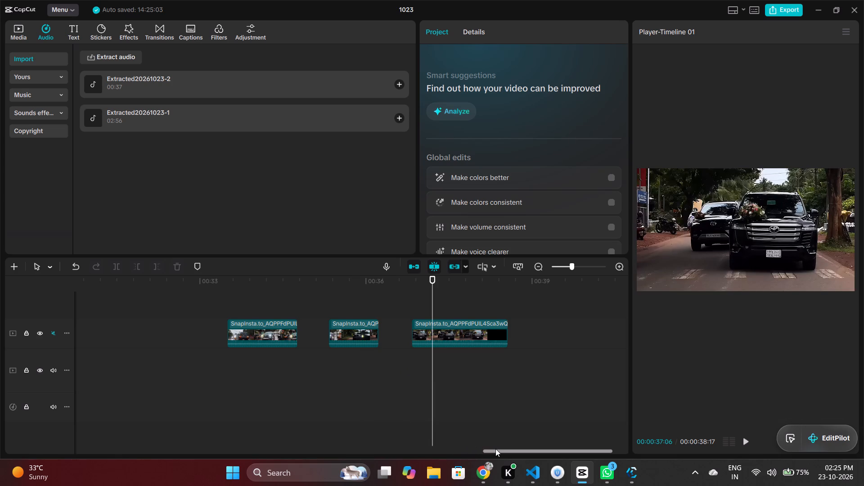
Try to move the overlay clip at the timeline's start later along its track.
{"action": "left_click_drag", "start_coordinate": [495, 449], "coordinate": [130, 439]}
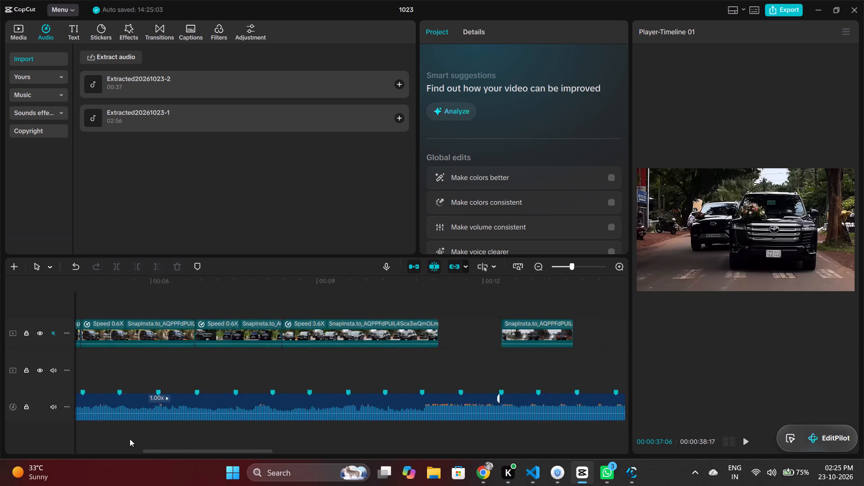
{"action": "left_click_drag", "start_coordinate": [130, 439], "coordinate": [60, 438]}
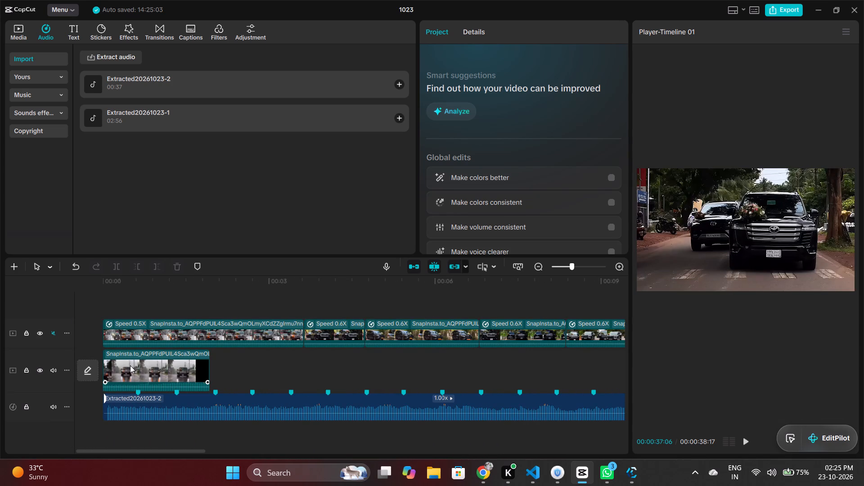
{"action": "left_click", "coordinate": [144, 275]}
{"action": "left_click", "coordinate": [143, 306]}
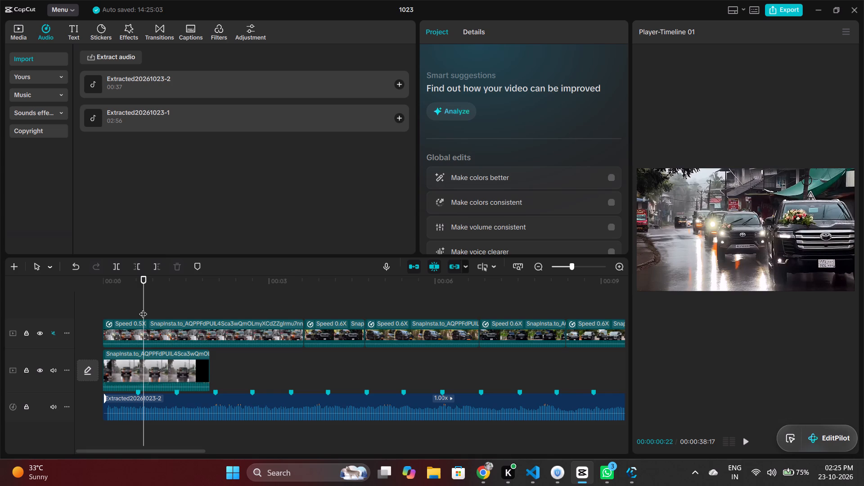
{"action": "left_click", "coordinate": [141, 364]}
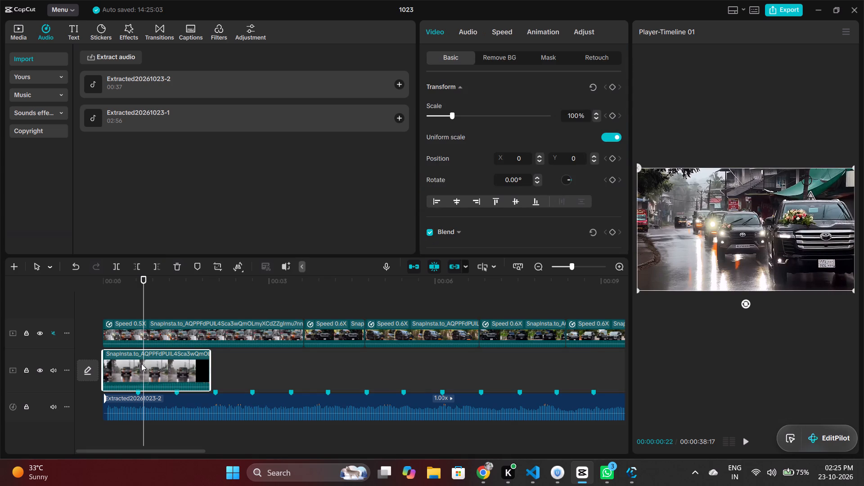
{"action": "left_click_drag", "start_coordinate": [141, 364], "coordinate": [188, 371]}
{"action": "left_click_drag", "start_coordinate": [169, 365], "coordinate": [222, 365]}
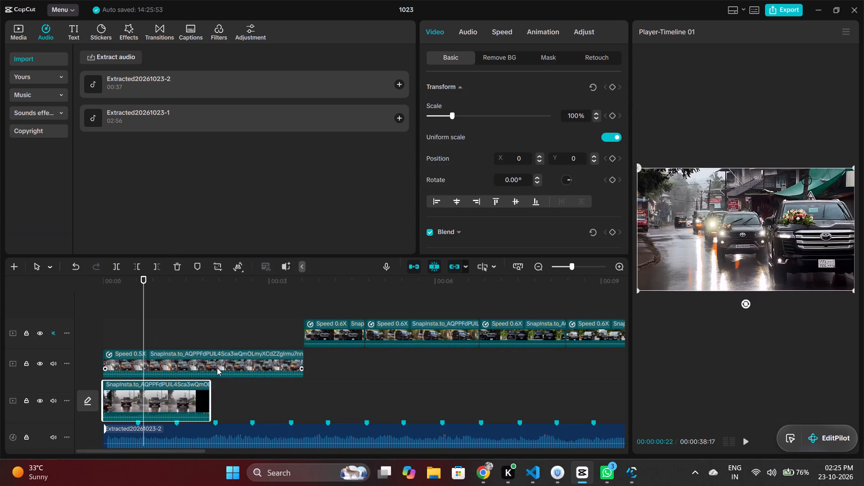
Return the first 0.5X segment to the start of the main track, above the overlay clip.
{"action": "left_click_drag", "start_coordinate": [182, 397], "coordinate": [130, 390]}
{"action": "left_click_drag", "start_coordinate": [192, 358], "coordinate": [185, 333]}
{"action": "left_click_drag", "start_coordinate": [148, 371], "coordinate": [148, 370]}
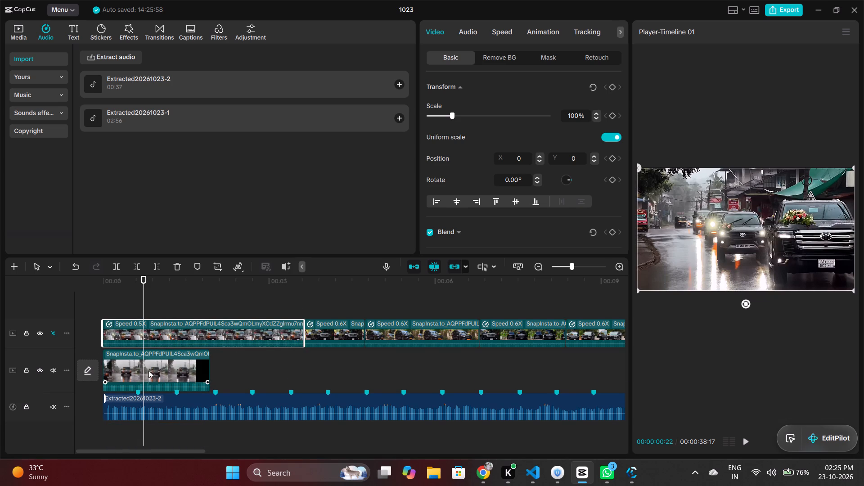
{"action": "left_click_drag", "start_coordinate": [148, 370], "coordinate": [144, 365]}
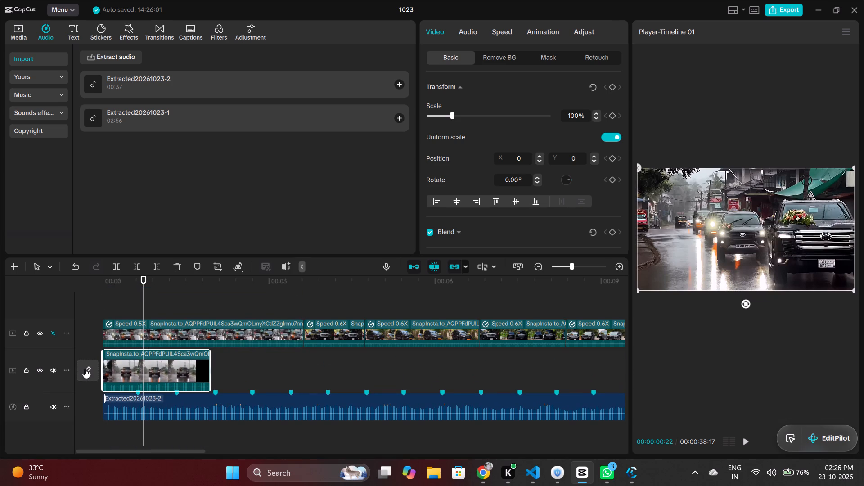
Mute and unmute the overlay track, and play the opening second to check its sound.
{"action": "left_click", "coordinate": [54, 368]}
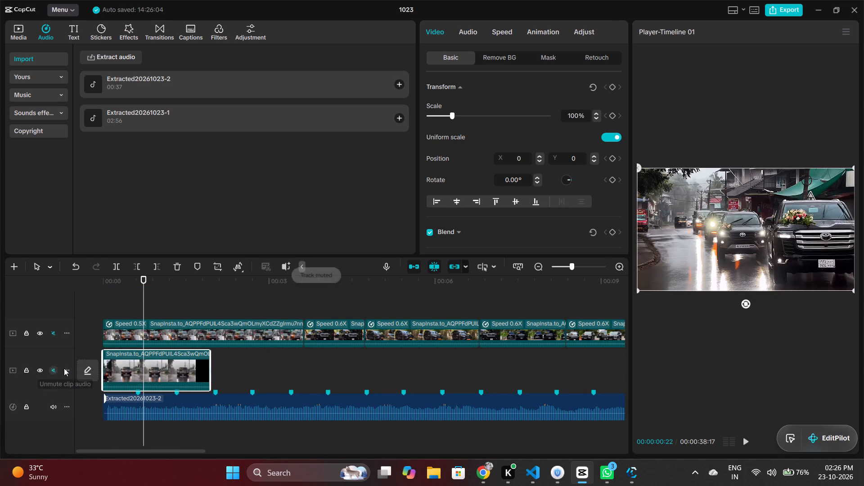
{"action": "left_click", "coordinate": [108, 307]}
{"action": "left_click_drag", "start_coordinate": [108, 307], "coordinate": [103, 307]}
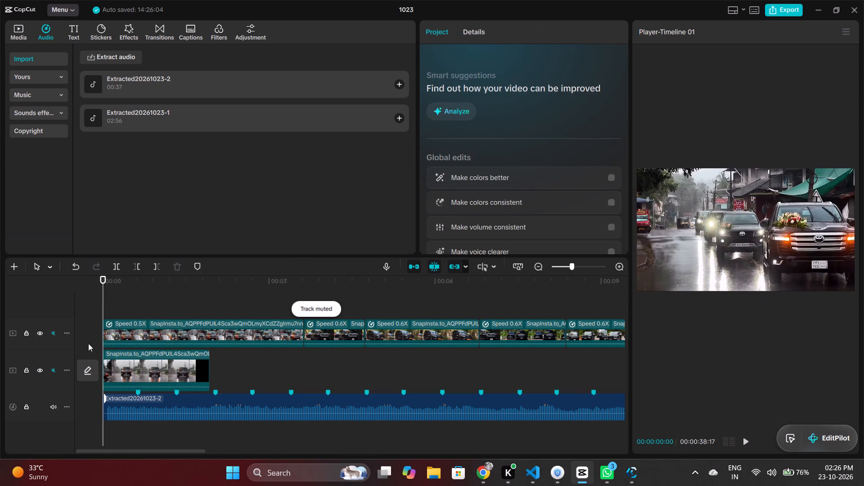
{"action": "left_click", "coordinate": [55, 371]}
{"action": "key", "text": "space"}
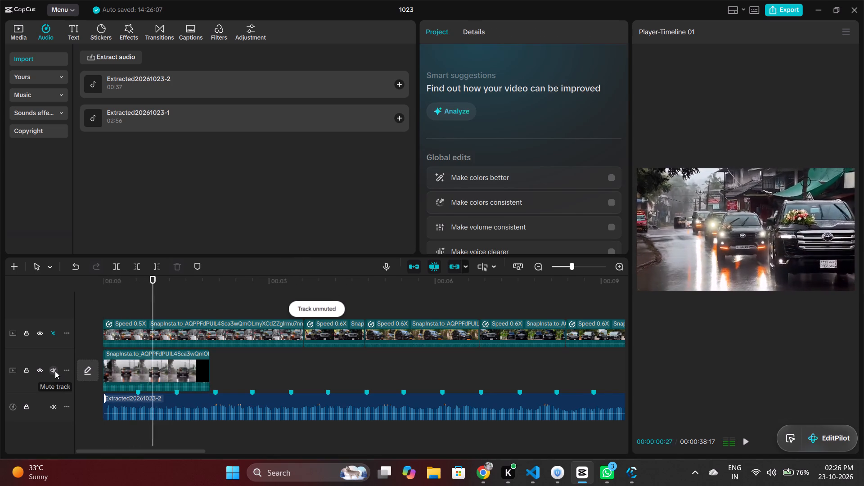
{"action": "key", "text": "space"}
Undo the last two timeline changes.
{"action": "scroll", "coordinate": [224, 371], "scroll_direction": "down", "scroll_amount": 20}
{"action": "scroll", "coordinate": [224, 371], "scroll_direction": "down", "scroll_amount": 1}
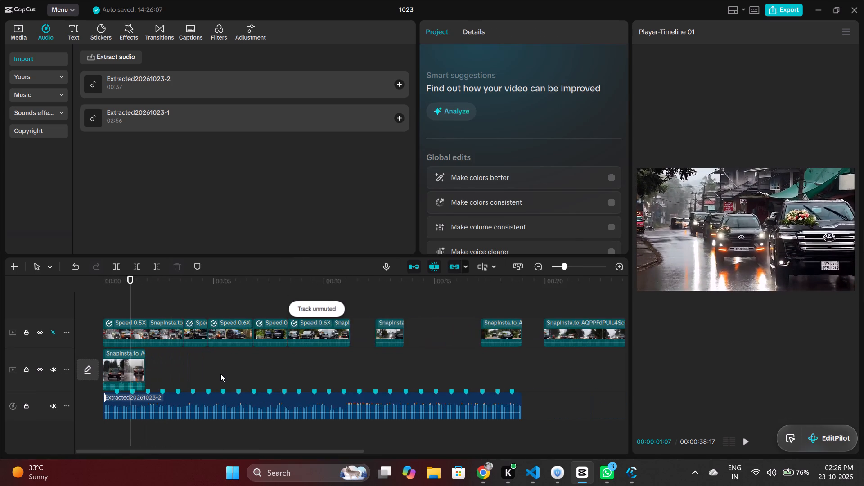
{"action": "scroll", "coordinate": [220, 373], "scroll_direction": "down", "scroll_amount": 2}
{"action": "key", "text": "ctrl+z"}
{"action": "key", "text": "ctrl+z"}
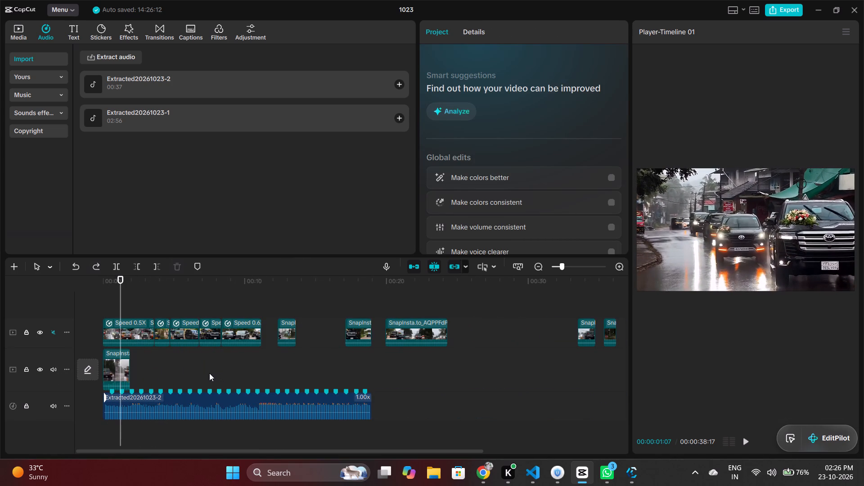
Undo the recent timeline changes until the overlay clip is removed and the long clip again follows the 0.6X segment.
{"action": "key", "text": "ctrl+z"}
{"action": "key", "text": "ctrl+z"}
{"action": "key", "text": "ctrl+z"}
{"action": "key", "text": "ctrl+z"}
{"action": "key", "text": "ctrl+z"}
{"action": "key", "text": "ctrl+z"}
{"action": "key", "text": "ctrl+z"}
{"action": "key", "text": "ctrl+z"}
{"action": "key", "text": "ctrl+z"}
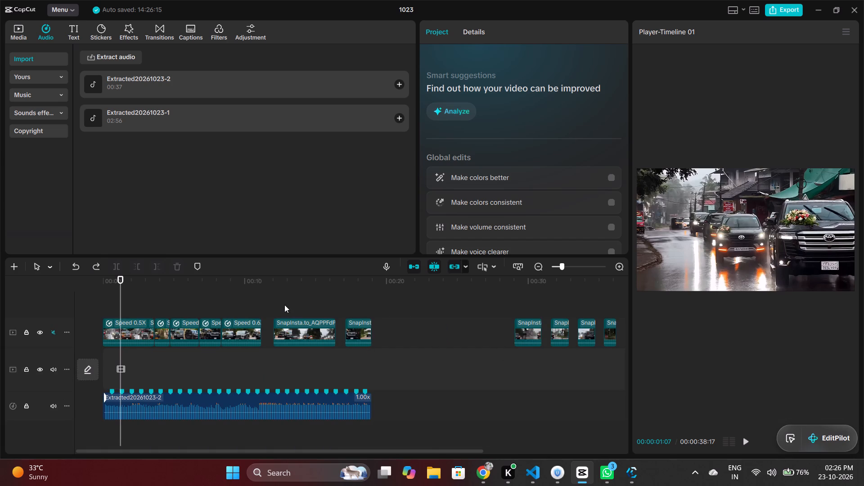
Move the long clip after the 0.6X segment to about 20 seconds and put the clip from about 29 seconds at about 12 seconds.
{"action": "left_click", "coordinate": [228, 295]}
{"action": "key", "text": "space"}
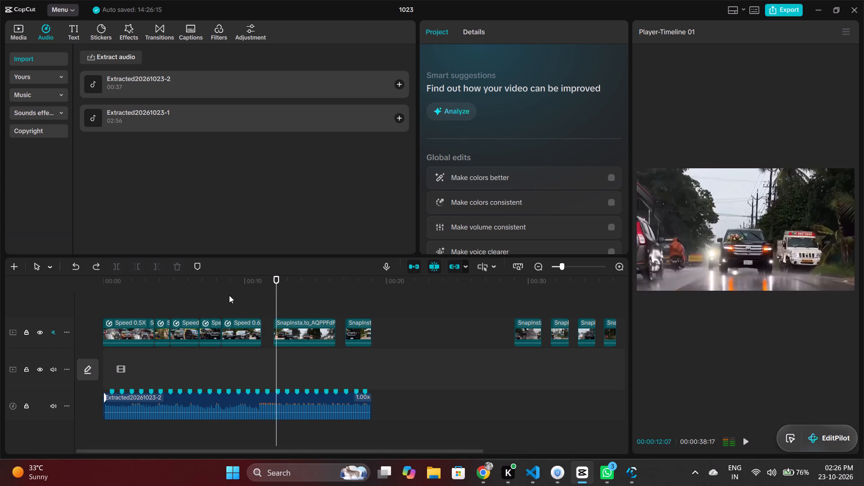
{"action": "key", "text": "space"}
{"action": "left_click_drag", "start_coordinate": [301, 334], "coordinate": [412, 334]}
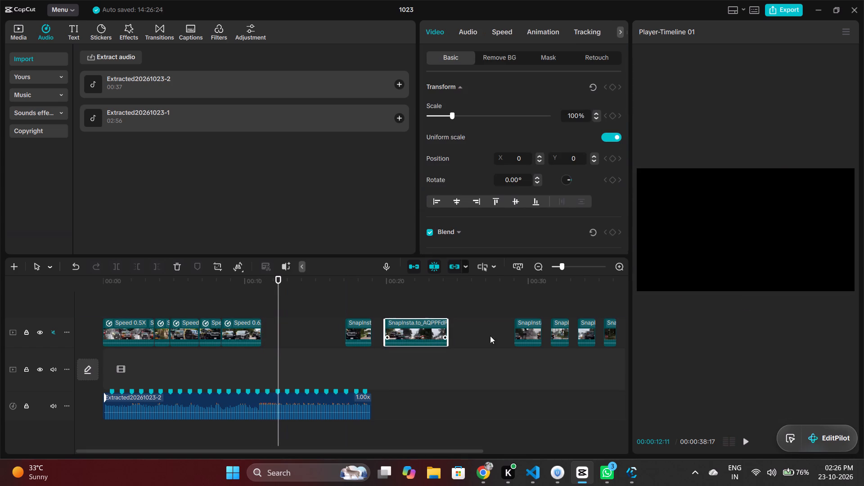
{"action": "left_click_drag", "start_coordinate": [527, 329], "coordinate": [288, 330]}
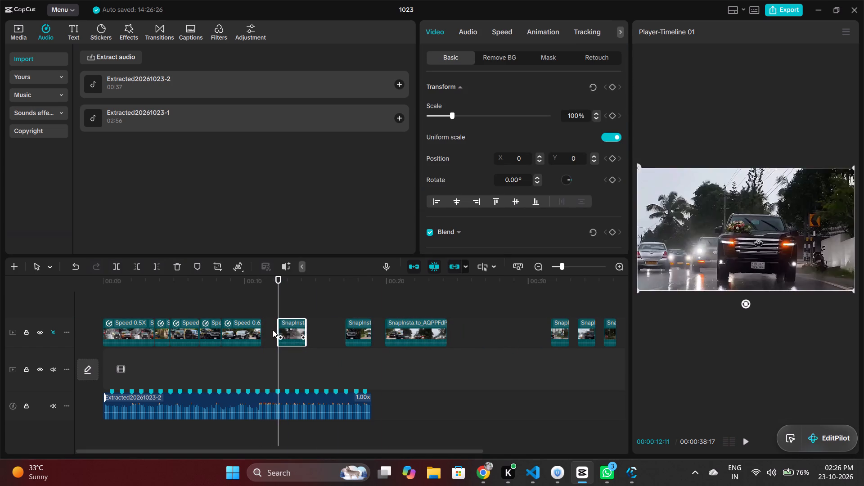
Play the edit from the slowed segments through the clip placed at about 12 seconds to check its beat timing.
{"action": "left_click", "coordinate": [263, 329]}
{"action": "left_click_drag", "start_coordinate": [263, 329], "coordinate": [250, 329]}
{"action": "key", "text": "space"}
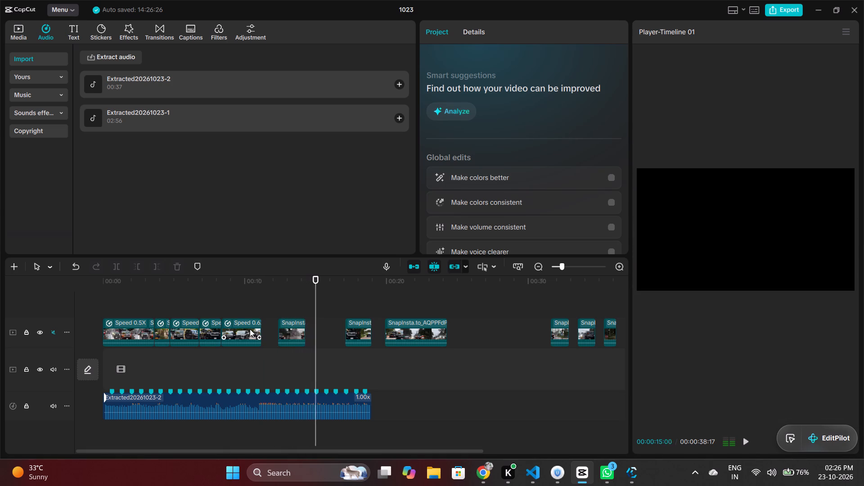
{"action": "key", "text": "space"}
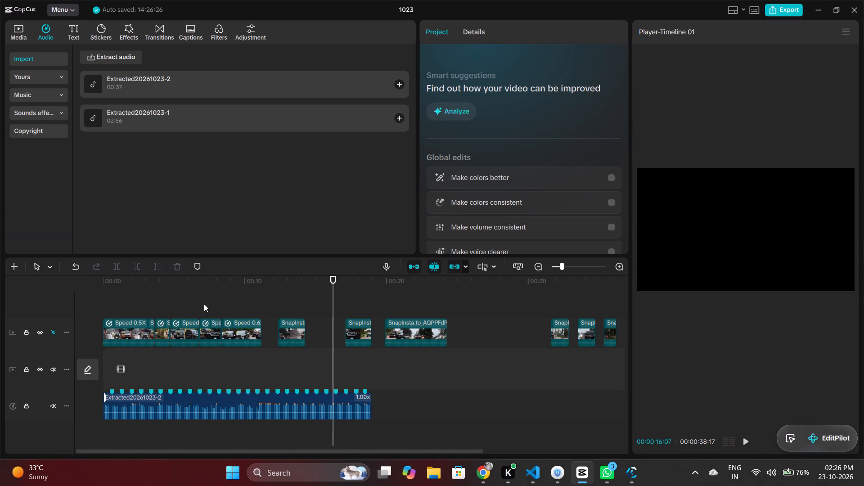
{"action": "left_click", "coordinate": [204, 304]}
{"action": "key", "text": "space"}
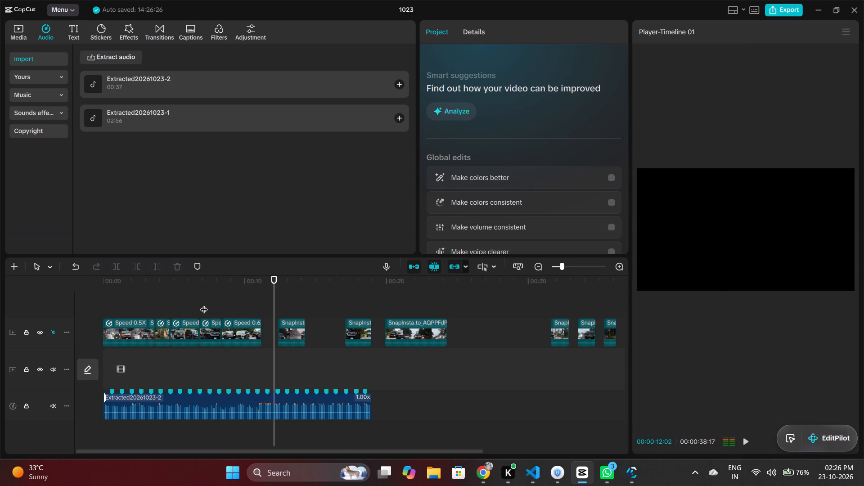
Switch to Chrome and search Google for "toyota logo".
{"action": "left_click", "coordinate": [472, 480]}
{"action": "left_click", "coordinate": [431, 17]}
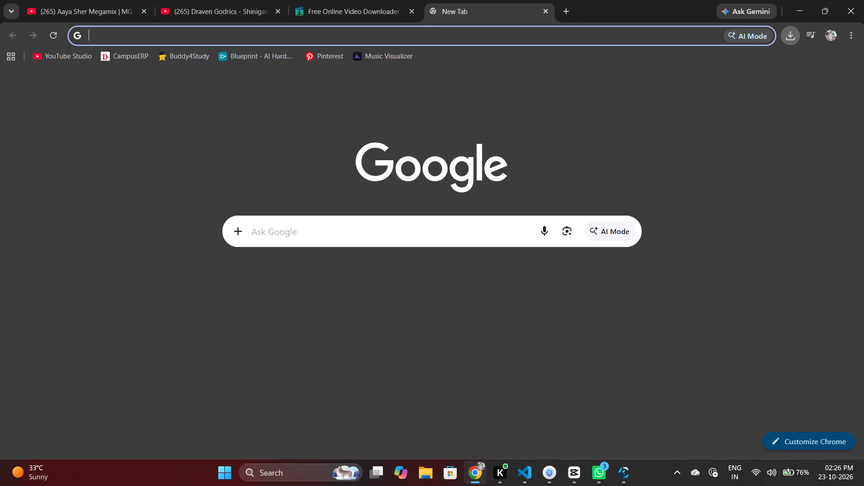
{"action": "left_click", "coordinate": [421, 37]}
{"action": "type", "text": "toyota logo"}
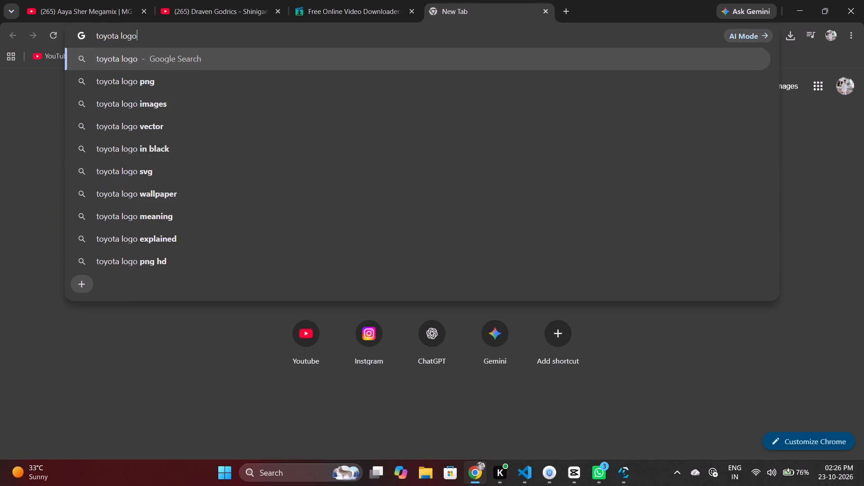
{"action": "key", "text": "Return"}
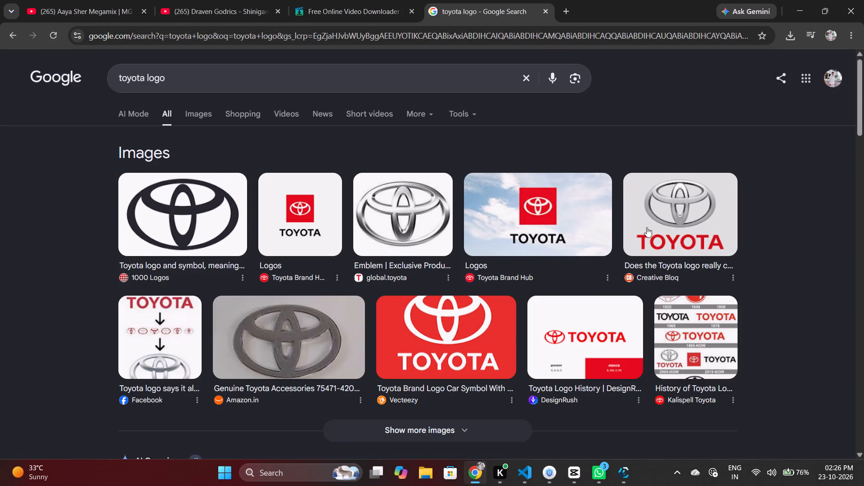
Save the Creative Bloq Toyota logo image to Downloads as the JPEG images (8).
{"action": "left_click", "coordinate": [640, 237]}
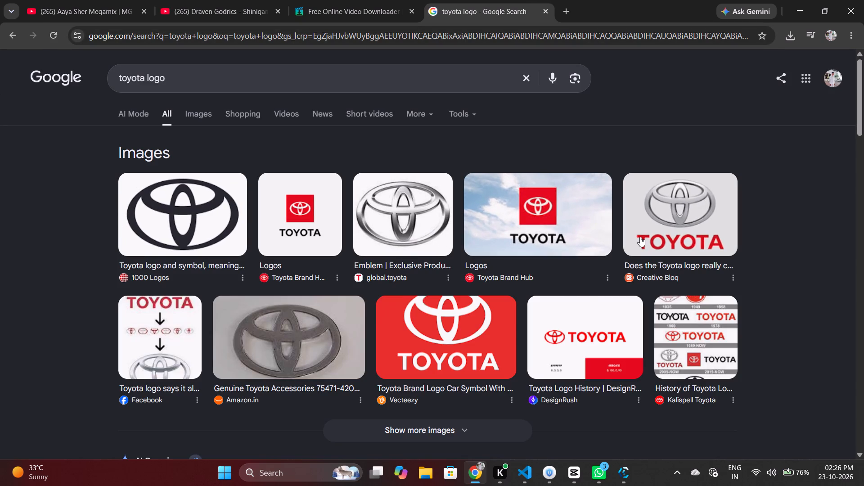
{"action": "right_click", "coordinate": [637, 245]}
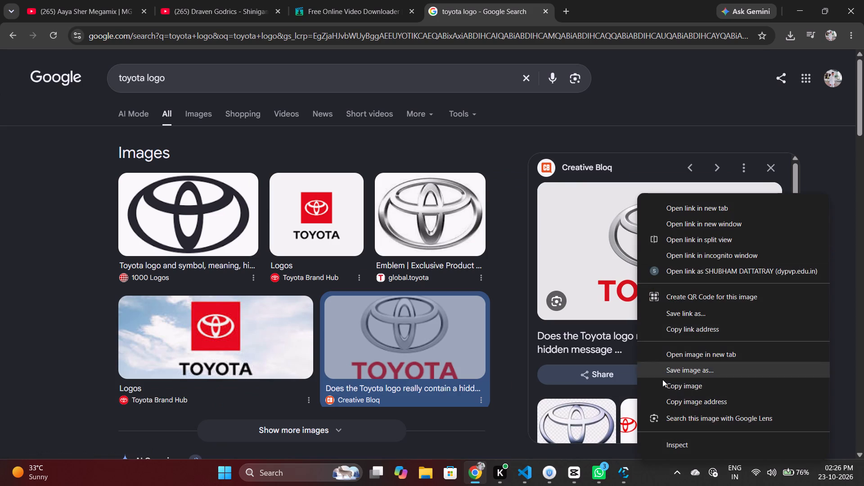
{"action": "left_click", "coordinate": [665, 369]}
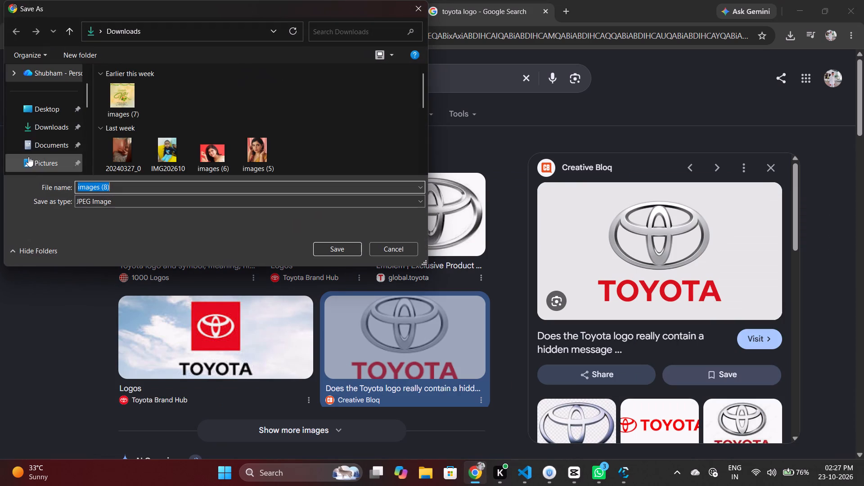
{"action": "left_click", "coordinate": [10, 129]}
{"action": "left_click", "coordinate": [324, 250]}
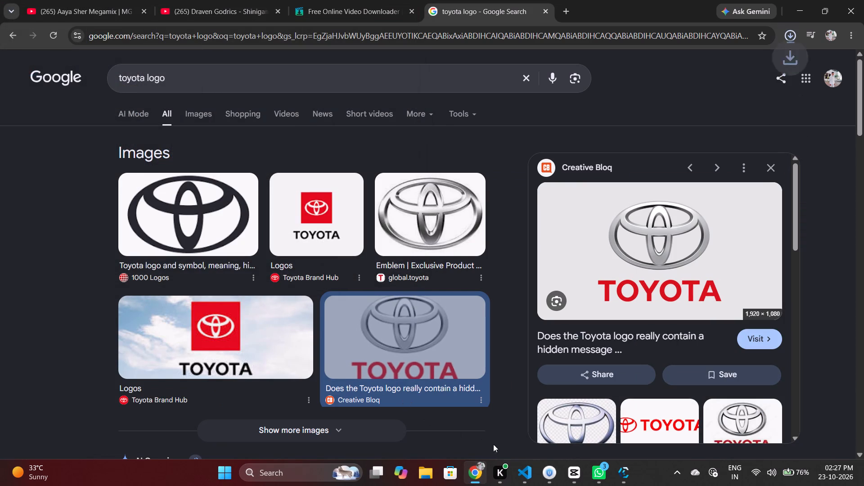
Switch back to CapCut and import the saved logo image images (8).jpg from the device into the project media.
{"action": "left_click", "coordinate": [564, 474]}
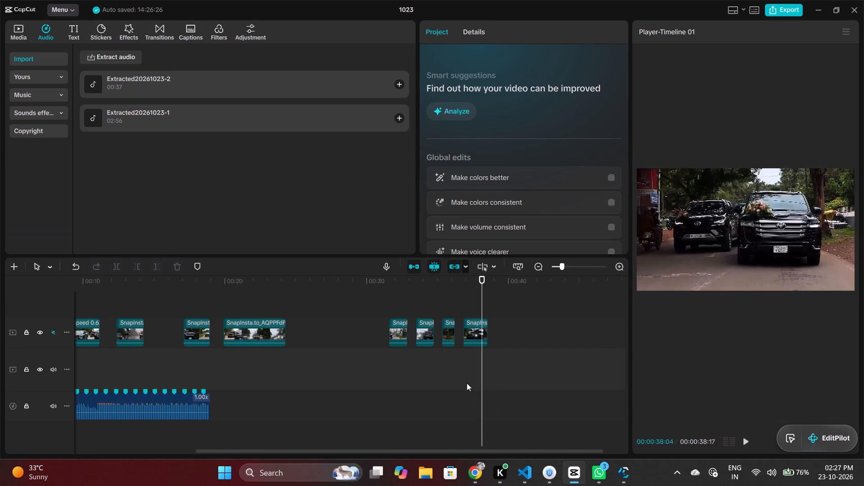
{"action": "left_click", "coordinate": [306, 329]}
{"action": "left_click_drag", "start_coordinate": [304, 329], "coordinate": [157, 329]}
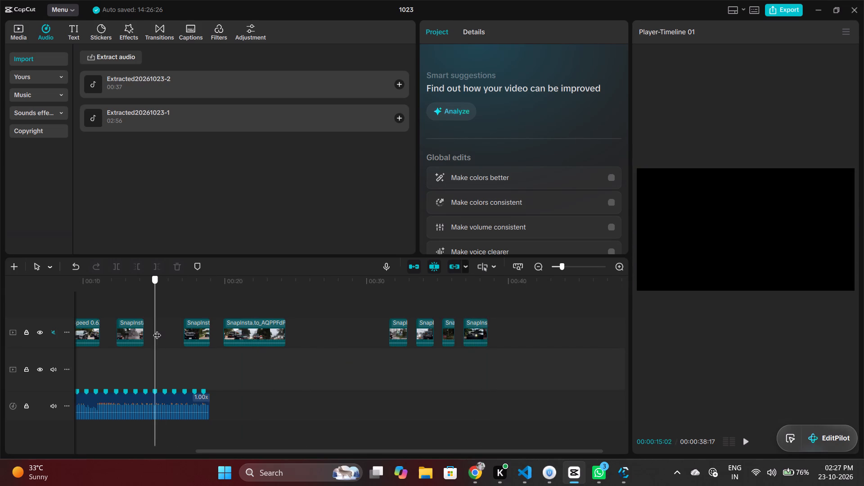
{"action": "left_click_drag", "start_coordinate": [157, 329], "coordinate": [229, 345]}
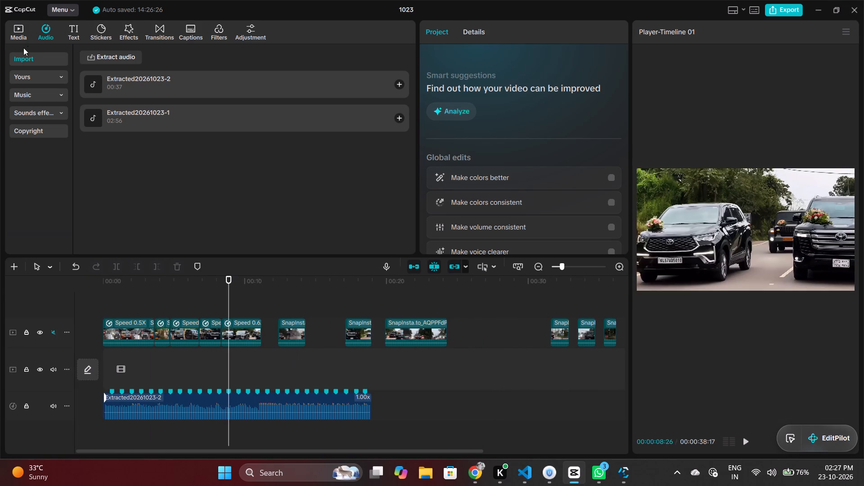
{"action": "left_click", "coordinate": [20, 32]}
{"action": "left_click", "coordinate": [96, 57]}
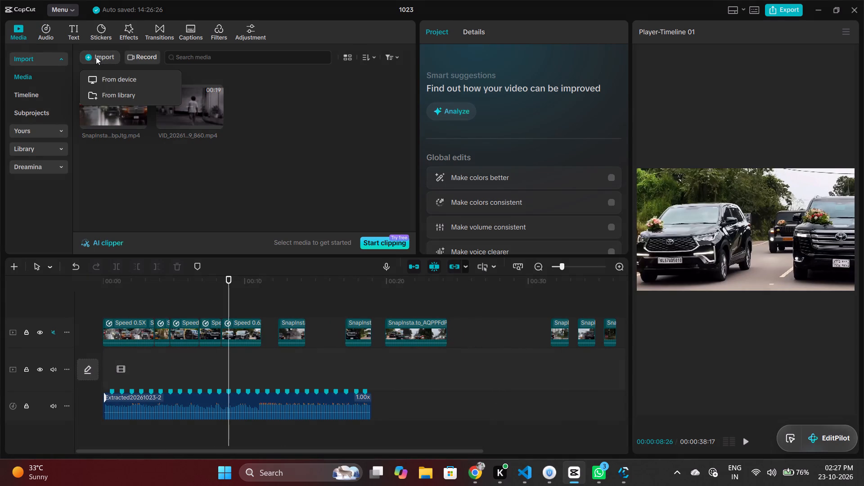
{"action": "left_click", "coordinate": [103, 76]}
{"action": "double_click", "coordinate": [121, 114]}
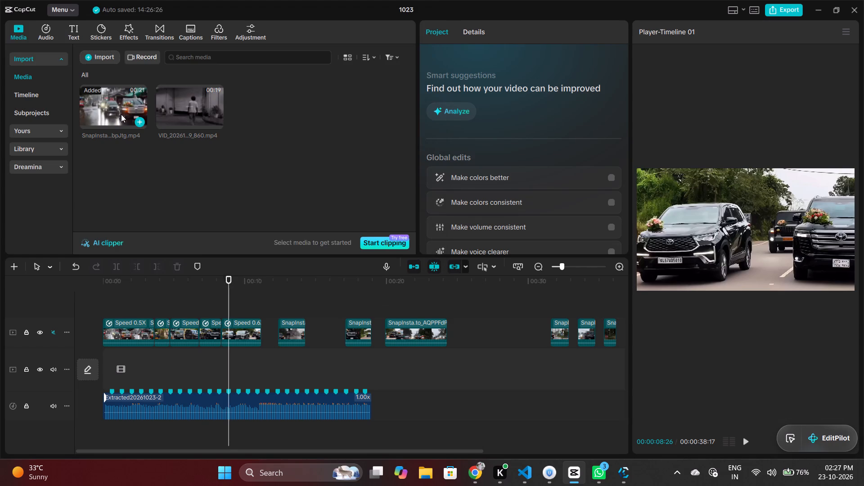
Place the Toyota logo image on a new track above the car clips, trimmed to span the gap after the 0.6X segment.
{"action": "left_click_drag", "start_coordinate": [259, 108], "coordinate": [238, 241]}
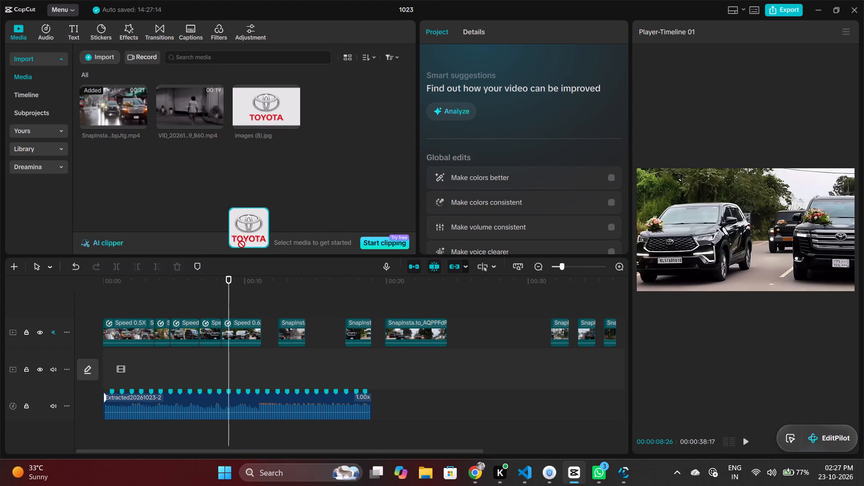
{"action": "left_click_drag", "start_coordinate": [238, 241], "coordinate": [249, 288]}
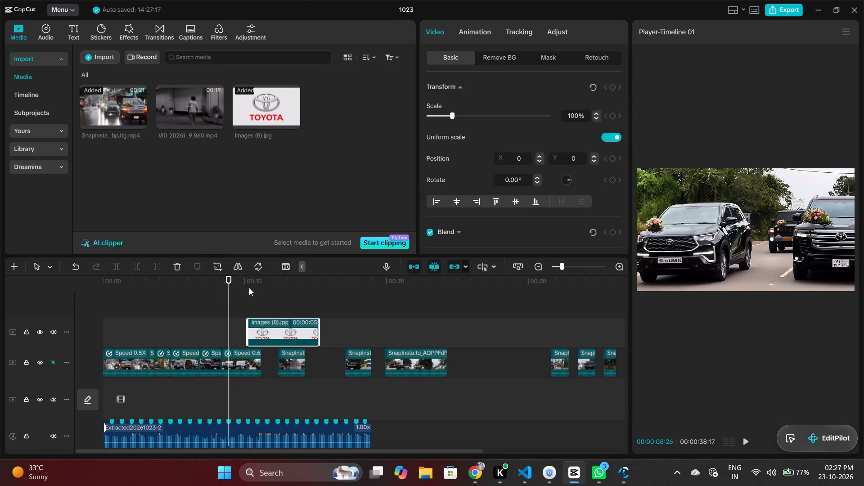
{"action": "left_click_drag", "start_coordinate": [319, 328], "coordinate": [282, 329]}
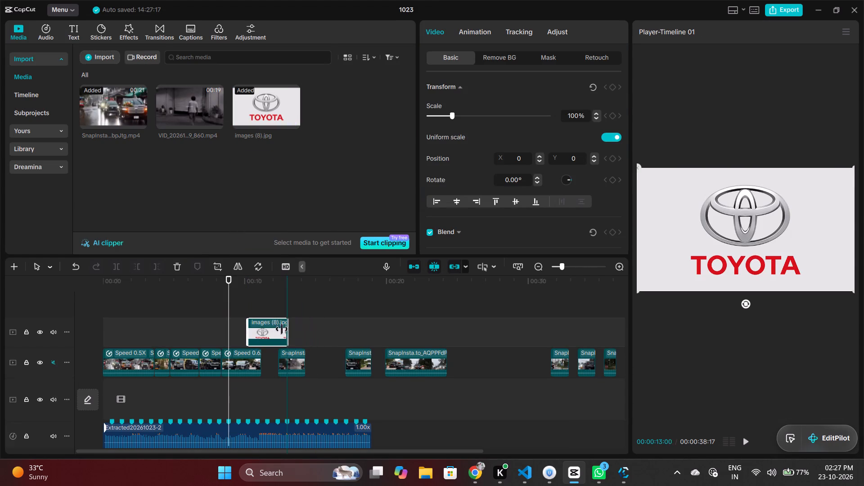
{"action": "left_click_drag", "start_coordinate": [282, 329], "coordinate": [274, 329]}
{"action": "left_click_drag", "start_coordinate": [246, 330], "coordinate": [256, 334]}
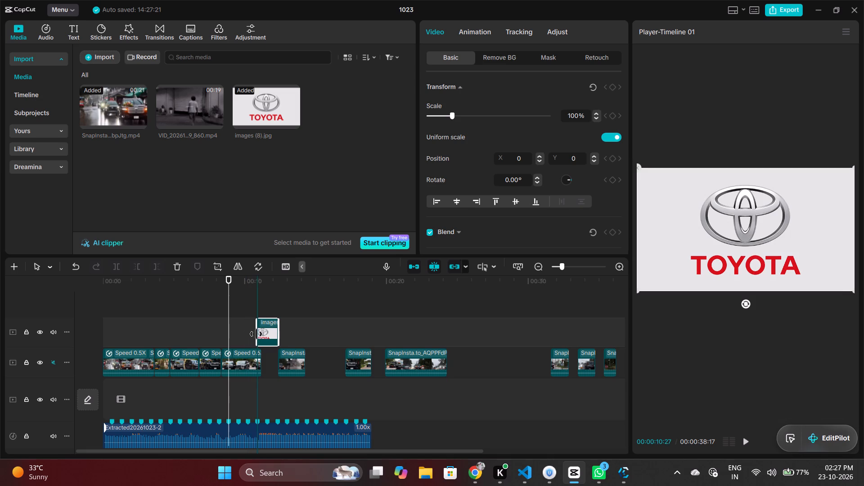
{"action": "left_click_drag", "start_coordinate": [256, 334], "coordinate": [261, 335]}
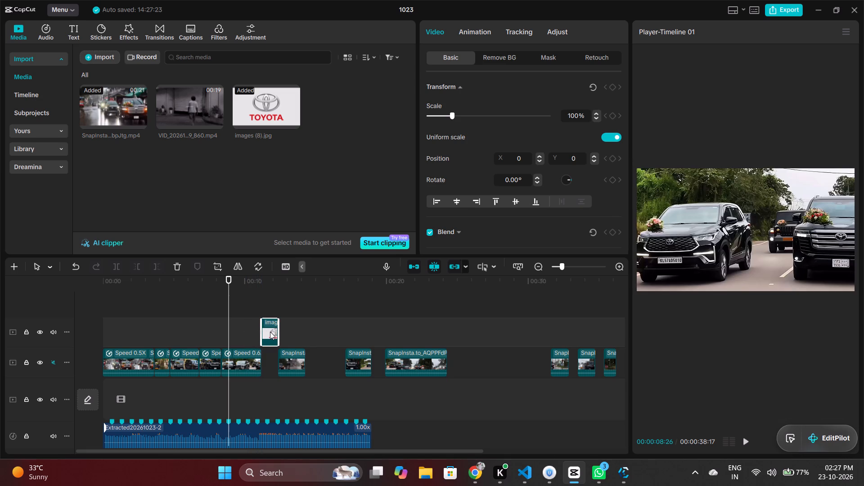
Chroma-key the logo image by picking its light grey background, with intensity 62 and shadow 71.
{"action": "left_click", "coordinate": [270, 332]}
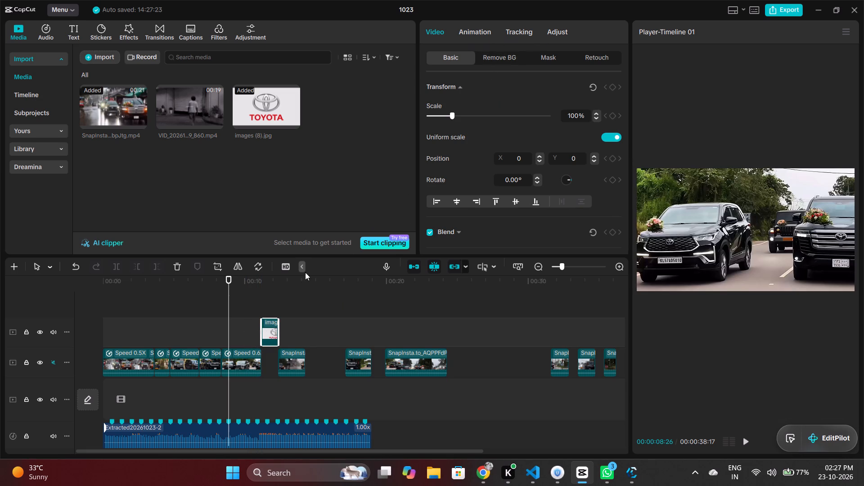
{"action": "left_click", "coordinate": [265, 298]}
{"action": "left_click", "coordinate": [265, 325]}
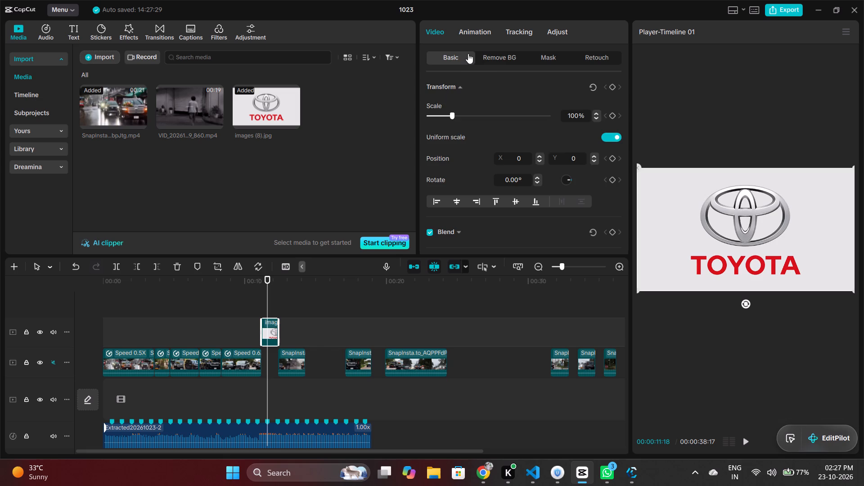
{"action": "left_click", "coordinate": [488, 59]}
{"action": "left_click", "coordinate": [427, 111]}
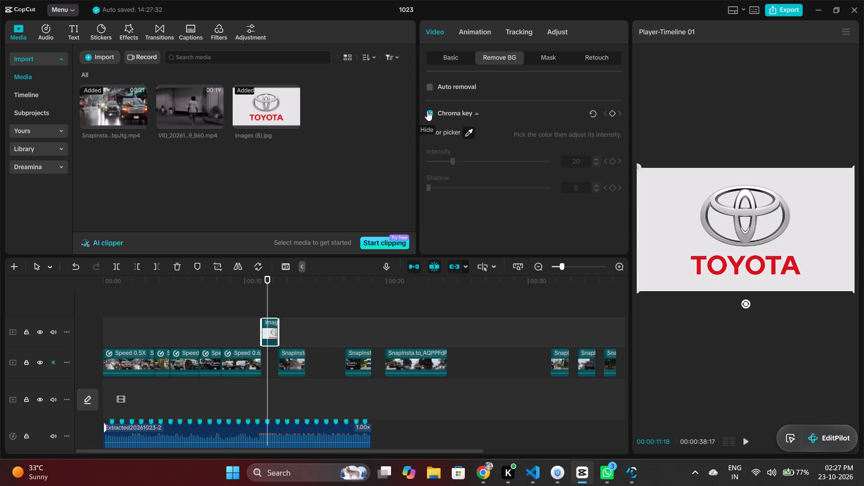
{"action": "left_click", "coordinate": [658, 240]}
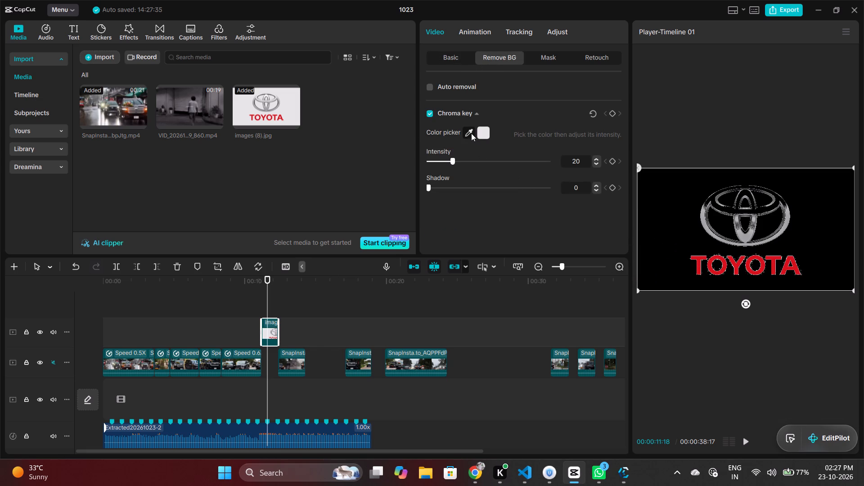
{"action": "left_click_drag", "start_coordinate": [452, 161], "coordinate": [493, 179]}
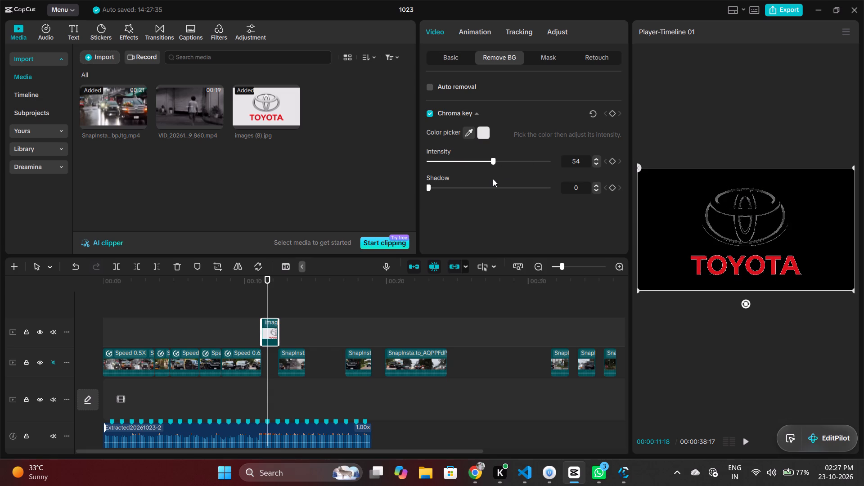
{"action": "left_click_drag", "start_coordinate": [493, 179], "coordinate": [503, 182]}
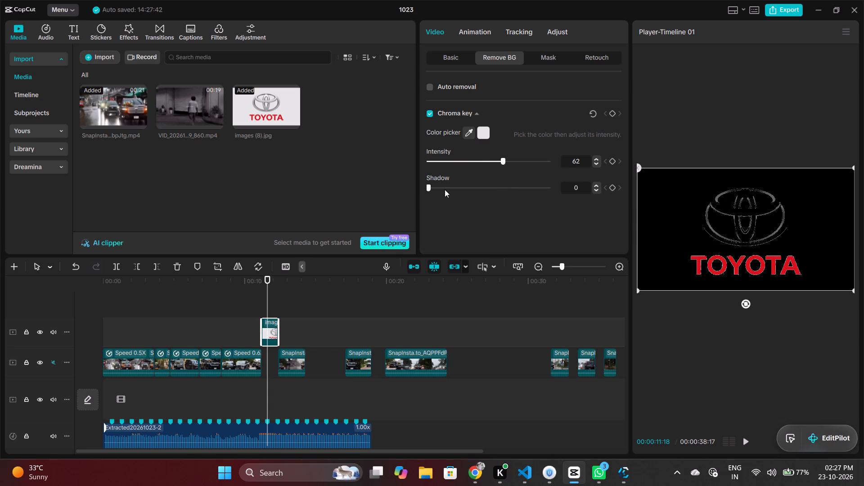
{"action": "left_click_drag", "start_coordinate": [430, 186], "coordinate": [563, 209]}
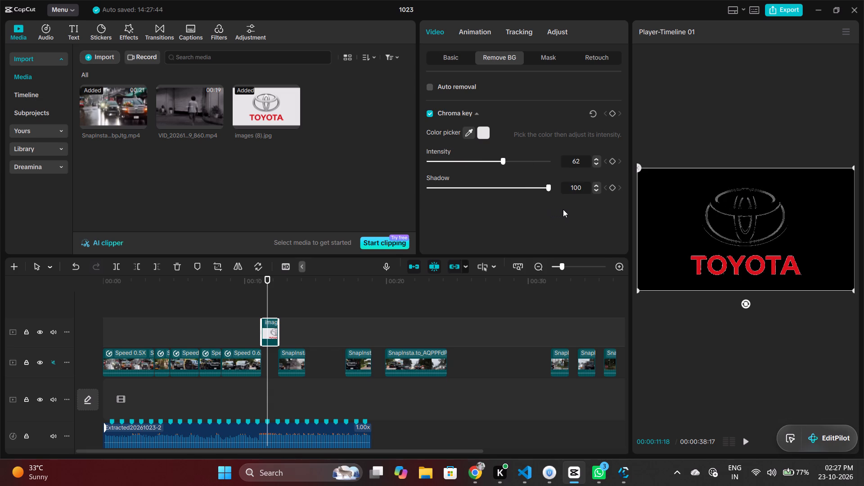
{"action": "left_click_drag", "start_coordinate": [548, 189], "coordinate": [514, 197]}
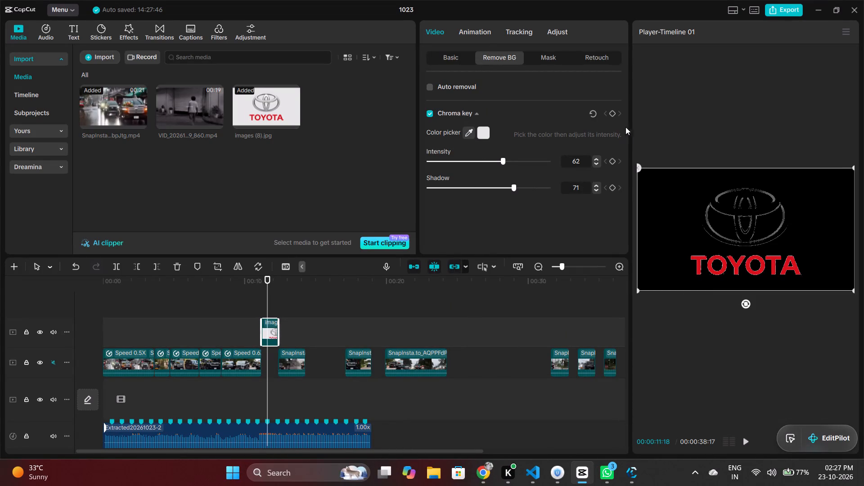
Play the timeline from about 10 seconds to check how the keyed logo fits between the clips.
{"action": "left_click", "coordinate": [247, 303]}
{"action": "left_click", "coordinate": [247, 303]}
{"action": "key", "text": "space"}
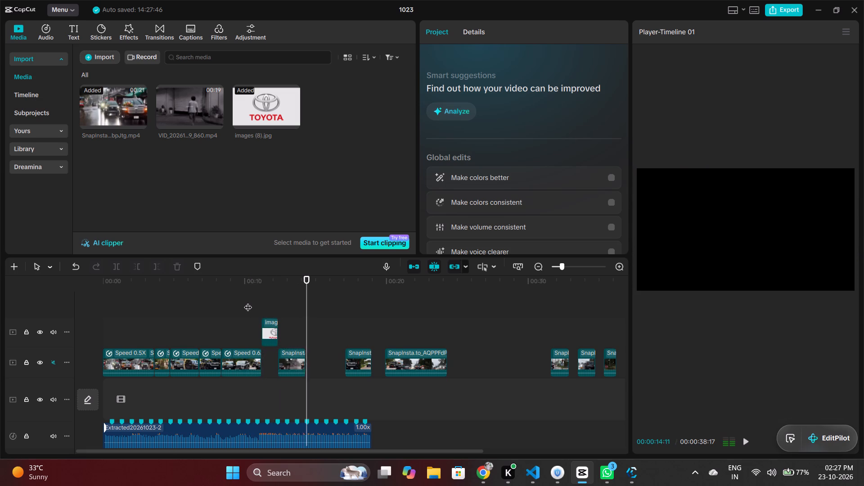
{"action": "key", "text": "space"}
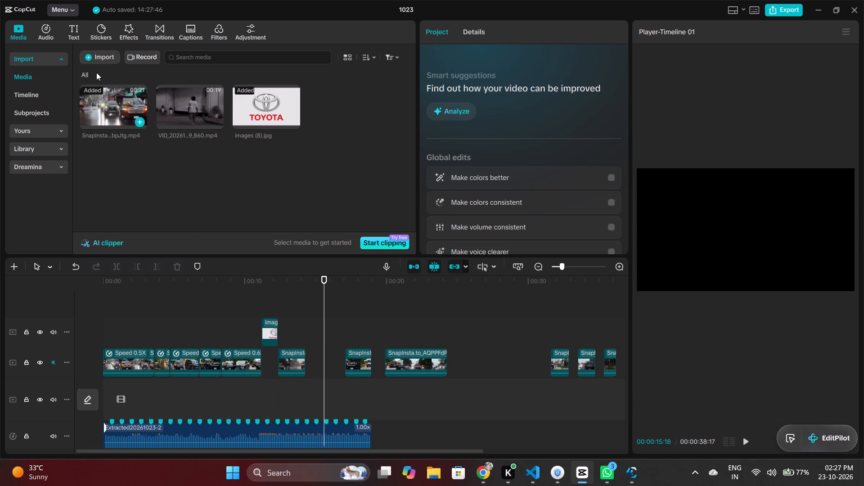
Open the effects library and search the video effects for "shoke".
{"action": "left_click", "coordinate": [121, 28]}
{"action": "left_click", "coordinate": [143, 58]}
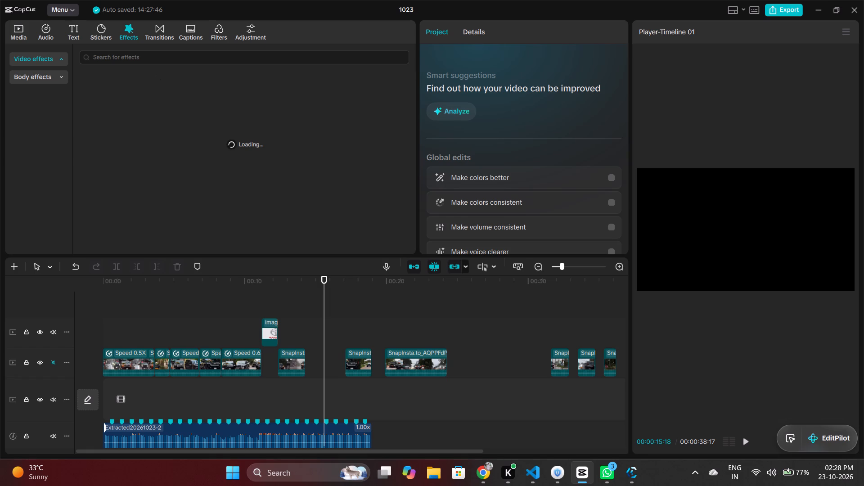
{"action": "type", "text": "sh"}
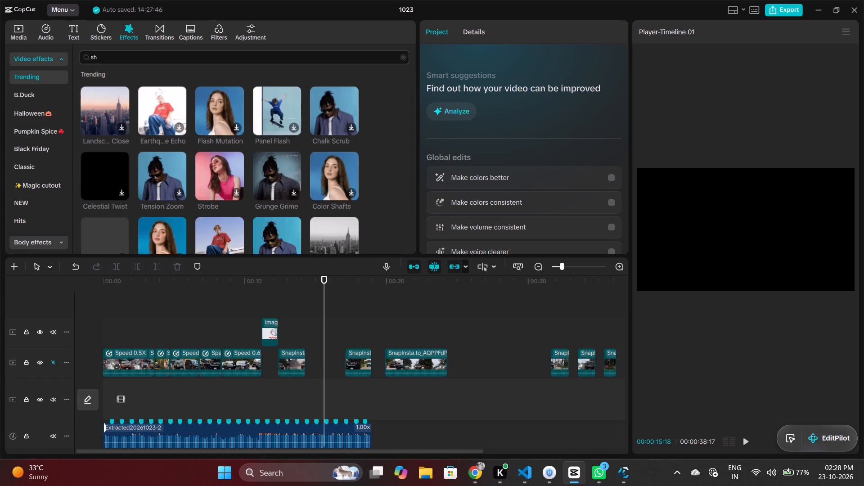
{"action": "type", "text": "ok"}
{"action": "key", "text": "e"}
{"action": "key", "text": "Return"}
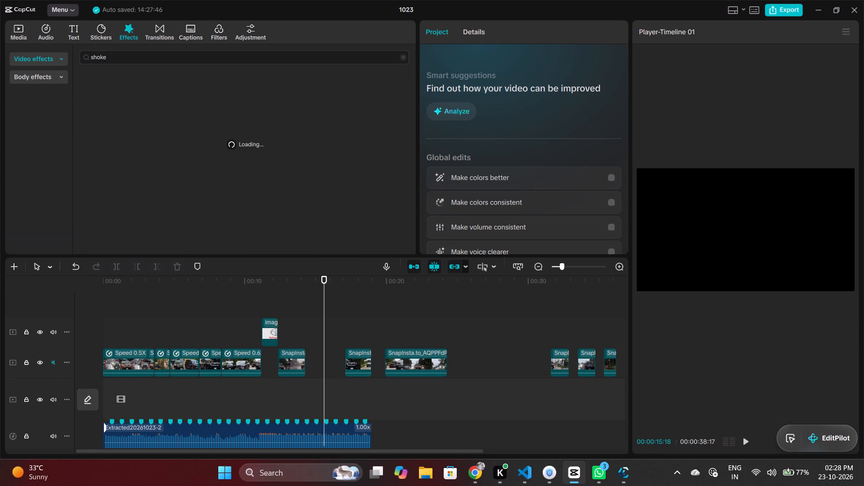
Switch to Urban VPN, start the connection through Russia and return to CapCut.
{"action": "left_click", "coordinate": [554, 477]}
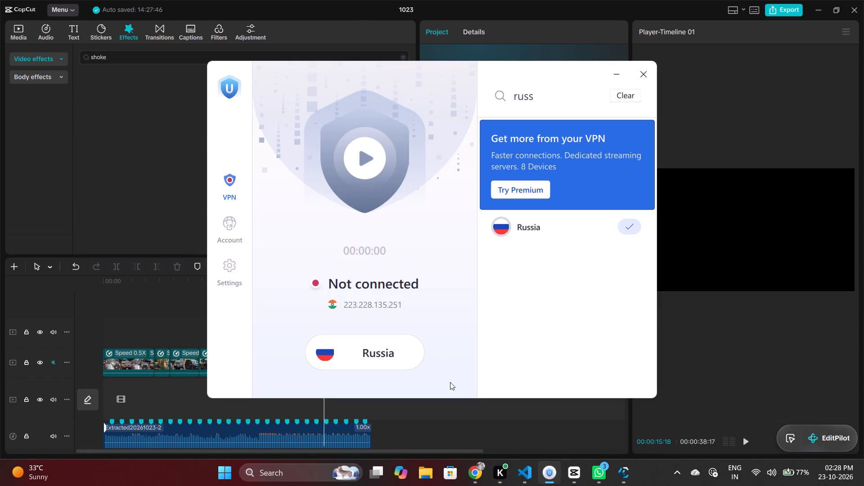
{"action": "left_click", "coordinate": [366, 166]}
{"action": "left_click", "coordinate": [616, 70]}
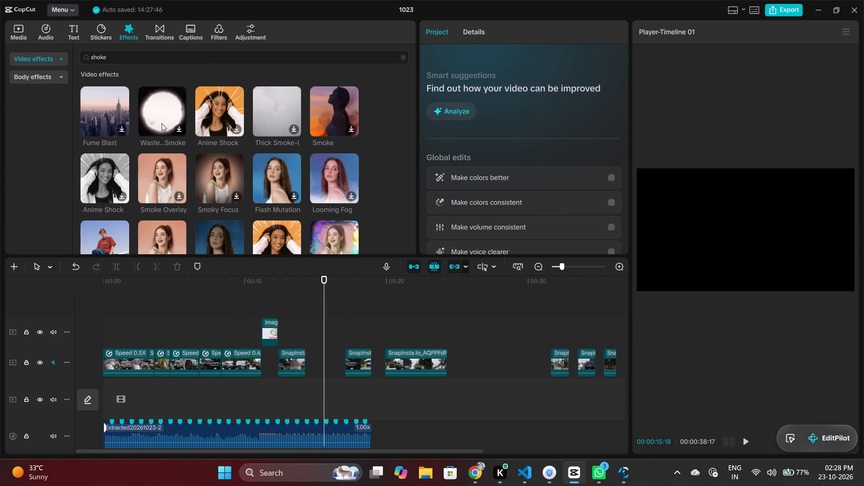
Correct the video effects search to "shake".
{"action": "left_click", "coordinate": [112, 56]}
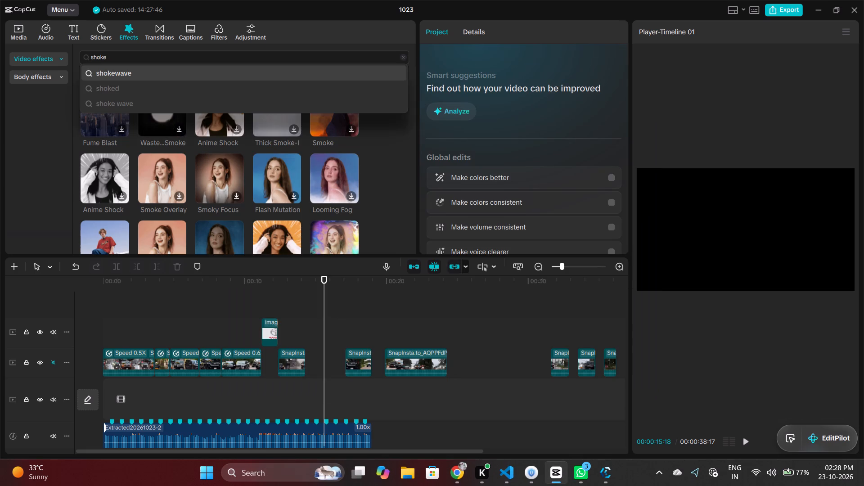
{"action": "key", "text": "BackSpace"}
{"action": "key", "text": "BackSpace"}
{"action": "key", "text": "BackSpace"}
{"action": "key", "text": "a"}
{"action": "key", "text": "k"}
{"action": "key", "text": "e"}
{"action": "key", "text": "Return"}
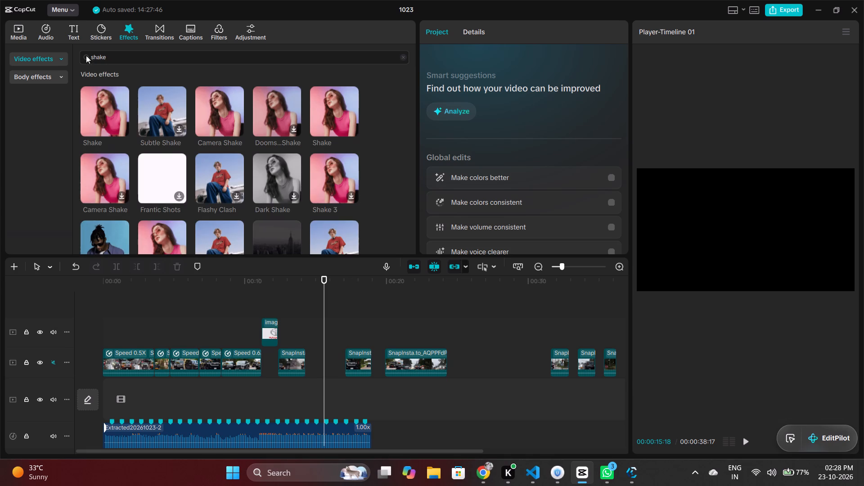
Add the first Shake effect on a track above the Toyota logo and trim it to the logo's start and end.
{"action": "left_click_drag", "start_coordinate": [98, 112], "coordinate": [220, 292]}
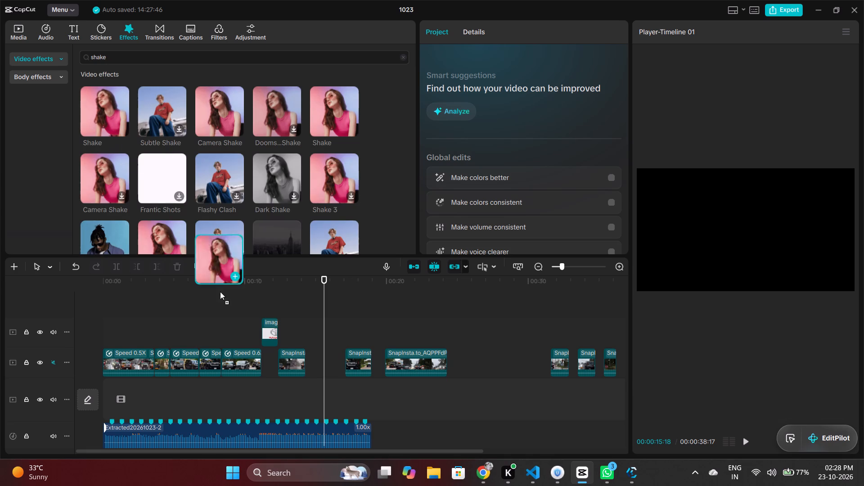
{"action": "left_click_drag", "start_coordinate": [220, 292], "coordinate": [254, 307]}
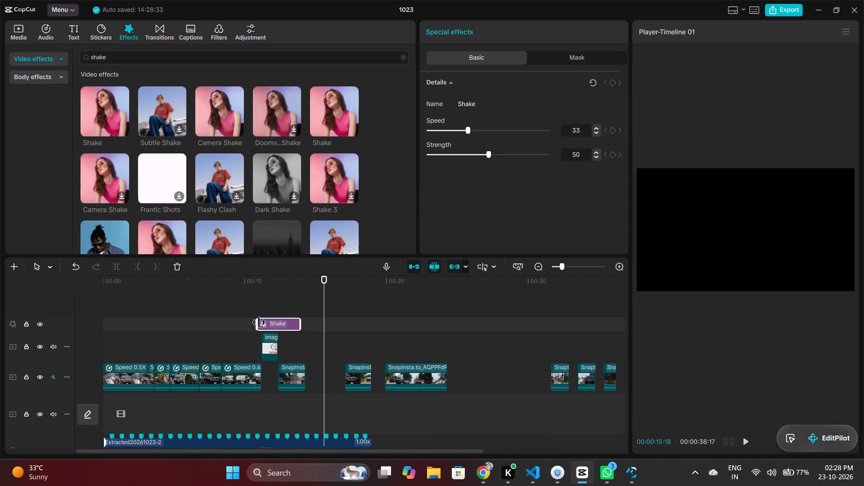
{"action": "left_click_drag", "start_coordinate": [256, 323], "coordinate": [265, 327]}
{"action": "right_click", "coordinate": [265, 327]}
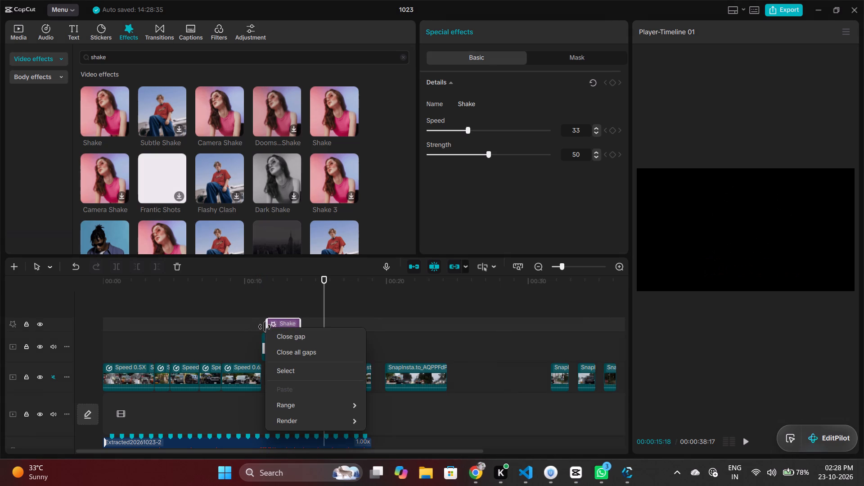
{"action": "left_click_drag", "start_coordinate": [265, 327], "coordinate": [265, 324]}
{"action": "left_click", "coordinate": [265, 324]}
{"action": "left_click", "coordinate": [265, 324]}
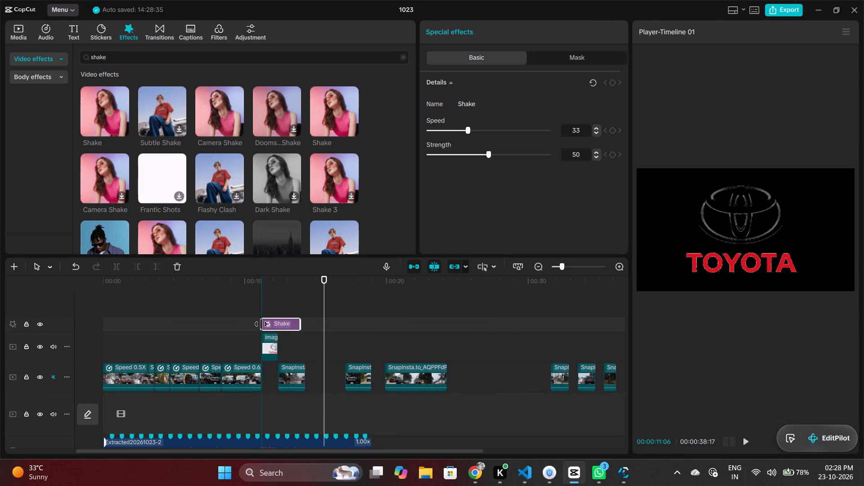
{"action": "left_click_drag", "start_coordinate": [301, 322], "coordinate": [282, 324]}
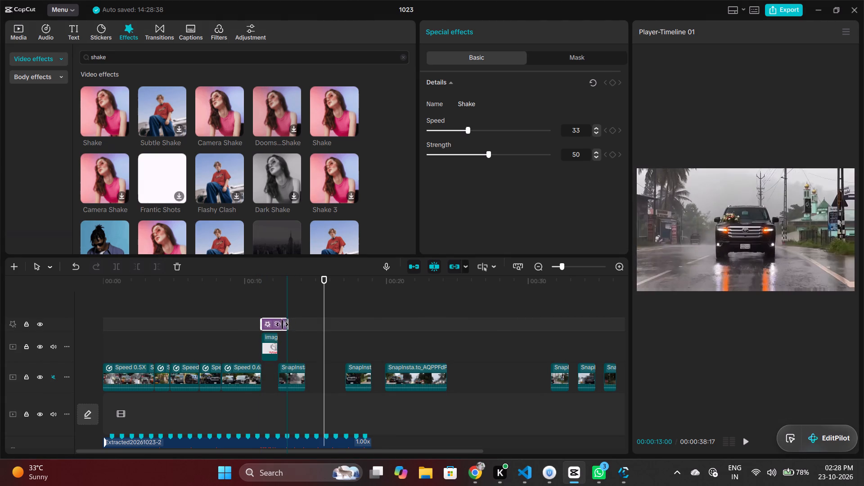
{"action": "left_click_drag", "start_coordinate": [282, 324], "coordinate": [279, 325]}
Play the timeline from about 8 seconds to check the Shake effect on the logo and the clip after it.
{"action": "left_click", "coordinate": [266, 309]}
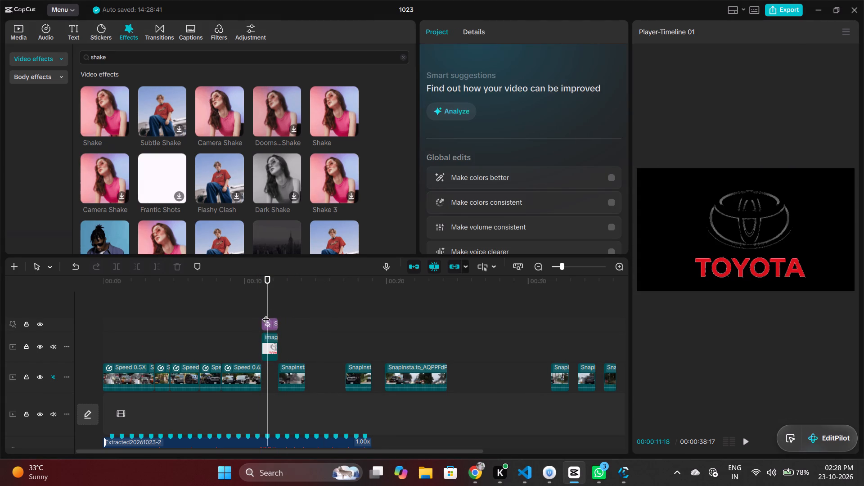
{"action": "left_click_drag", "start_coordinate": [267, 295], "coordinate": [224, 300]}
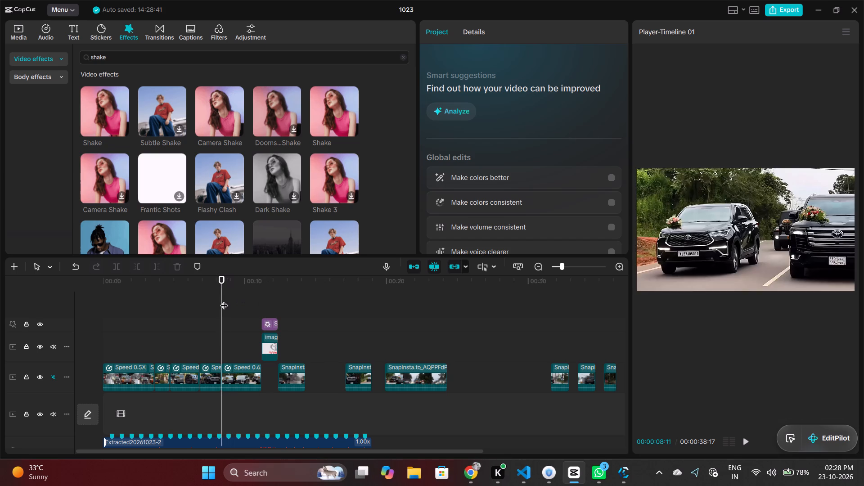
{"action": "key", "text": "space"}
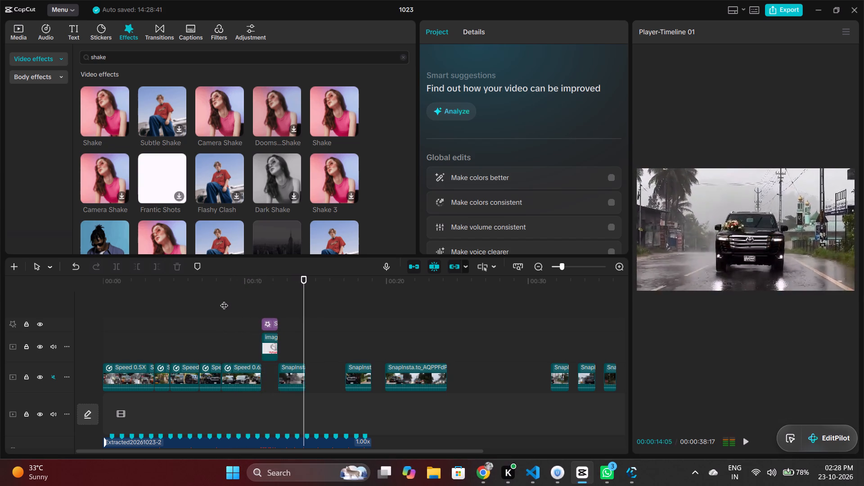
{"action": "key", "text": "space"}
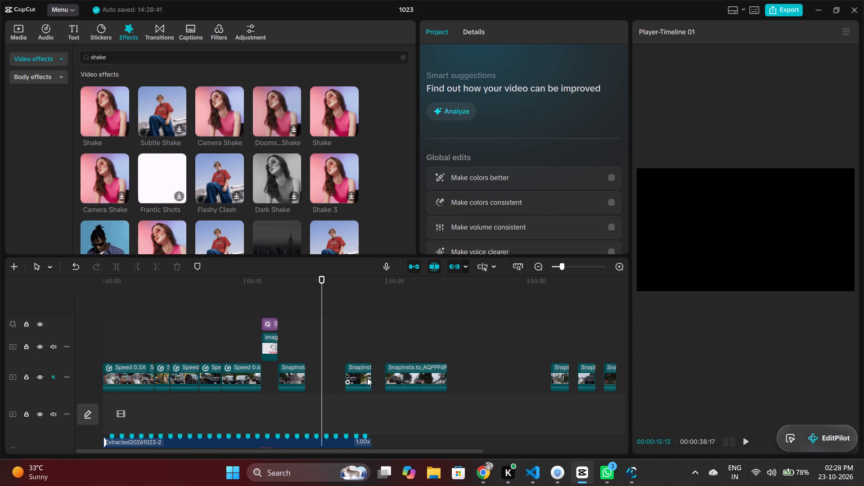
Move the car clip at about 17 seconds up against the end of the first clip after the logo.
{"action": "left_click_drag", "start_coordinate": [355, 371], "coordinate": [318, 376]}
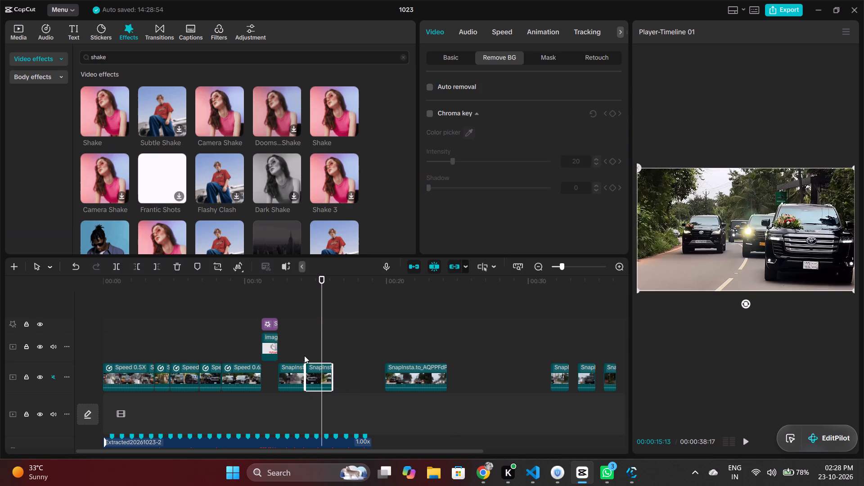
Play back the logo and the two joined clips after it to check their timing against the music.
{"action": "left_click", "coordinate": [292, 342]}
{"action": "key", "text": "space"}
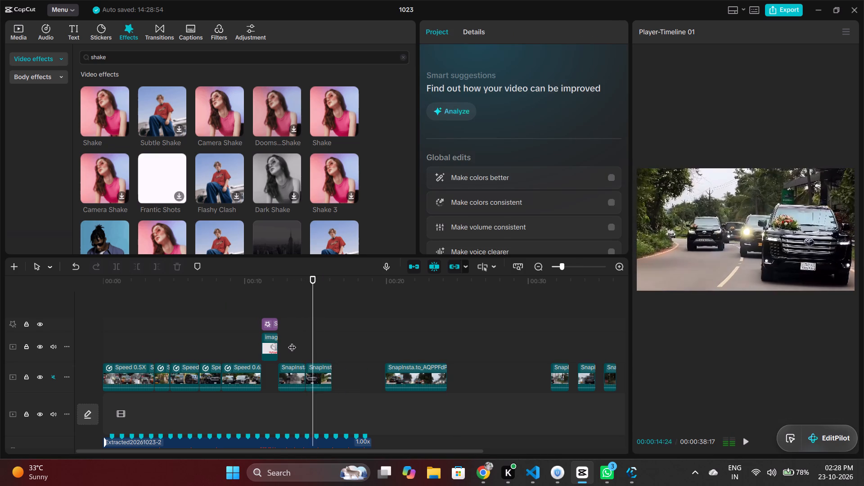
{"action": "left_click", "coordinate": [290, 373]}
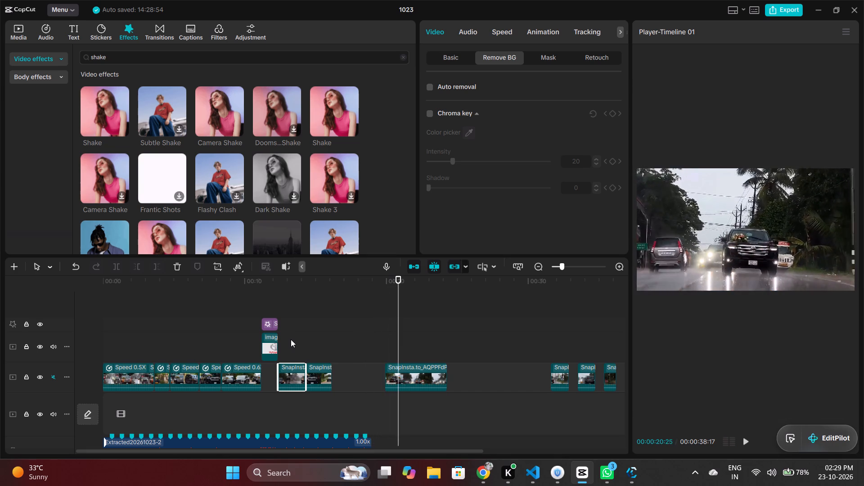
{"action": "key", "text": "space"}
{"action": "left_click", "coordinate": [280, 339]}
{"action": "left_click_drag", "start_coordinate": [280, 339], "coordinate": [0, 341]}
{"action": "key", "text": "space"}
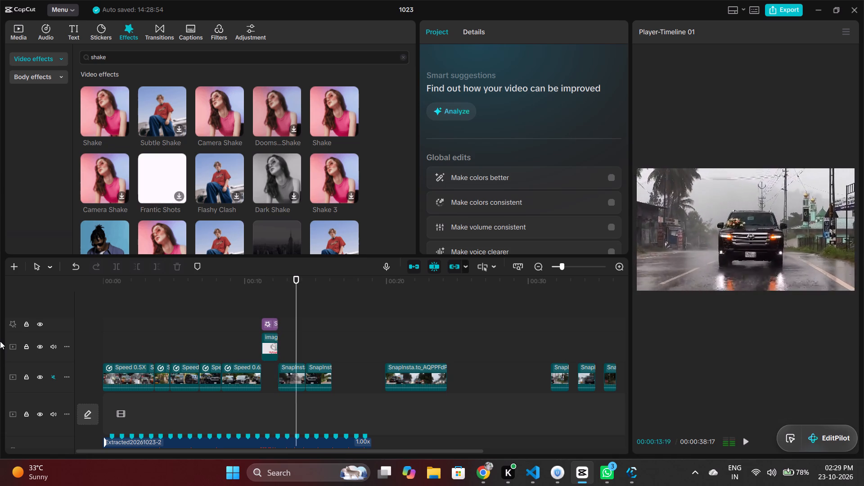
{"action": "key", "text": "space"}
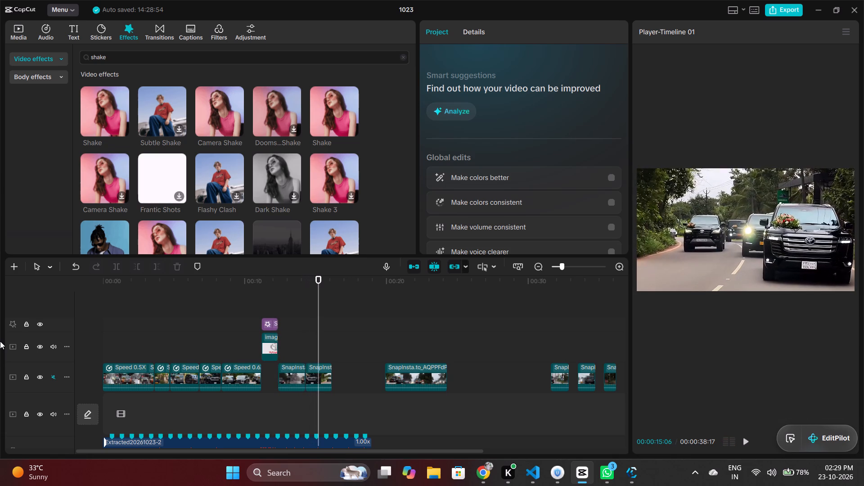
Shift the second clip after the logo about 1 second later, leaving a gap behind the first one.
{"action": "left_click", "coordinate": [294, 380]}
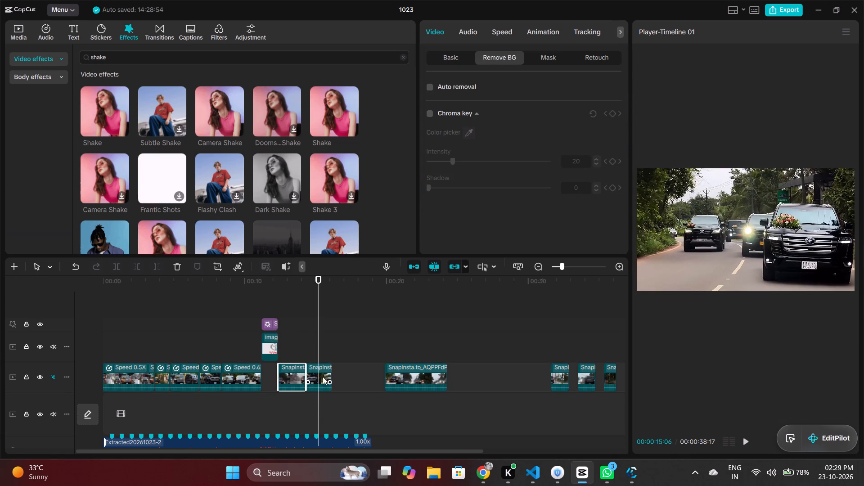
{"action": "left_click_drag", "start_coordinate": [323, 377], "coordinate": [339, 377]}
Slow the first clip after the logo to 0.77x and turn on Smooth slow-mo with Optical flow.
{"action": "left_click", "coordinate": [297, 377]}
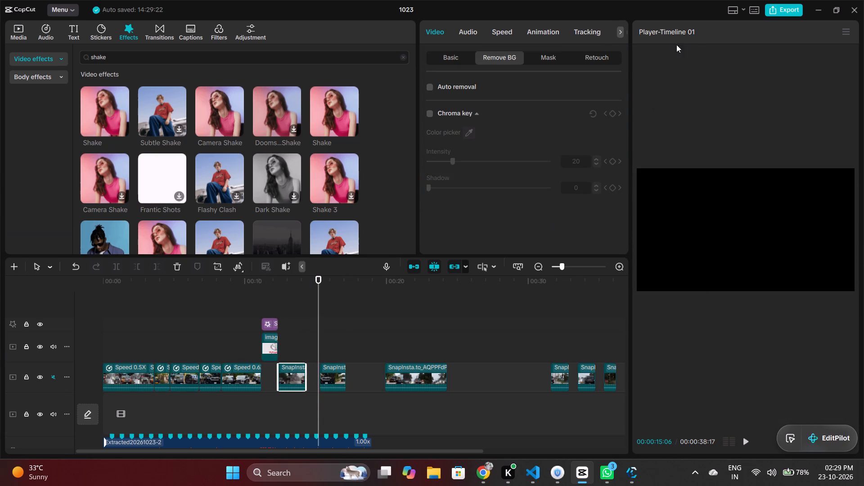
{"action": "left_click", "coordinate": [499, 33]}
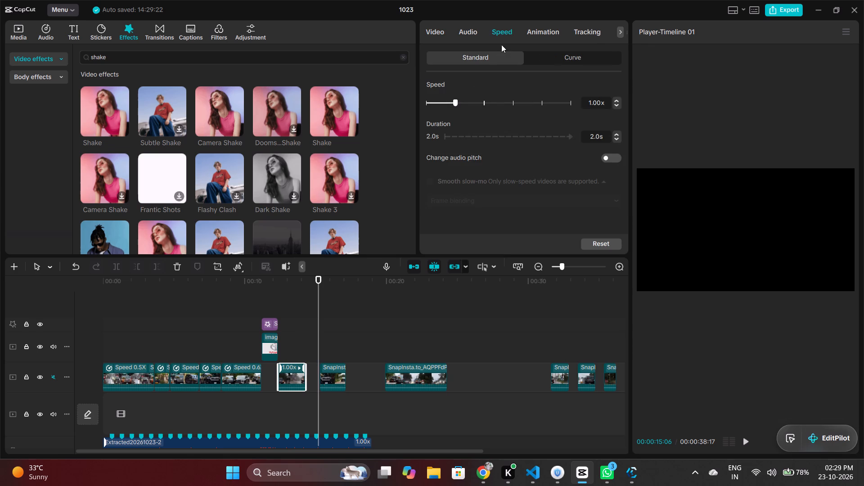
{"action": "left_click", "coordinate": [448, 103]}
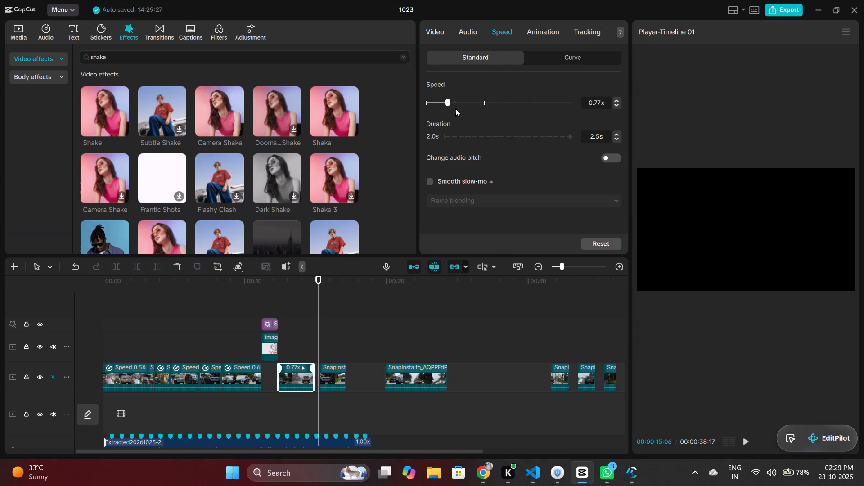
{"action": "left_click", "coordinate": [427, 181]}
{"action": "left_click", "coordinate": [445, 199]}
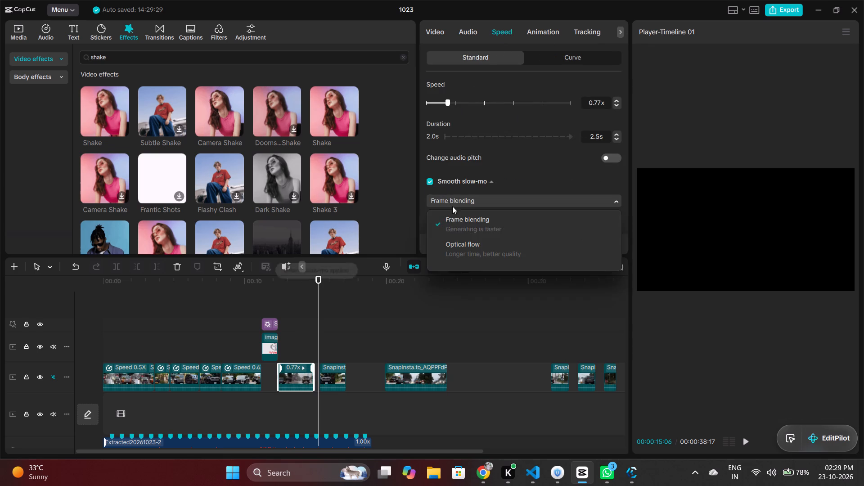
{"action": "left_click", "coordinate": [460, 248]}
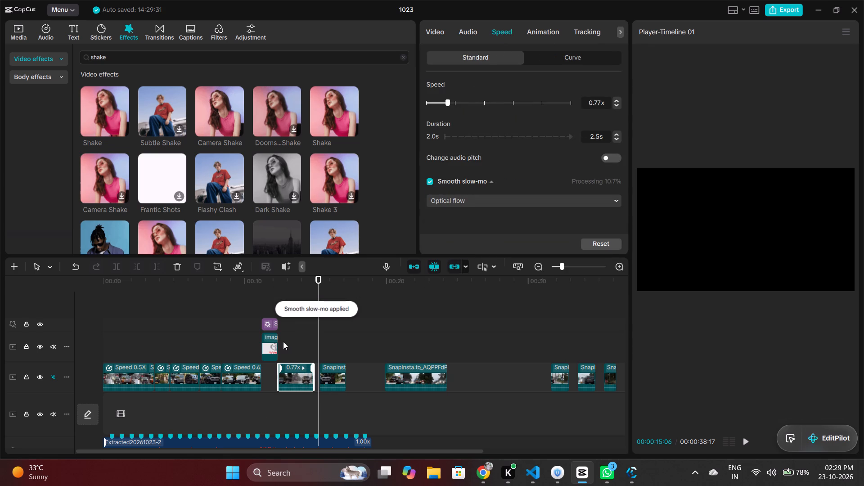
Play from the logo through the slowed clip into the following one to find the cut point.
{"action": "left_click", "coordinate": [283, 341]}
{"action": "left_click_drag", "start_coordinate": [283, 340], "coordinate": [268, 343]}
{"action": "key", "text": "space"}
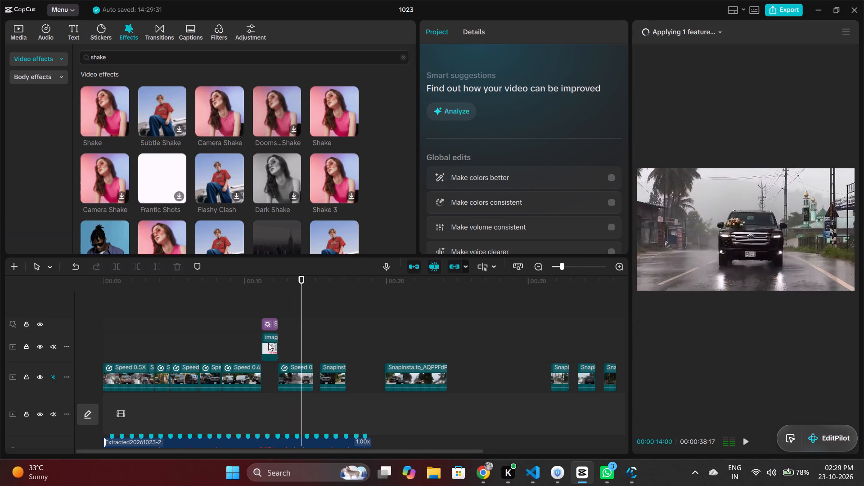
{"action": "key", "text": "space"}
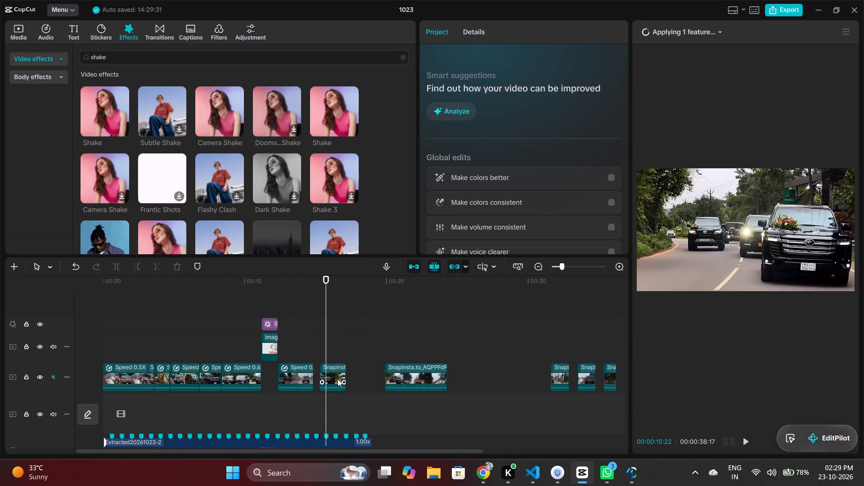
Split the second clip after the logo at 00:00:15:22 and delete its short front piece.
{"action": "left_click", "coordinate": [328, 378]}
{"action": "key", "text": "ctrl+b"}
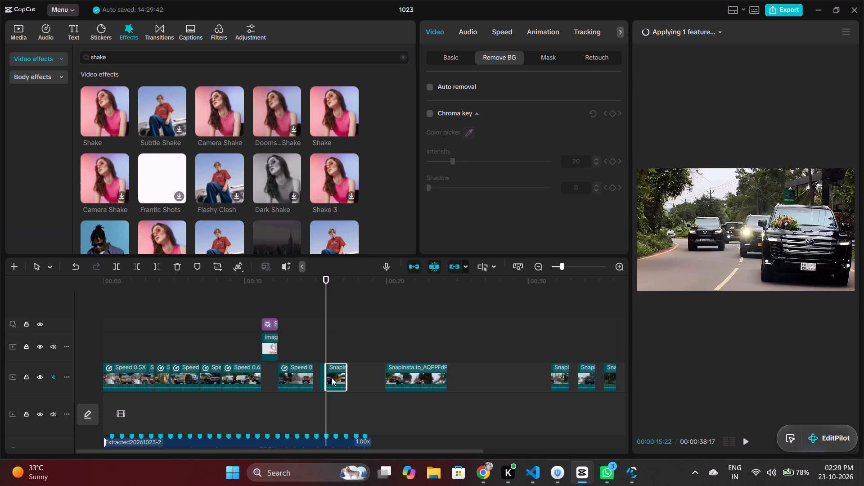
{"action": "left_click", "coordinate": [322, 376]}
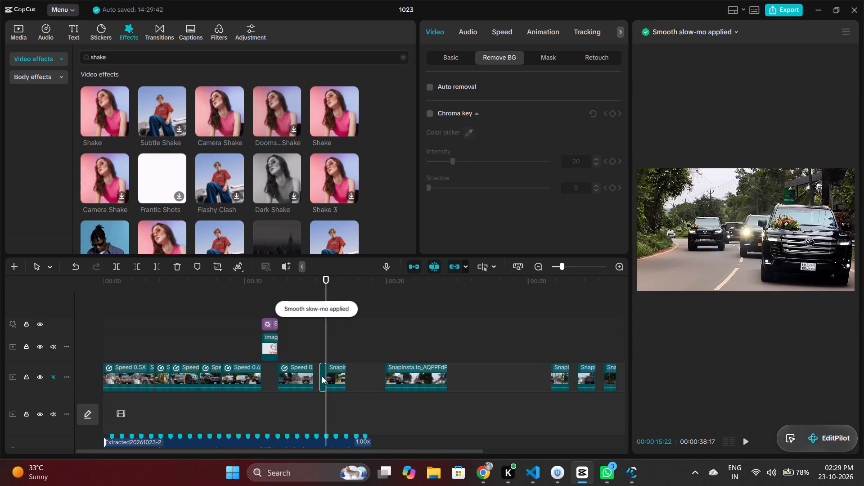
{"action": "key", "text": "BackSpace"}
Close the gap between the slowed 0.77x clip and the shortened clip after it.
{"action": "right_click", "coordinate": [322, 376]}
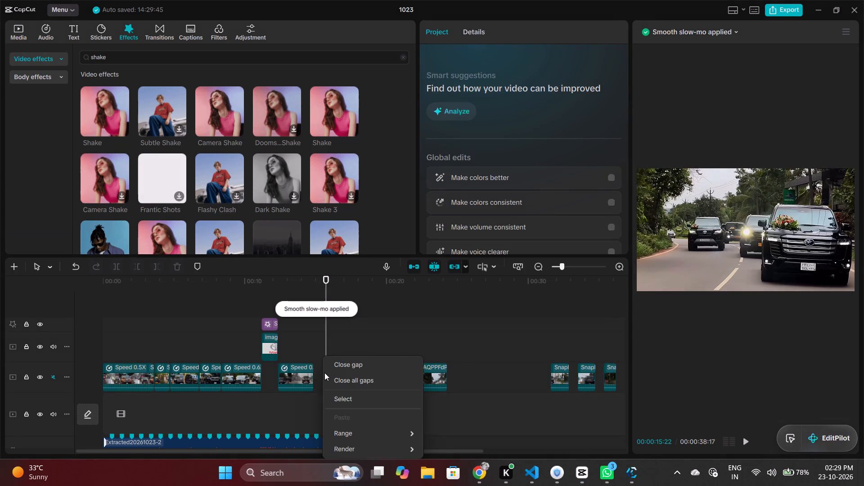
{"action": "left_click", "coordinate": [334, 366]}
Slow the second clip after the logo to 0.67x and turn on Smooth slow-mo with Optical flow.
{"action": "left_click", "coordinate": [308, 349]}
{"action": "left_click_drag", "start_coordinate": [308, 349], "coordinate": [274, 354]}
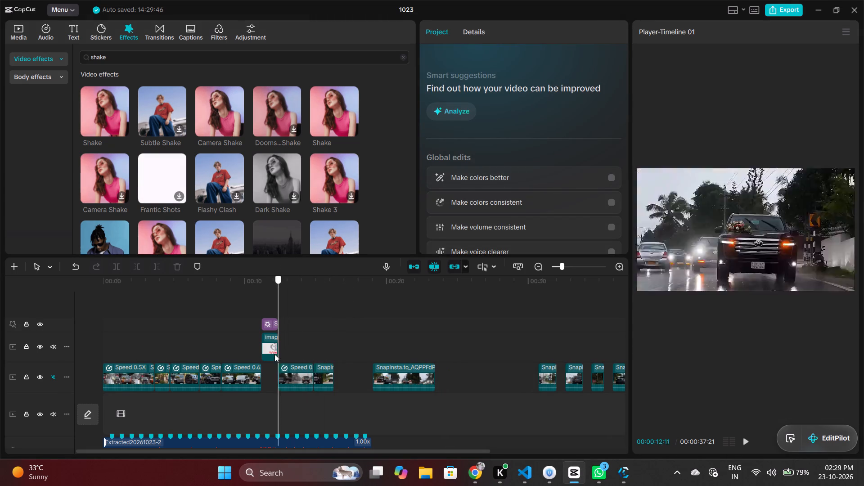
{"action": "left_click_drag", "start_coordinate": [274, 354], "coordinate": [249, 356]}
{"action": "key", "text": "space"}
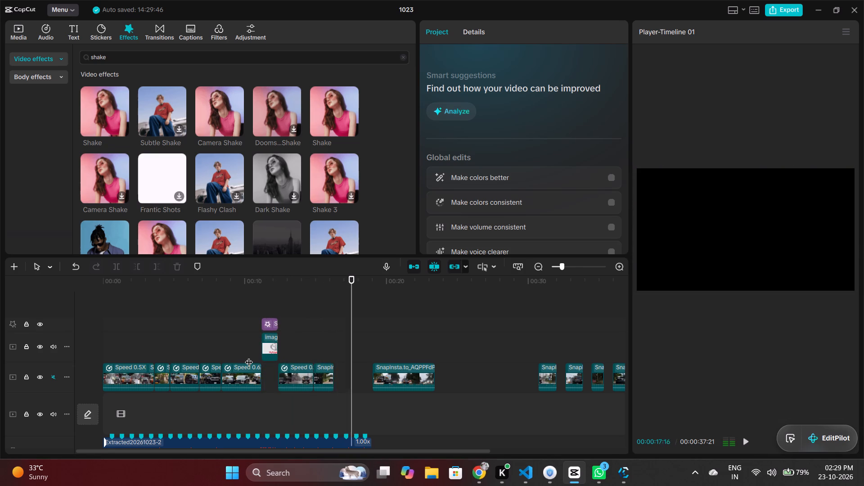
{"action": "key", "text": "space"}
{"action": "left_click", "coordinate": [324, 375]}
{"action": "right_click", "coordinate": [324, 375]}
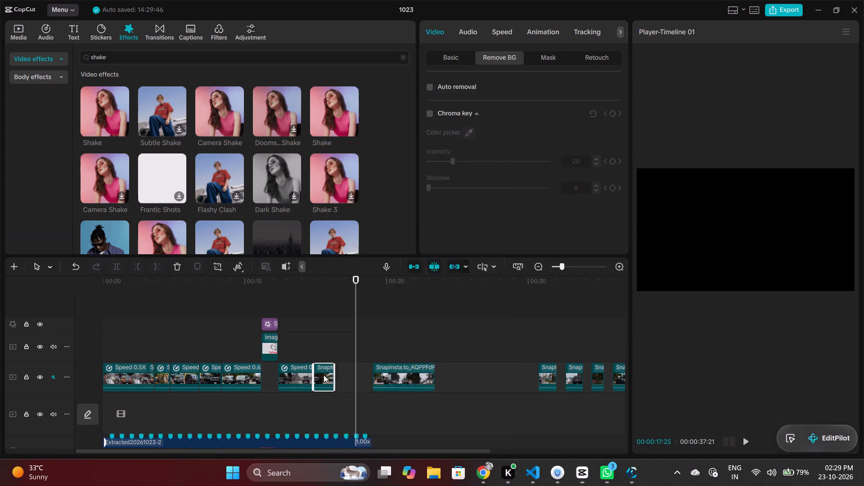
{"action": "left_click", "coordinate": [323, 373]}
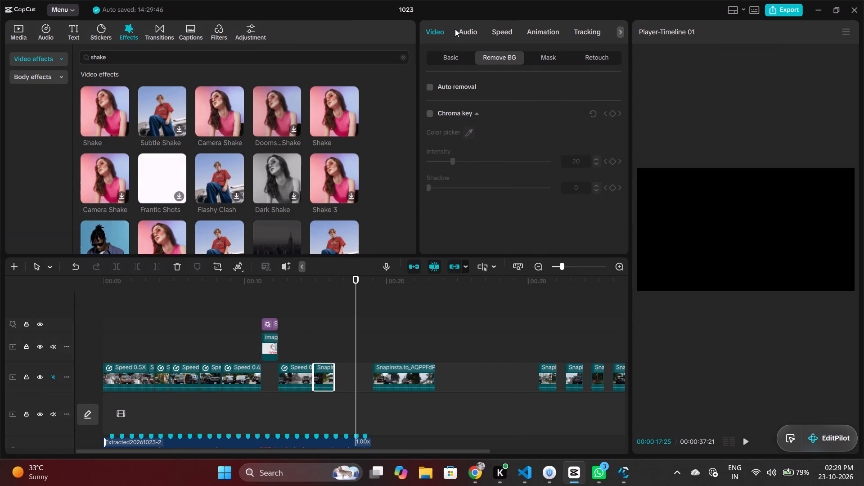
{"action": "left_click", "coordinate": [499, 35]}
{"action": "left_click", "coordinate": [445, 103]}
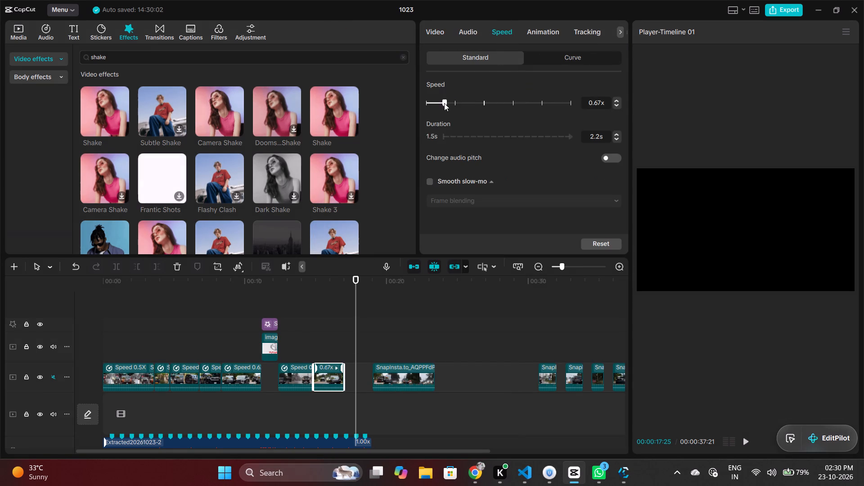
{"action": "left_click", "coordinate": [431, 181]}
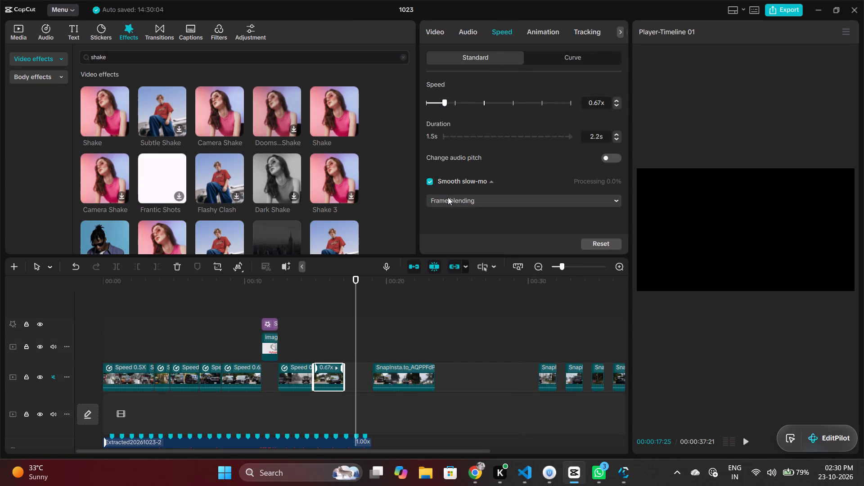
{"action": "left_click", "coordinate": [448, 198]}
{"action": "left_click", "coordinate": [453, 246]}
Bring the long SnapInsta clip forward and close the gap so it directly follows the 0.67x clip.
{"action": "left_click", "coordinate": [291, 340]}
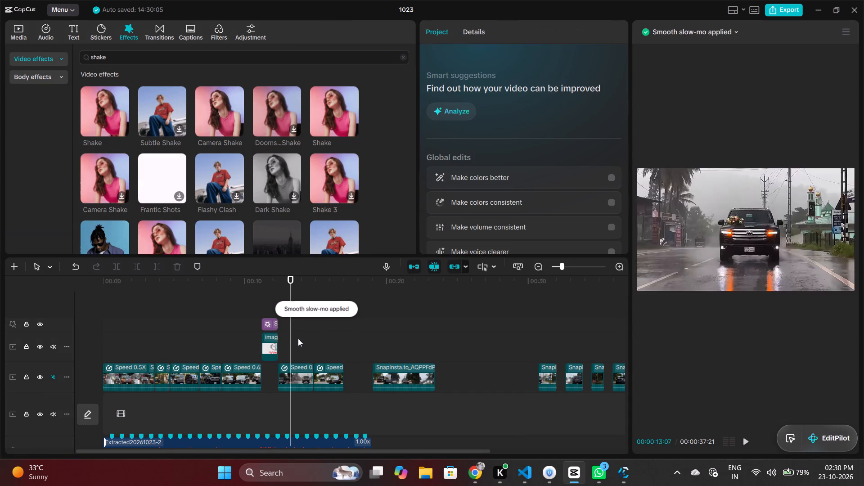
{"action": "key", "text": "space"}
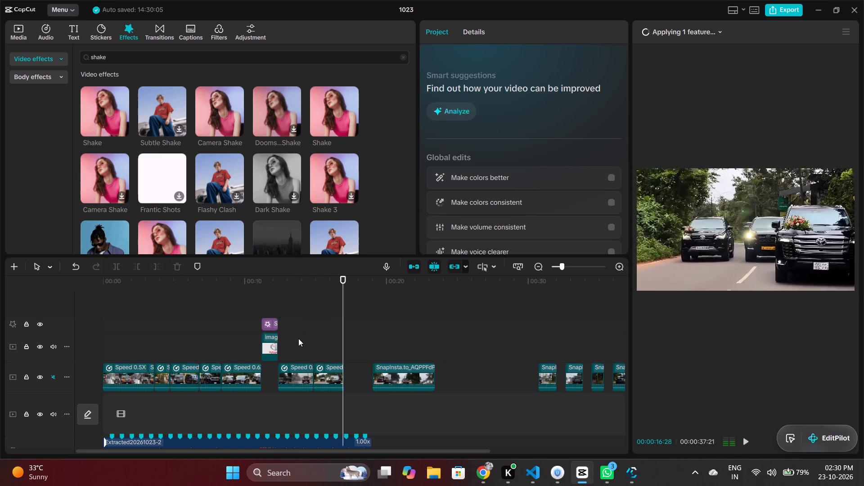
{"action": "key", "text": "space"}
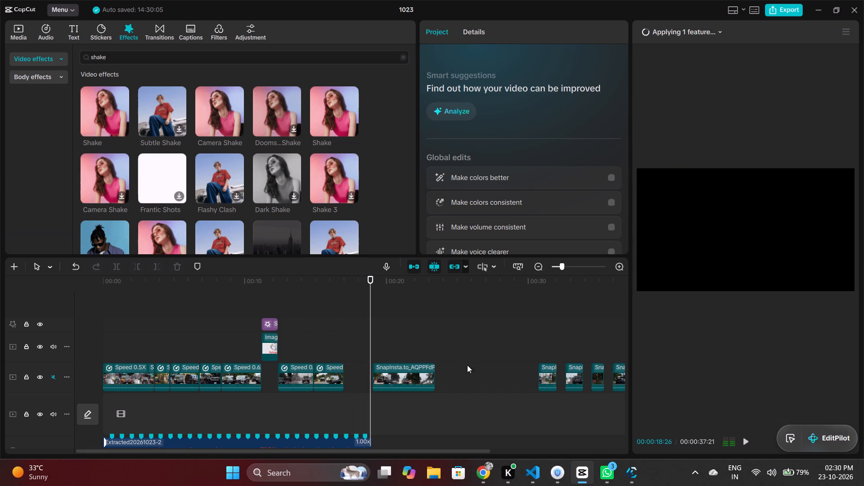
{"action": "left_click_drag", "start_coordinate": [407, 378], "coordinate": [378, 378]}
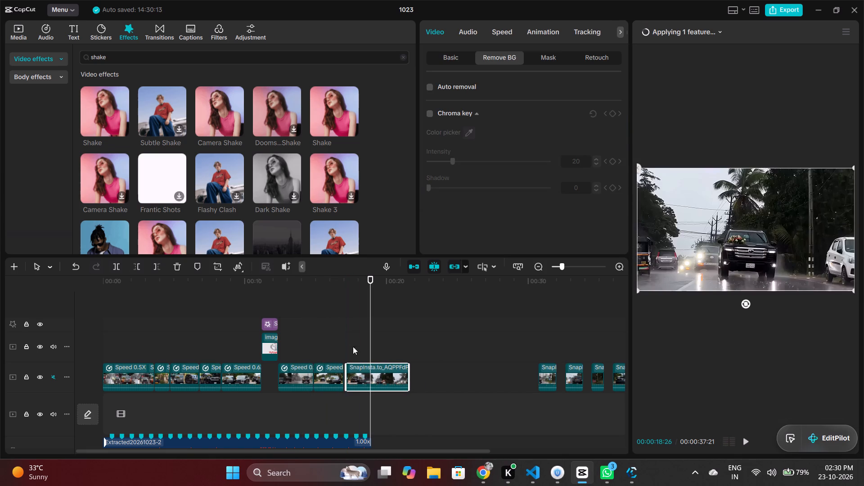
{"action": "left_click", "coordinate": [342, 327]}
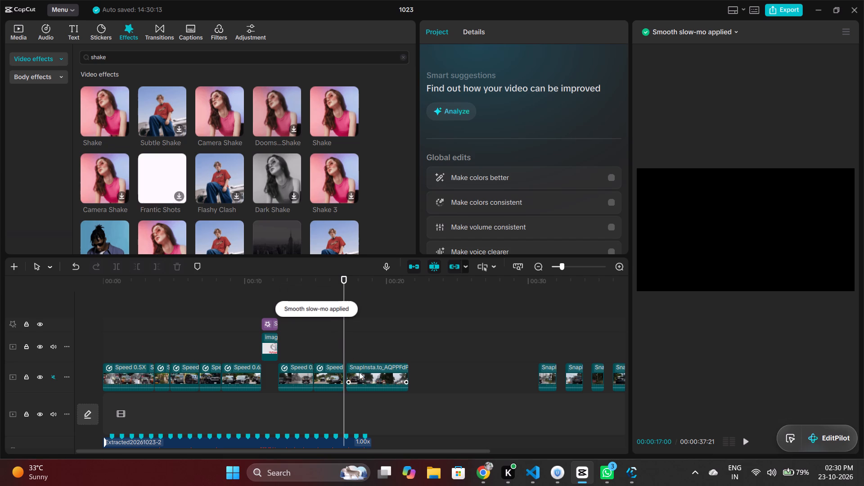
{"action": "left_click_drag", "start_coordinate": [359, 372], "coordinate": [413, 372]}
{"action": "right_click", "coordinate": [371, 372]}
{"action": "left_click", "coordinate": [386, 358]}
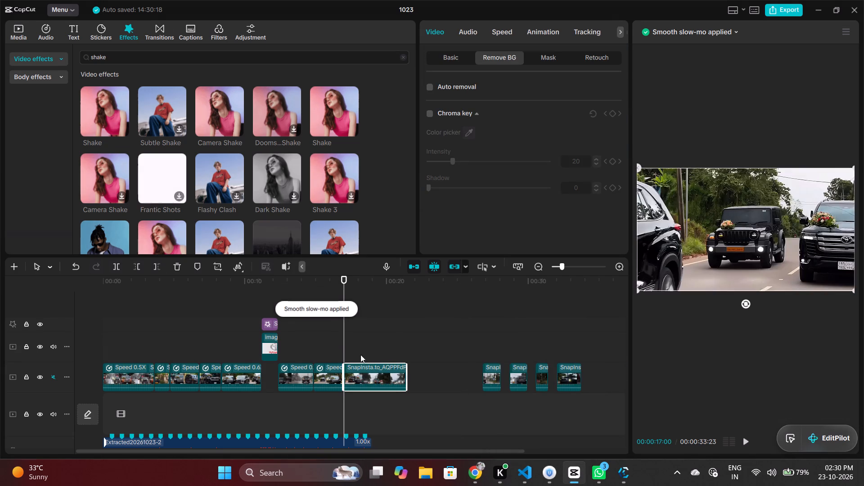
Move the 0.67x clip aside past the long clip and put the first remaining short clip in its place behind the 0.77x clip.
{"action": "key", "text": "space"}
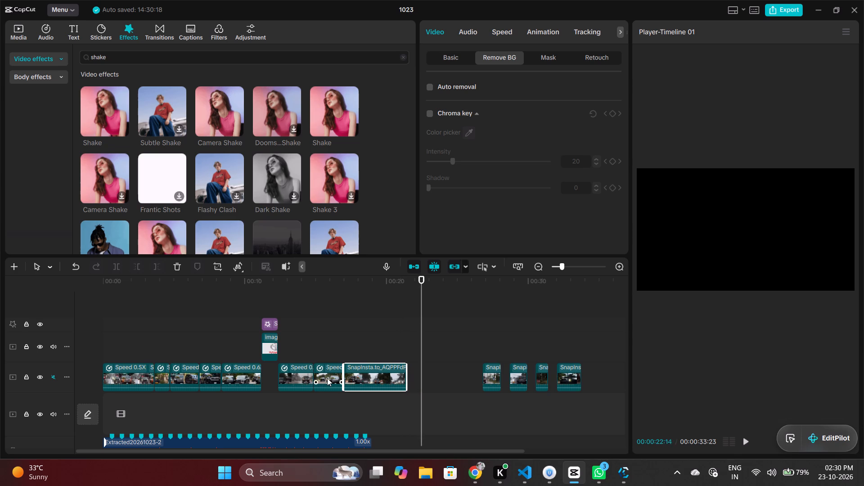
{"action": "left_click", "coordinate": [327, 378]}
{"action": "left_click", "coordinate": [322, 349]}
{"action": "left_click", "coordinate": [327, 379]}
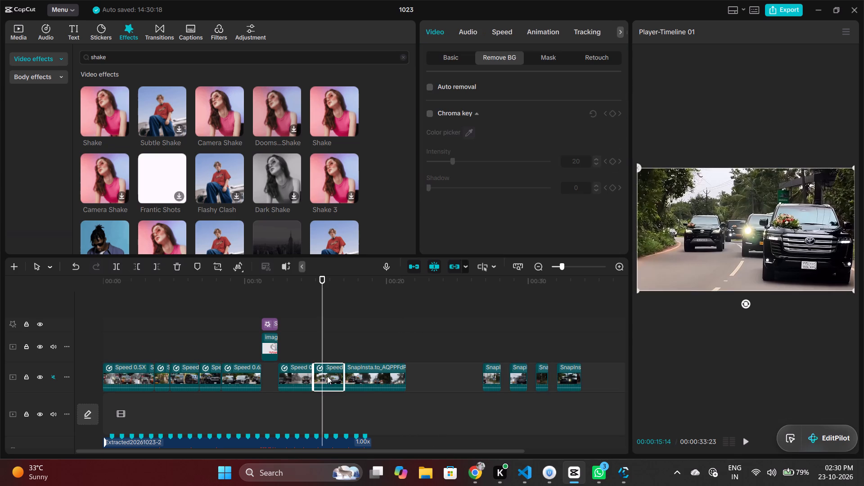
{"action": "left_click_drag", "start_coordinate": [327, 376], "coordinate": [432, 387]}
{"action": "left_click", "coordinate": [494, 355]}
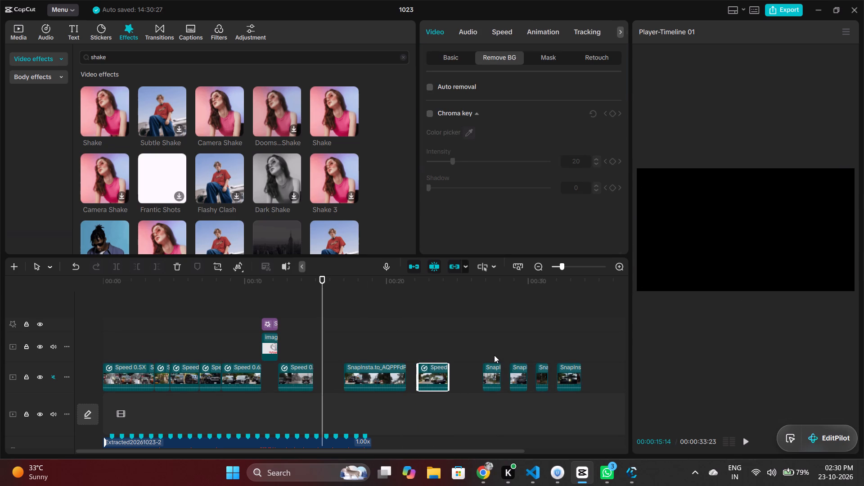
{"action": "left_click", "coordinate": [520, 348]}
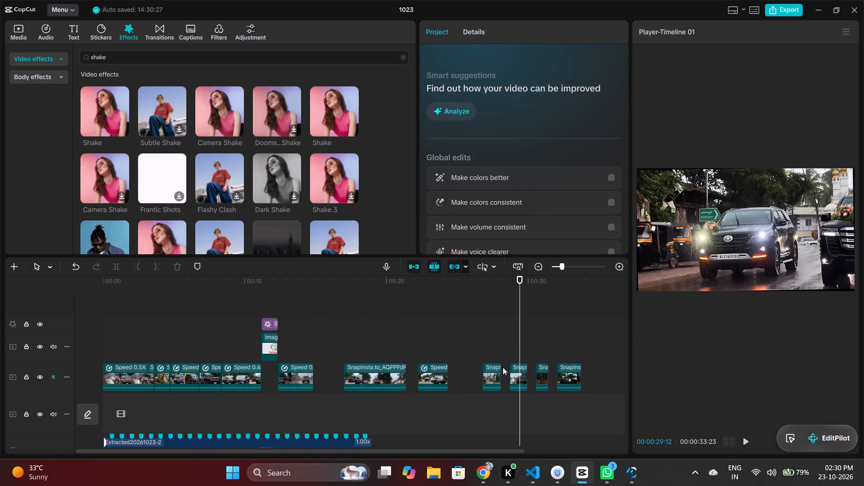
{"action": "left_click_drag", "start_coordinate": [492, 370], "coordinate": [321, 373]}
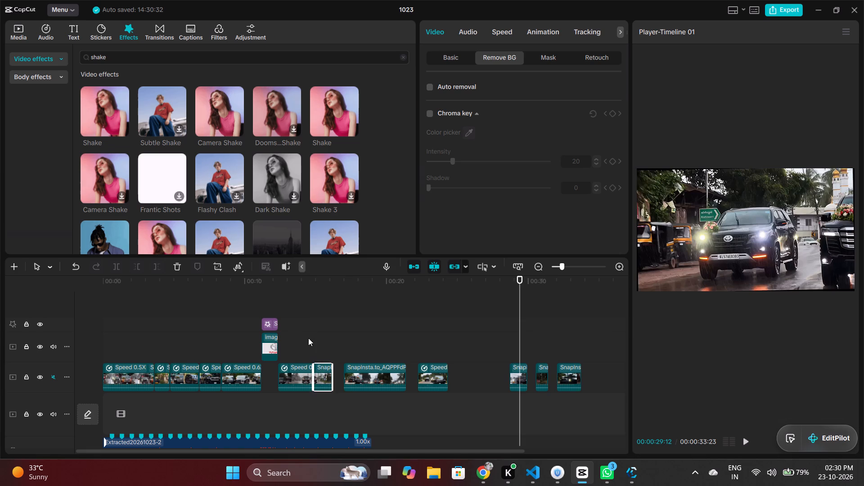
Delete the 0.67x clip parked after the long clip.
{"action": "left_click", "coordinate": [308, 338]}
{"action": "key", "text": "space"}
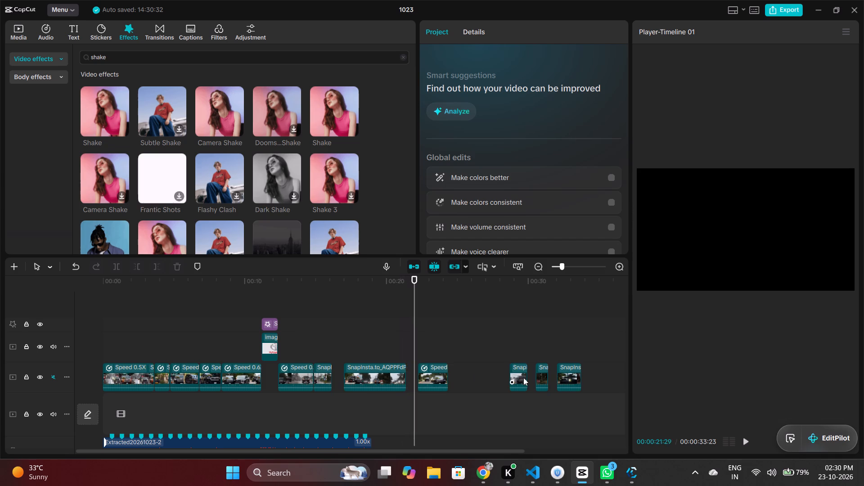
{"action": "left_click", "coordinate": [432, 374]}
{"action": "key", "text": "BackSpace"}
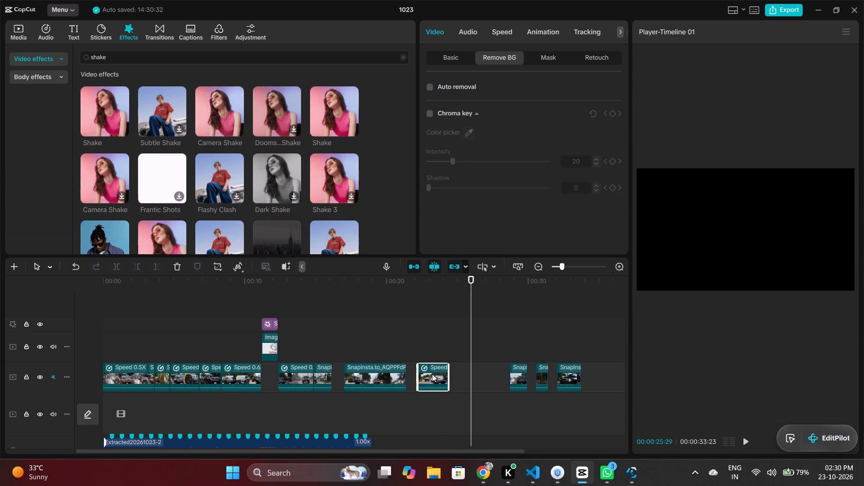
{"action": "left_click", "coordinate": [441, 372]}
{"action": "key", "text": "space"}
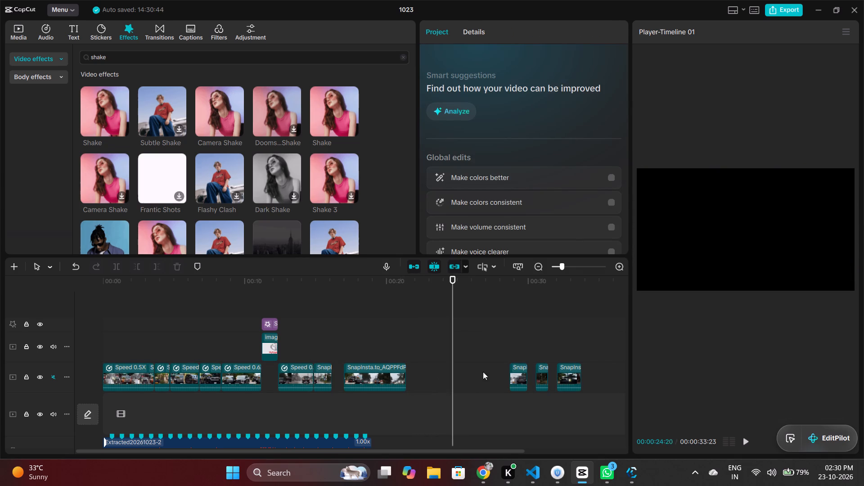
Gather the last three short clips into one continuous run after the long clip, starting at about 00:00:23.
{"action": "left_click_drag", "start_coordinate": [514, 371], "coordinate": [441, 373]}
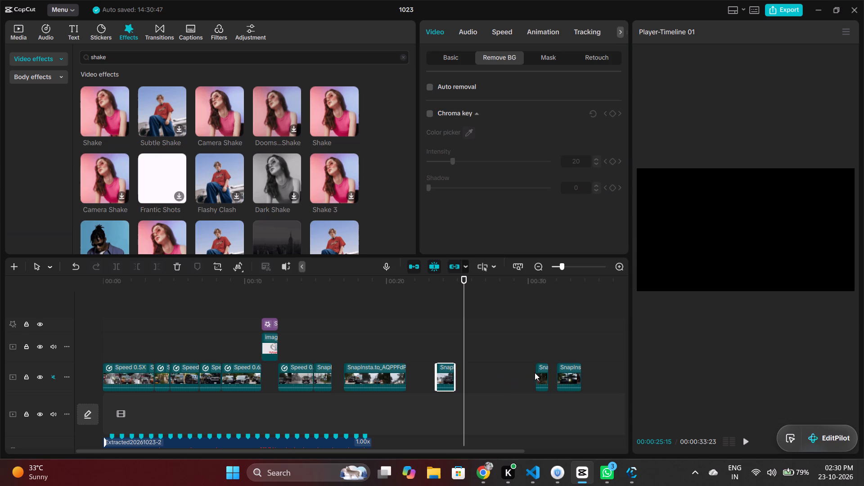
{"action": "left_click_drag", "start_coordinate": [540, 373], "coordinate": [461, 373]}
{"action": "left_click_drag", "start_coordinate": [564, 373], "coordinate": [565, 373]}
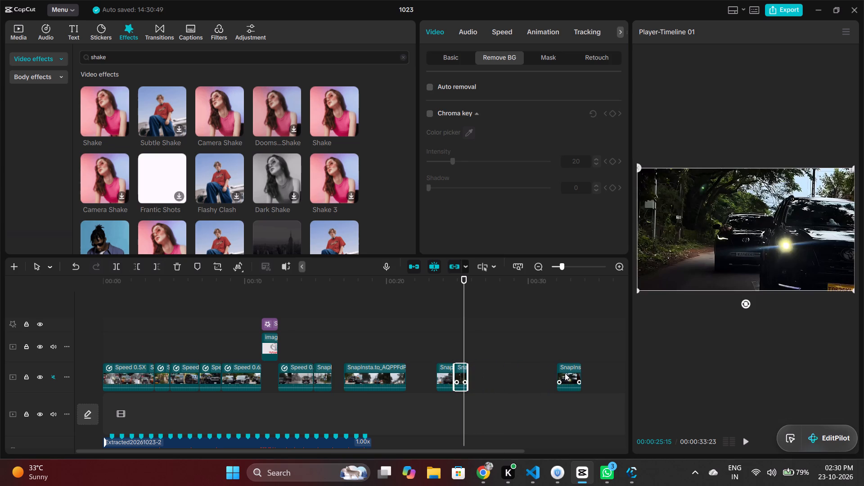
{"action": "left_click_drag", "start_coordinate": [565, 373], "coordinate": [477, 375]}
Insert the first of the three gathered clips before the long clip, shifting the long clip later, and close the gap before the inserted clip.
{"action": "left_click", "coordinate": [428, 347]}
{"action": "key", "text": "space"}
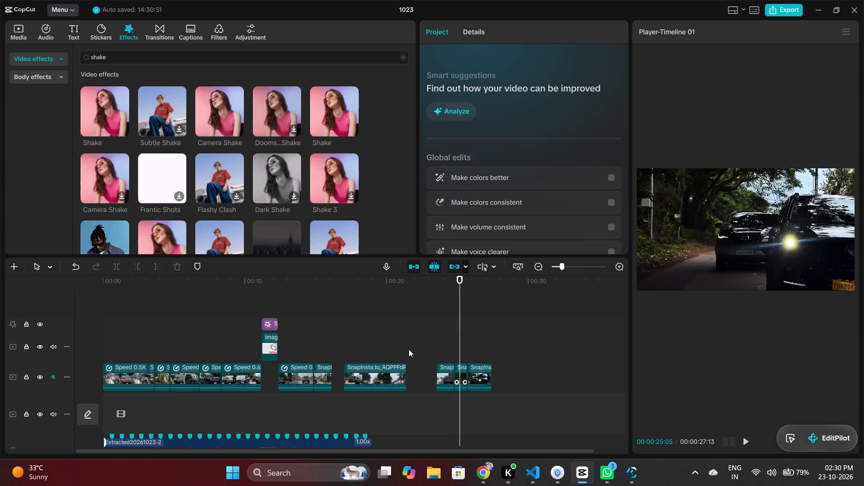
{"action": "key", "text": "space"}
{"action": "left_click_drag", "start_coordinate": [446, 370], "coordinate": [341, 369]}
{"action": "left_click_drag", "start_coordinate": [369, 373], "coordinate": [406, 374]}
{"action": "left_click_drag", "start_coordinate": [335, 342], "coordinate": [340, 363]}
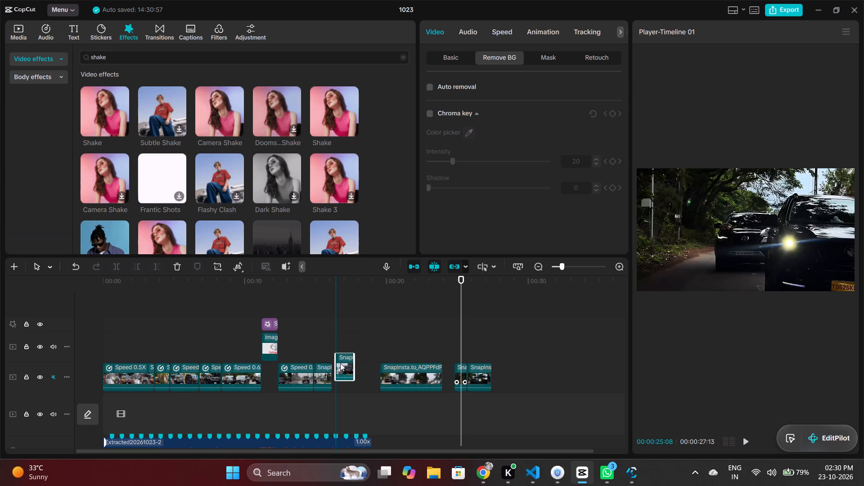
{"action": "left_click_drag", "start_coordinate": [340, 363], "coordinate": [361, 372]}
{"action": "right_click", "coordinate": [339, 373]}
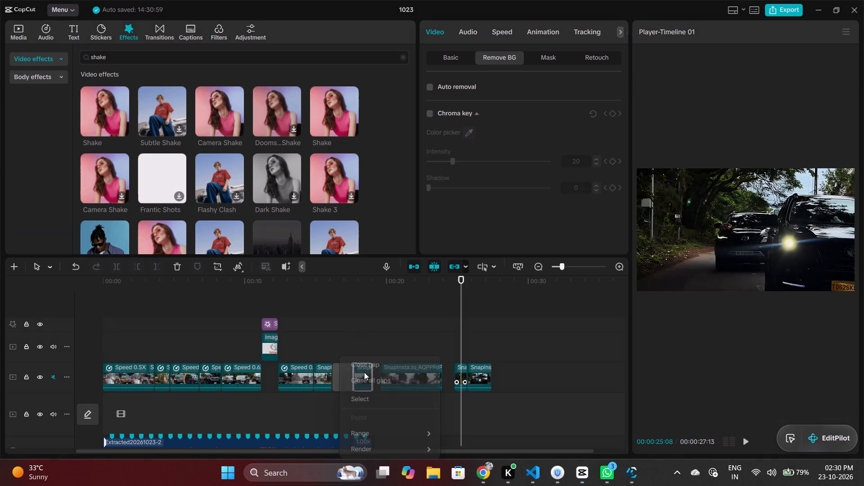
{"action": "left_click", "coordinate": [364, 372]}
Play the joined clips after the logo, the start of the long clip and the last two short clips to check the cuts.
{"action": "left_click", "coordinate": [297, 343]}
{"action": "key", "text": "space"}
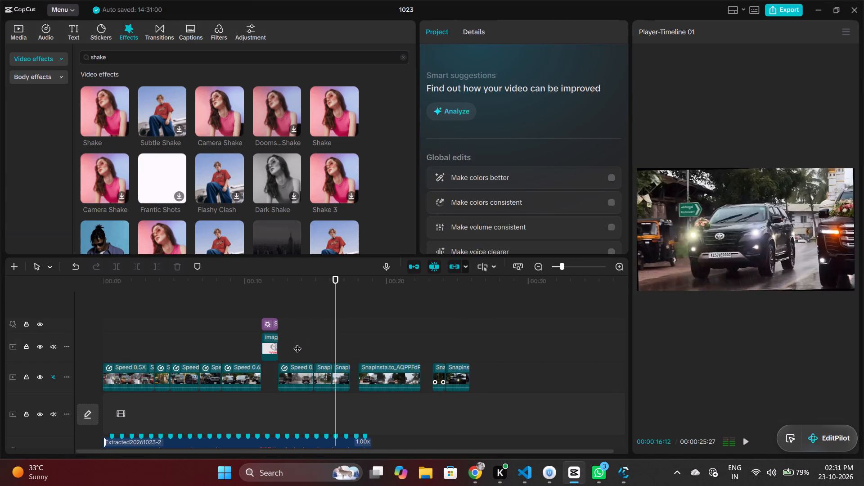
{"action": "key", "text": "space"}
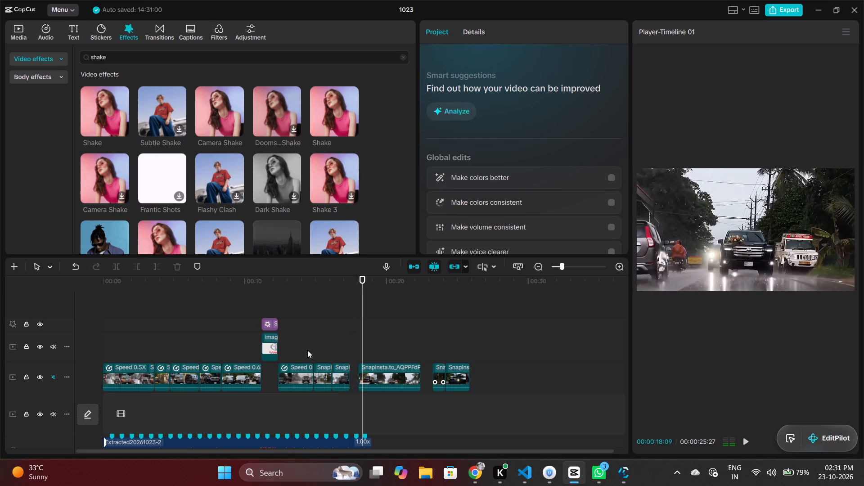
{"action": "left_click", "coordinate": [292, 337]}
{"action": "key", "text": "space"}
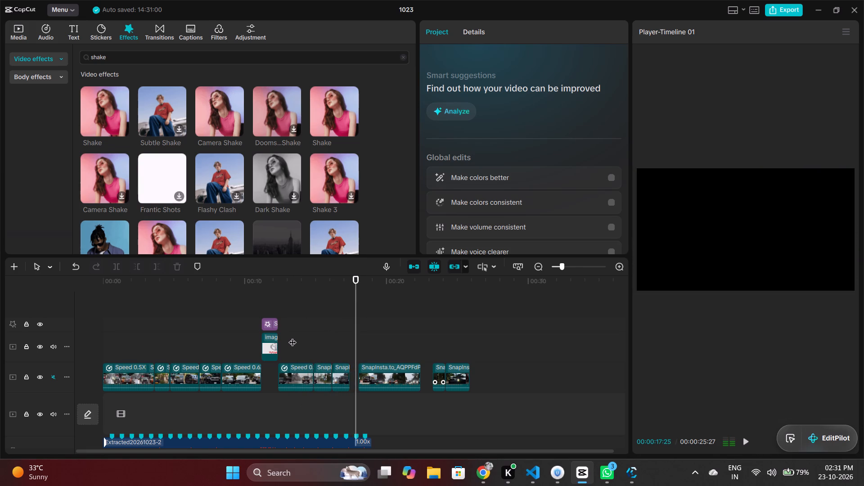
{"action": "key", "text": "space"}
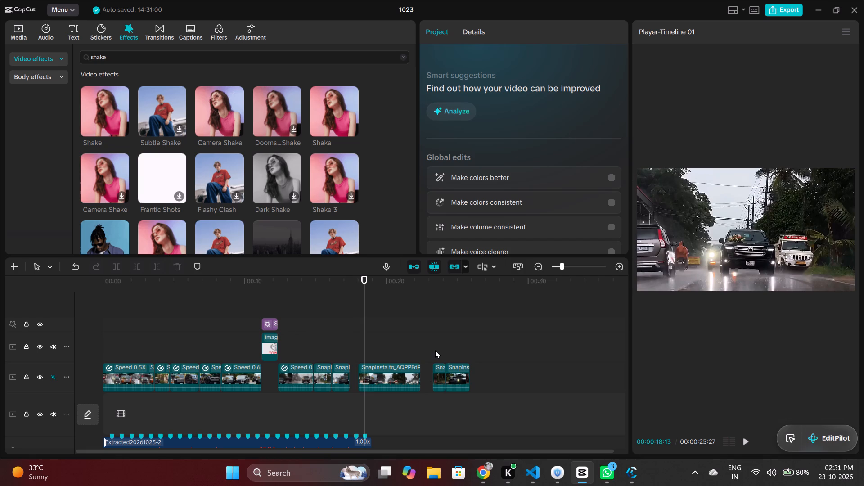
{"action": "left_click", "coordinate": [435, 350]}
{"action": "key", "text": "space"}
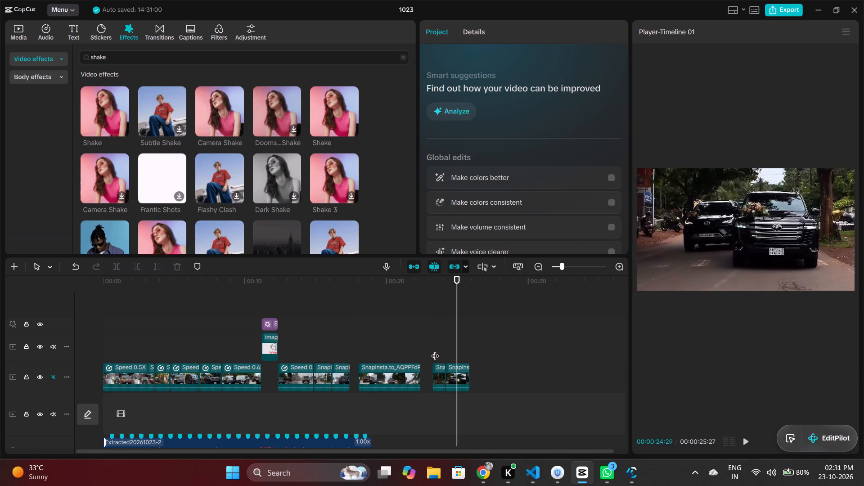
{"action": "key", "text": "space"}
Move the long SnapInsta clip up to the logo's video track, starting at about 00:00:19.
{"action": "left_click_drag", "start_coordinate": [387, 377], "coordinate": [397, 377]}
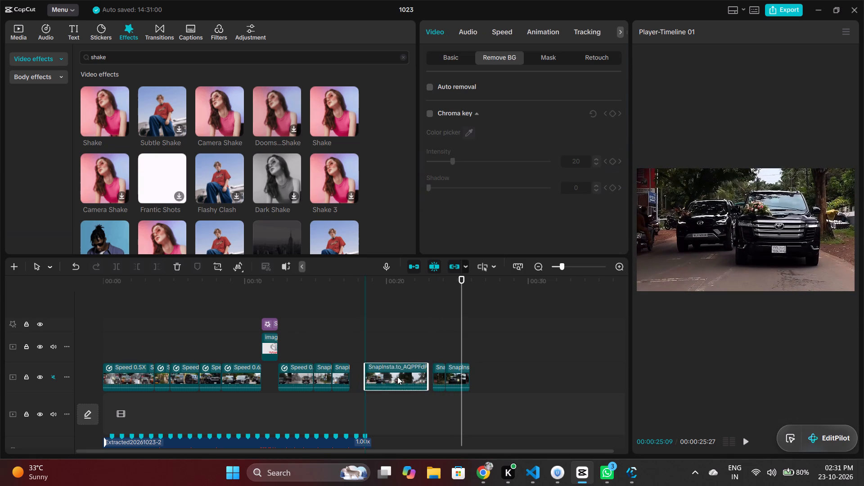
{"action": "left_click_drag", "start_coordinate": [397, 377], "coordinate": [398, 377]}
Move the first of the last two short clips behind the three clips after the logo and close the gap before it.
{"action": "left_click_drag", "start_coordinate": [438, 373], "coordinate": [361, 374]}
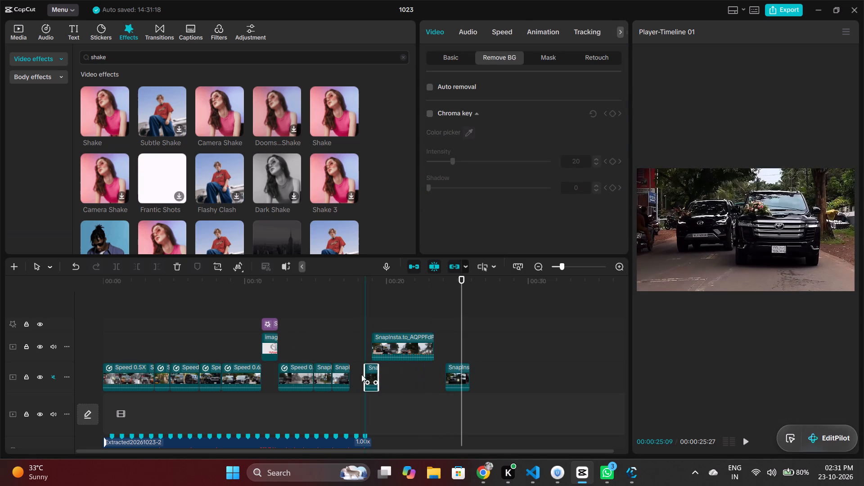
{"action": "left_click_drag", "start_coordinate": [361, 374], "coordinate": [356, 374]}
{"action": "left_click", "coordinate": [324, 338]}
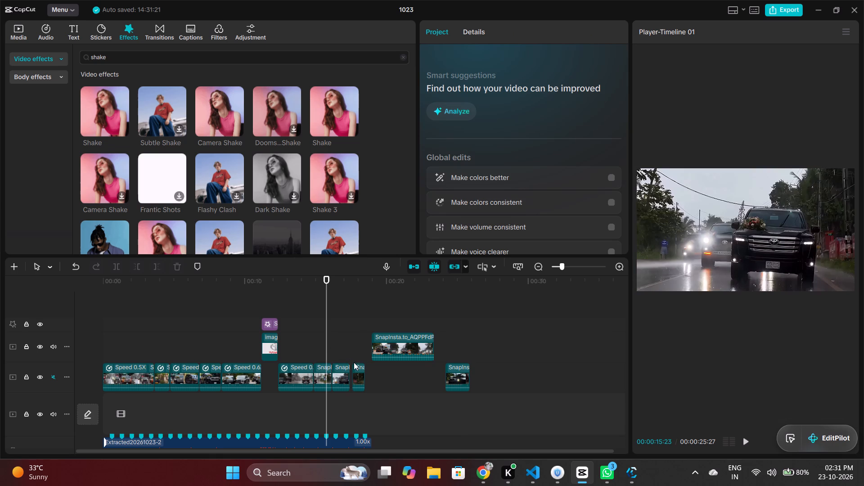
{"action": "left_click_drag", "start_coordinate": [355, 368], "coordinate": [368, 371]}
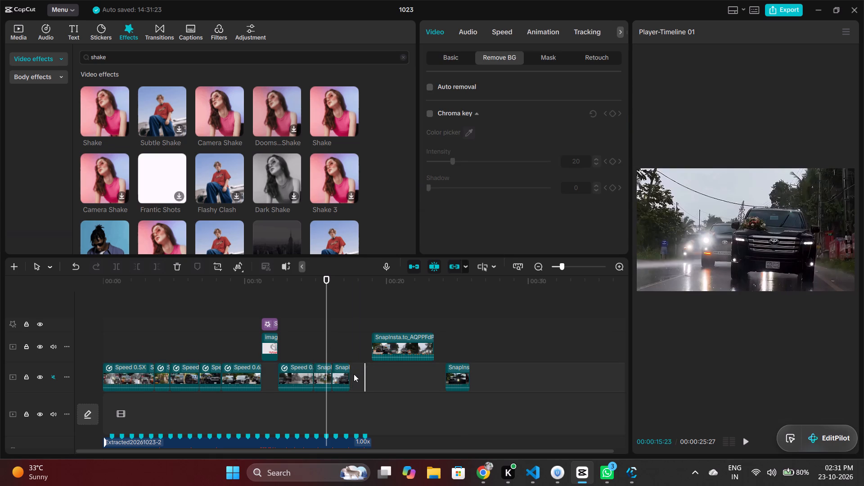
{"action": "key", "text": "ctrl+z"}
{"action": "left_click_drag", "start_coordinate": [360, 373], "coordinate": [373, 374]}
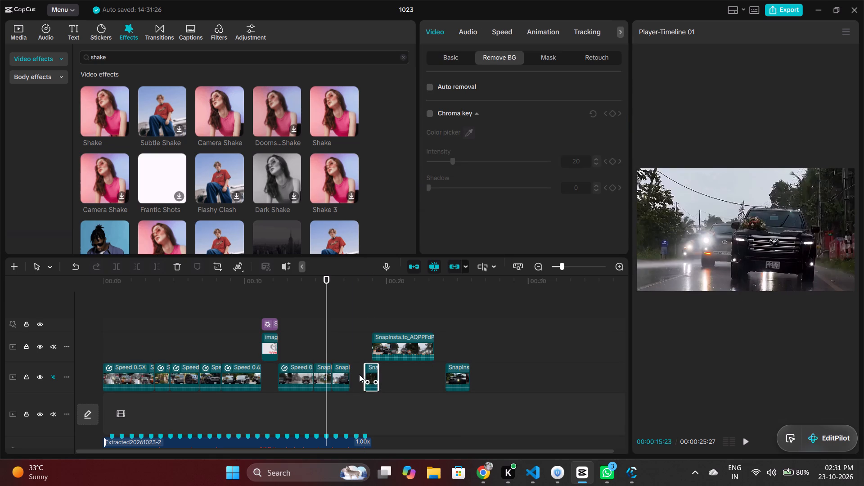
{"action": "right_click", "coordinate": [359, 374]}
{"action": "left_click", "coordinate": [370, 367]}
Mute the logo's video track and replay the clips after the logo from about 00:00:15.
{"action": "key", "text": "space"}
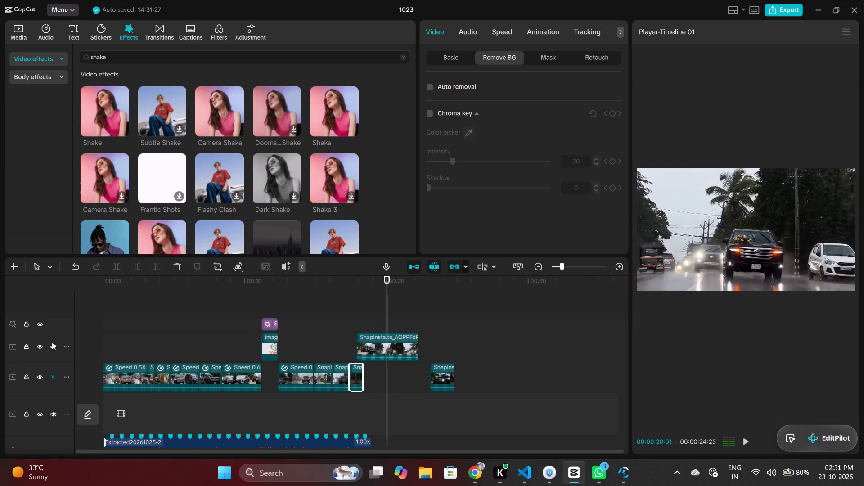
{"action": "left_click", "coordinate": [52, 342]}
{"action": "left_click", "coordinate": [54, 346]}
{"action": "left_click", "coordinate": [316, 348]}
{"action": "key", "text": "space"}
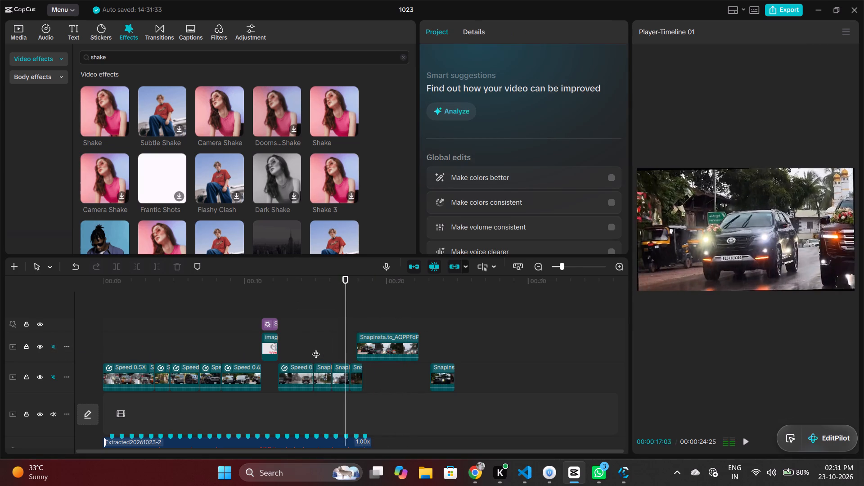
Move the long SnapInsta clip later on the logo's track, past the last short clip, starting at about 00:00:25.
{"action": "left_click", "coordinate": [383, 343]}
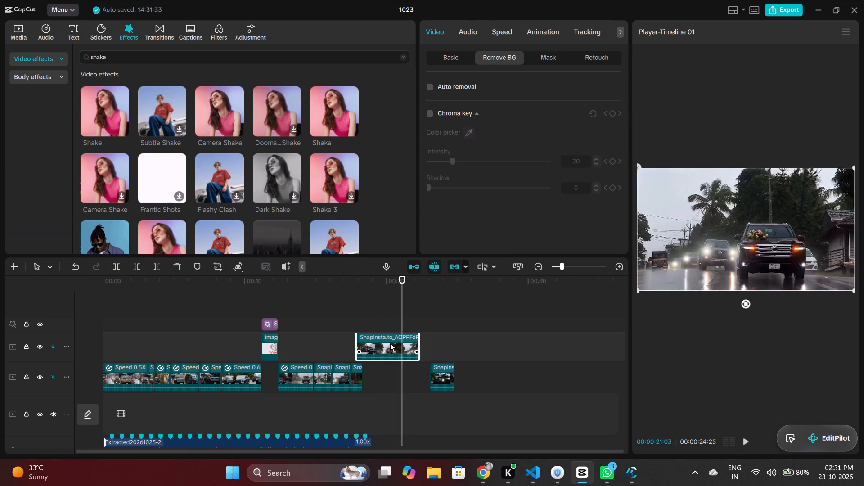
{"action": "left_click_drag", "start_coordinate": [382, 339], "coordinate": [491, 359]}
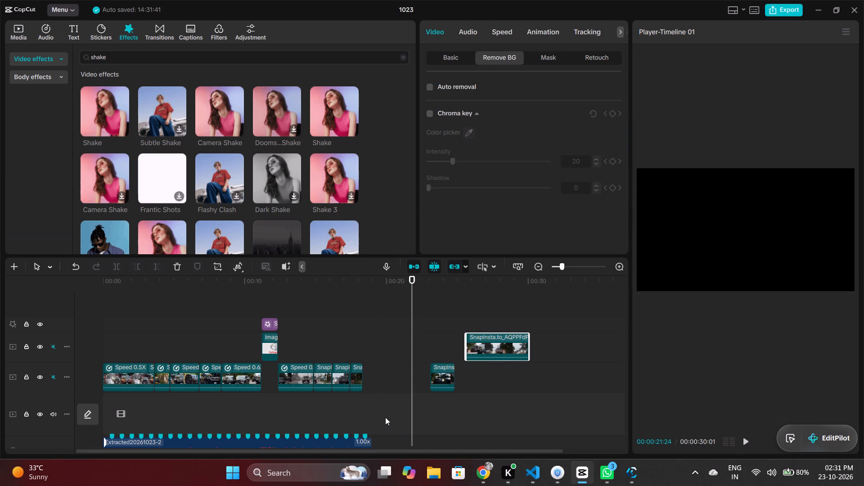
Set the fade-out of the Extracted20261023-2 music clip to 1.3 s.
{"action": "scroll", "coordinate": [369, 410], "scroll_direction": "down", "scroll_amount": 5}
{"action": "left_click", "coordinate": [344, 407]}
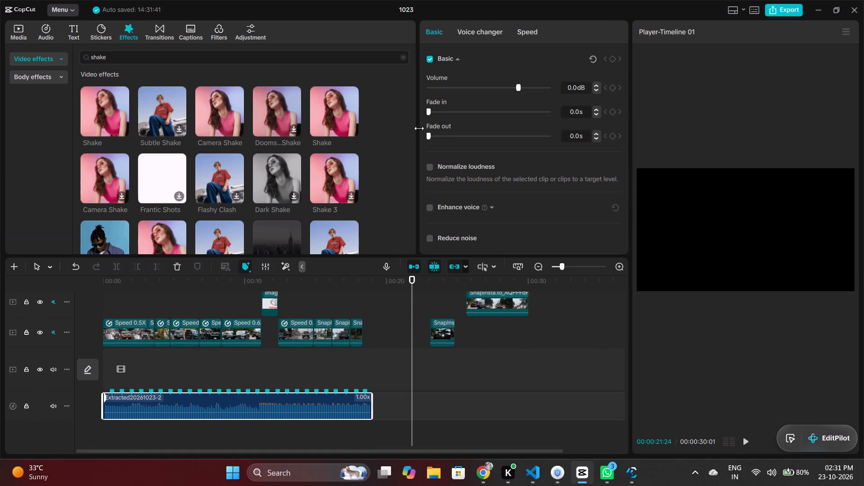
{"action": "left_click_drag", "start_coordinate": [427, 136], "coordinate": [441, 139]}
{"action": "left_click_drag", "start_coordinate": [441, 139], "coordinate": [443, 139]}
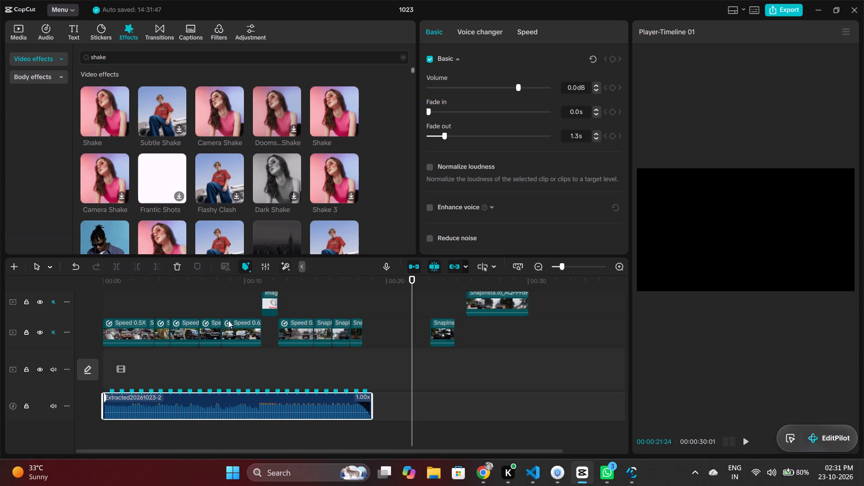
Play the edit from the beginning to check the clip sequence and the music's fade-out.
{"action": "left_click", "coordinate": [101, 308]}
{"action": "left_click", "coordinate": [106, 304]}
{"action": "left_click_drag", "start_coordinate": [106, 304], "coordinate": [102, 304]}
{"action": "key", "text": "space"}
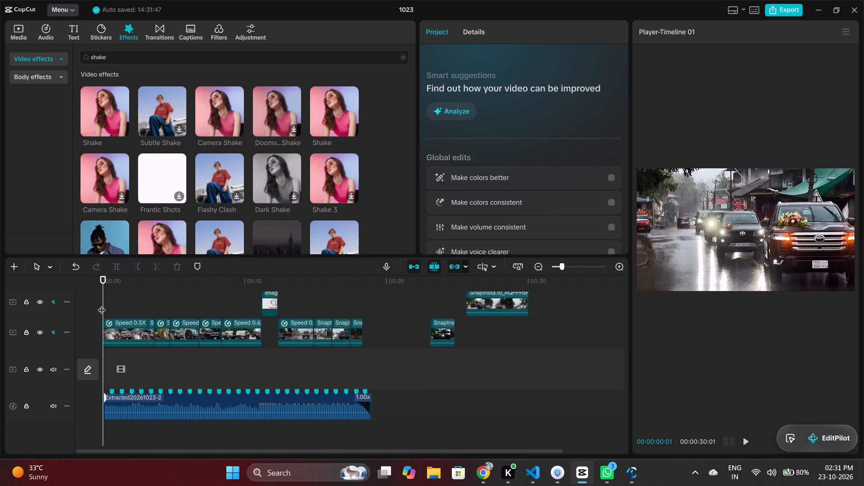
{"action": "key", "text": "space"}
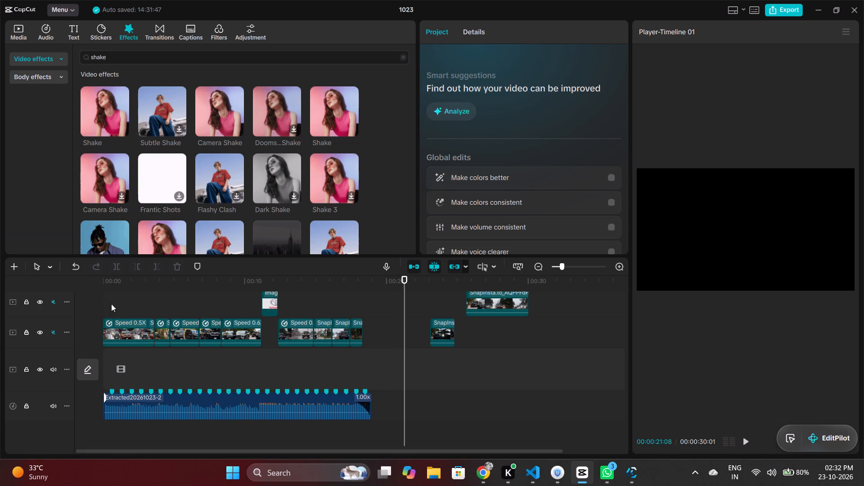
Delete the leftover long SnapInsta clip and the short clip lying past the end of the music.
{"action": "left_click", "coordinate": [441, 325]}
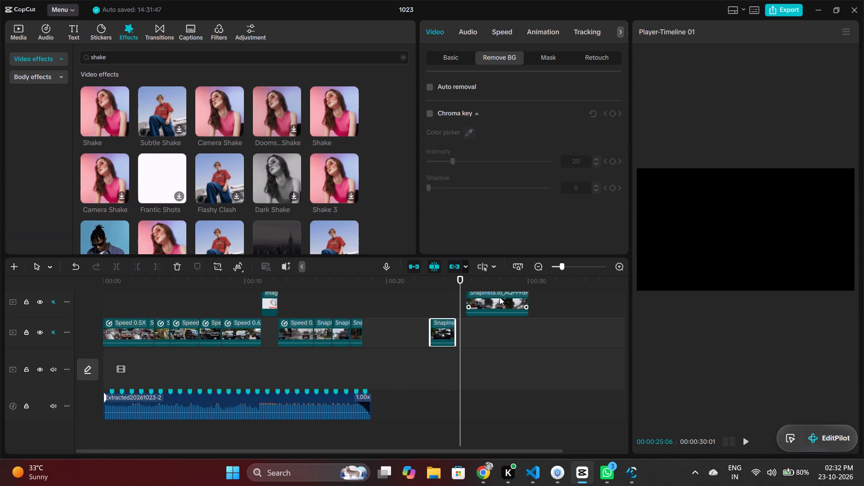
{"action": "left_click", "coordinate": [499, 296]}
{"action": "key", "text": "BackSpace"}
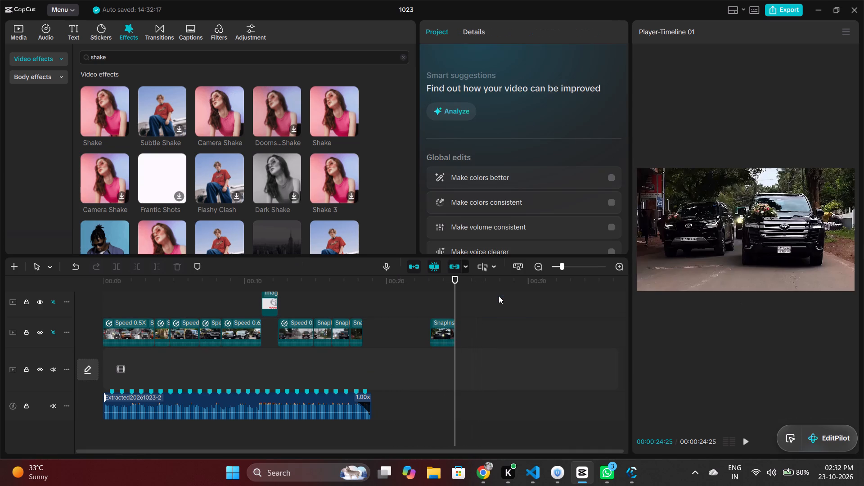
{"action": "left_click", "coordinate": [444, 325]}
{"action": "key", "text": "BackSpace"}
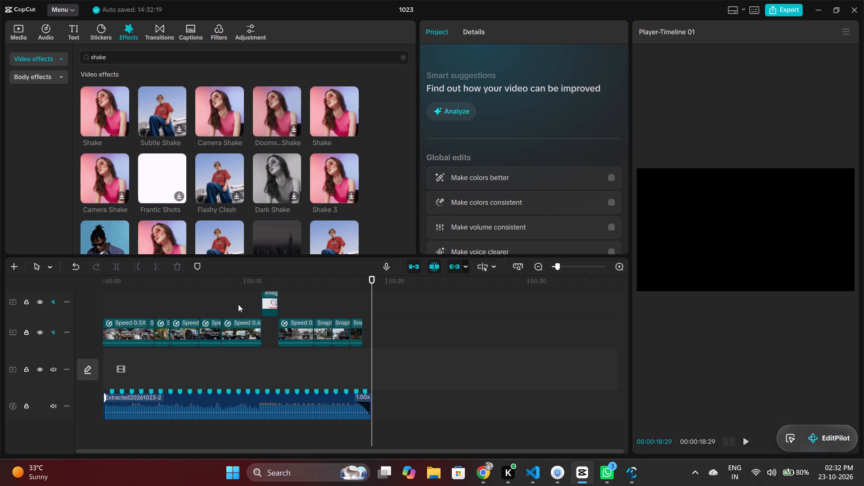
Replay the whole edit from the beginning to review the cuts, the logo moment and the ending.
{"action": "left_click", "coordinate": [117, 299]}
{"action": "left_click_drag", "start_coordinate": [114, 304], "coordinate": [63, 316]}
{"action": "key", "text": "space"}
{"action": "left_click", "coordinate": [110, 353]}
{"action": "left_click_drag", "start_coordinate": [110, 353], "coordinate": [96, 355]}
{"action": "key", "text": "space"}
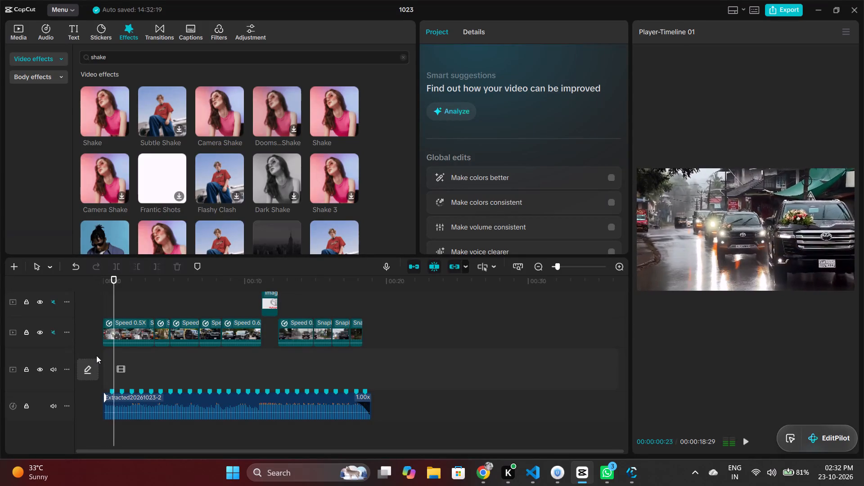
{"action": "key", "text": "space"}
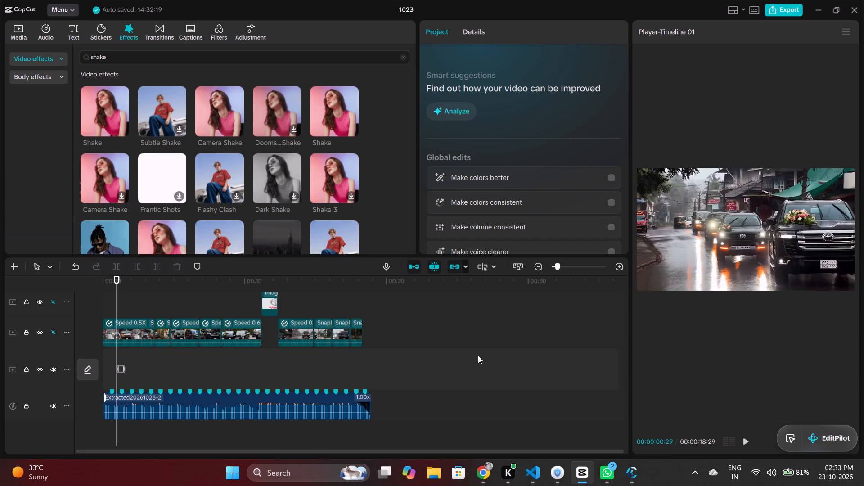
{"action": "key", "text": "space"}
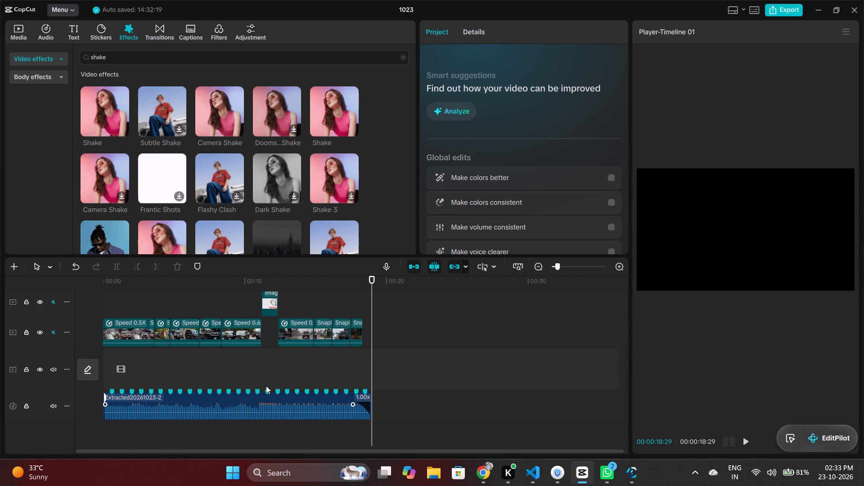
{"action": "left_click", "coordinate": [101, 353]}
{"action": "left_click", "coordinate": [113, 353]}
{"action": "left_click_drag", "start_coordinate": [112, 354], "coordinate": [72, 361]}
{"action": "key", "text": "space"}
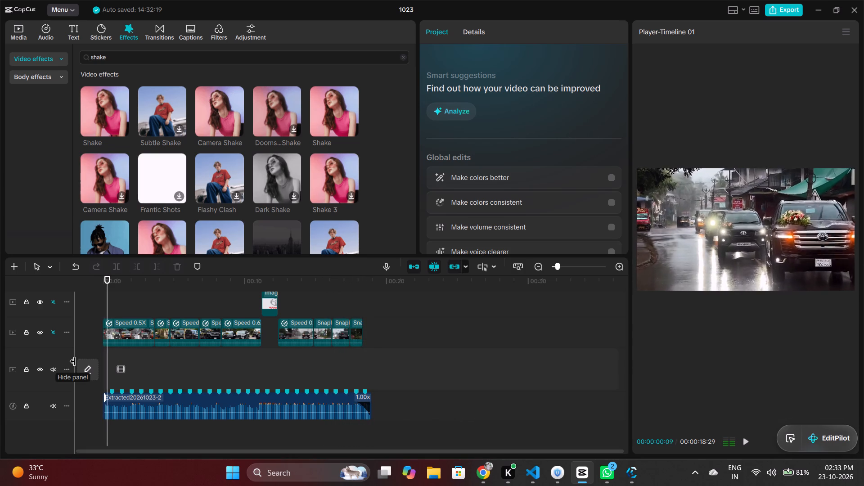
Add the Subtle Shake effect above the logo's Shake effect, cutting it at the logo's end and extending its start to match the logo.
{"action": "scroll", "coordinate": [277, 296], "scroll_direction": "up", "scroll_amount": 5}
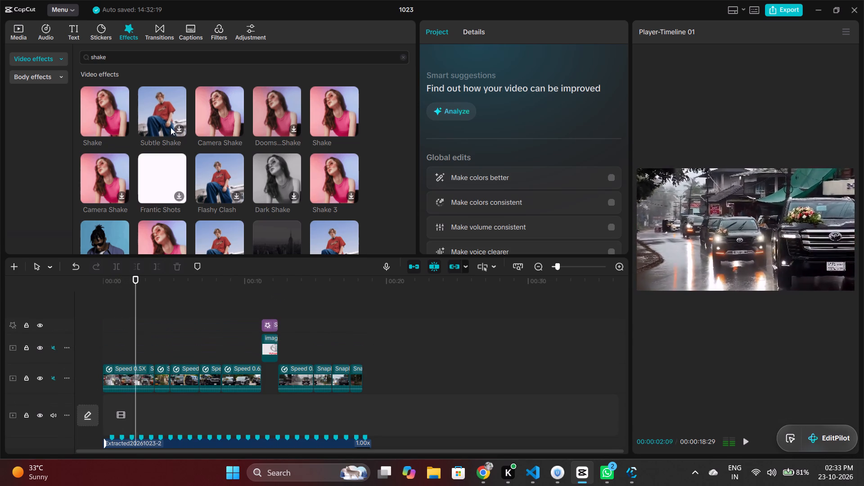
{"action": "left_click_drag", "start_coordinate": [161, 112], "coordinate": [248, 302]}
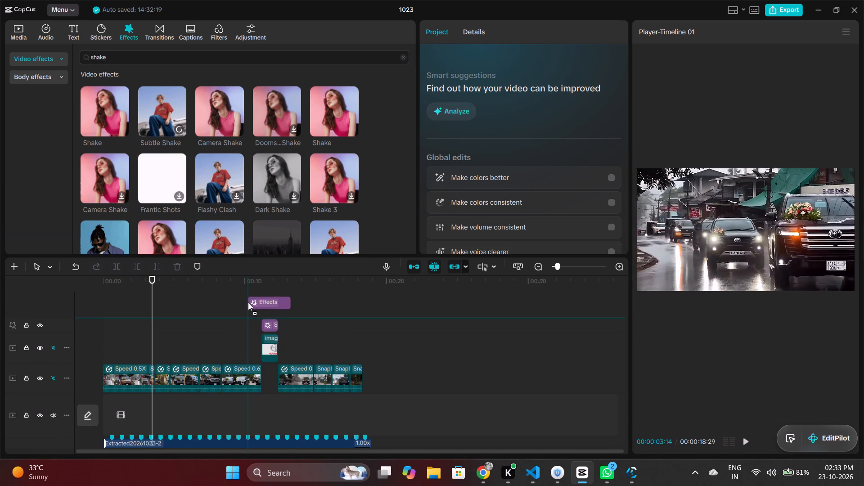
{"action": "left_click_drag", "start_coordinate": [248, 302], "coordinate": [261, 306]}
{"action": "left_click", "coordinate": [278, 315]}
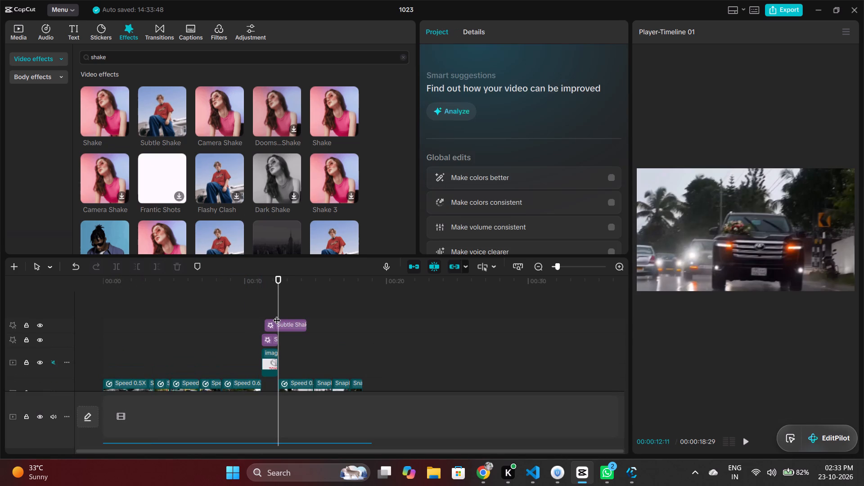
{"action": "left_click", "coordinate": [280, 322]}
{"action": "key", "text": "ctrl+b"}
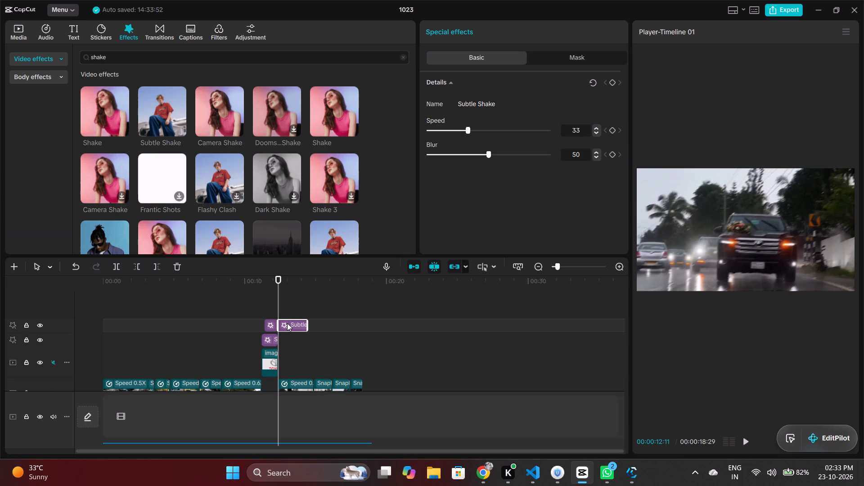
{"action": "key", "text": "BackSpace"}
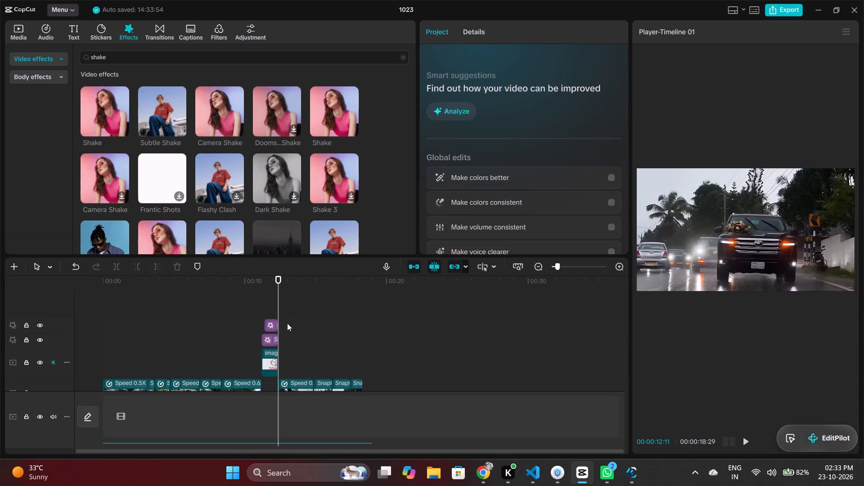
{"action": "scroll", "coordinate": [265, 324], "scroll_direction": "up", "scroll_amount": 6, "text": "ctrl"}
{"action": "scroll", "coordinate": [306, 326], "scroll_direction": "up", "scroll_amount": 5, "text": "ctrl"}
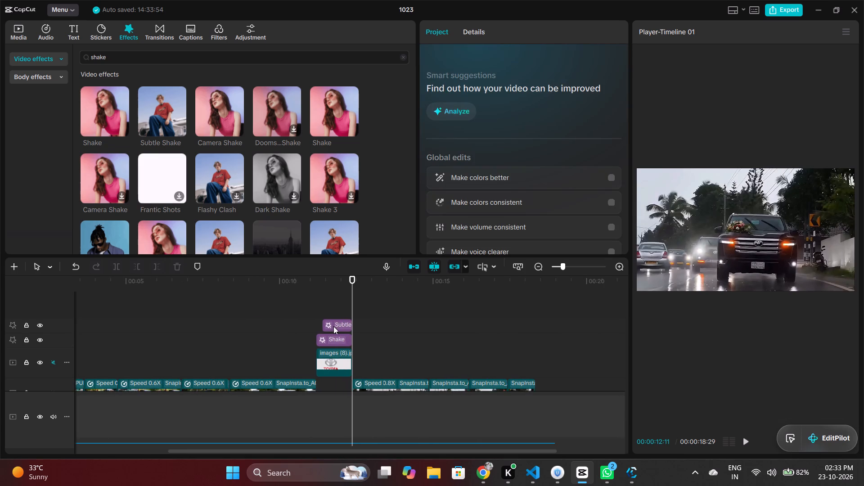
{"action": "left_click_drag", "start_coordinate": [351, 324], "coordinate": [356, 325]}
{"action": "left_click_drag", "start_coordinate": [337, 325], "coordinate": [333, 326]}
Play from just before the logo to check the combined Shake and Subtle Shake effects.
{"action": "double_click", "coordinate": [301, 321]}
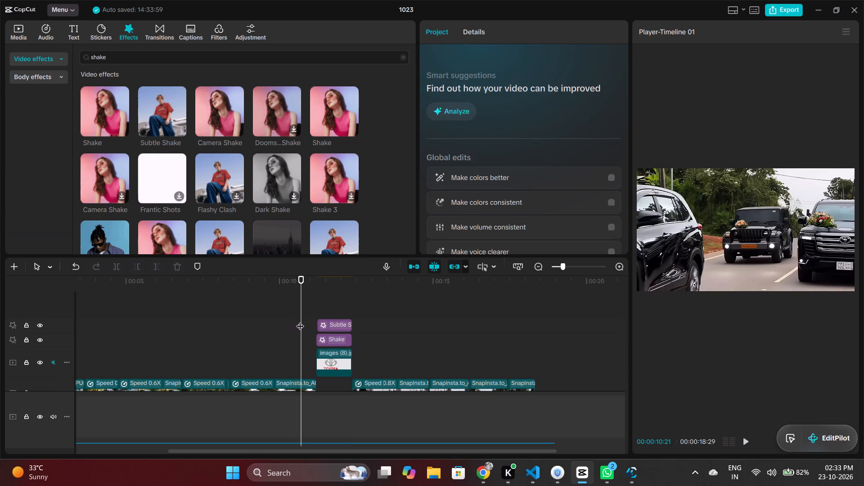
{"action": "key", "text": "space"}
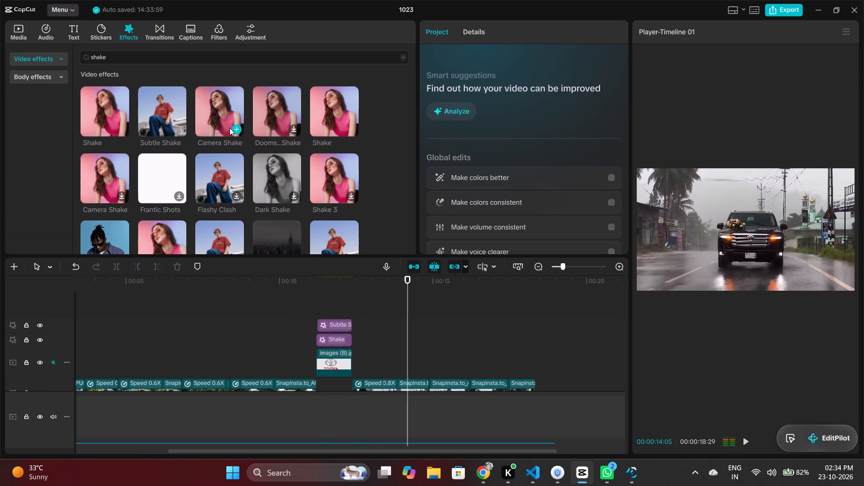
Add the Doomsday Shake effect above Subtle Shake at the logo's start and trim it to the logo's length.
{"action": "left_click_drag", "start_coordinate": [282, 115], "coordinate": [286, 133]}
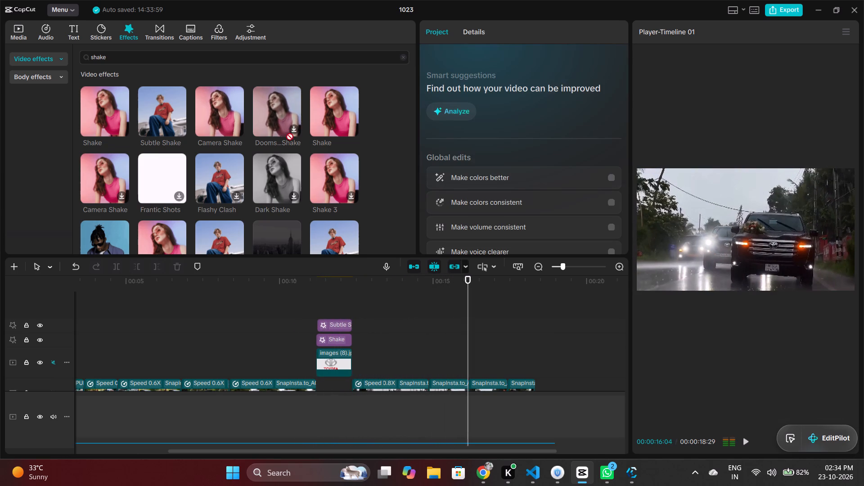
{"action": "left_click_drag", "start_coordinate": [286, 133], "coordinate": [319, 311]}
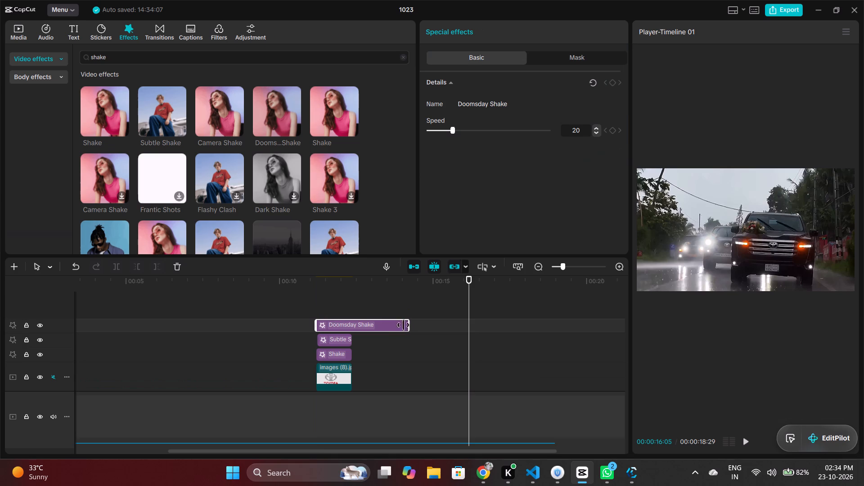
{"action": "left_click_drag", "start_coordinate": [408, 324], "coordinate": [350, 325]}
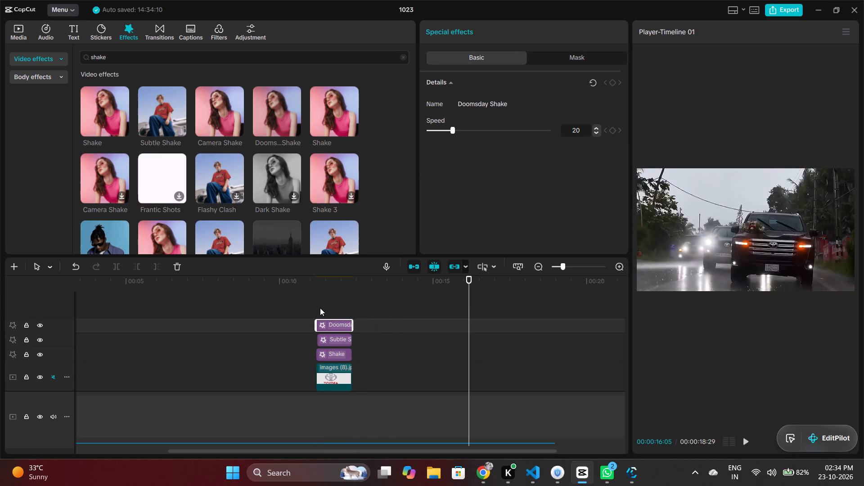
Play the logo section through to the end of the edit to check the stacked shake effects.
{"action": "left_click", "coordinate": [313, 306]}
{"action": "key", "text": "space"}
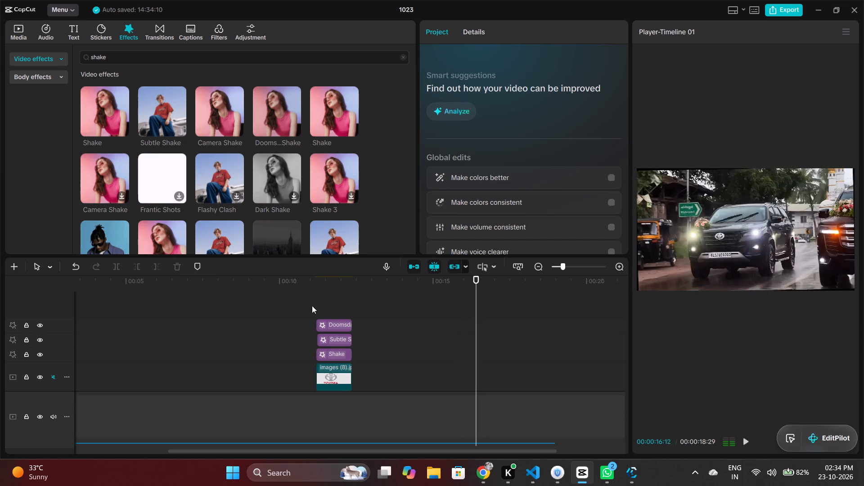
{"action": "scroll", "coordinate": [300, 335], "scroll_direction": "down", "scroll_amount": 17, "text": "ctrl"}
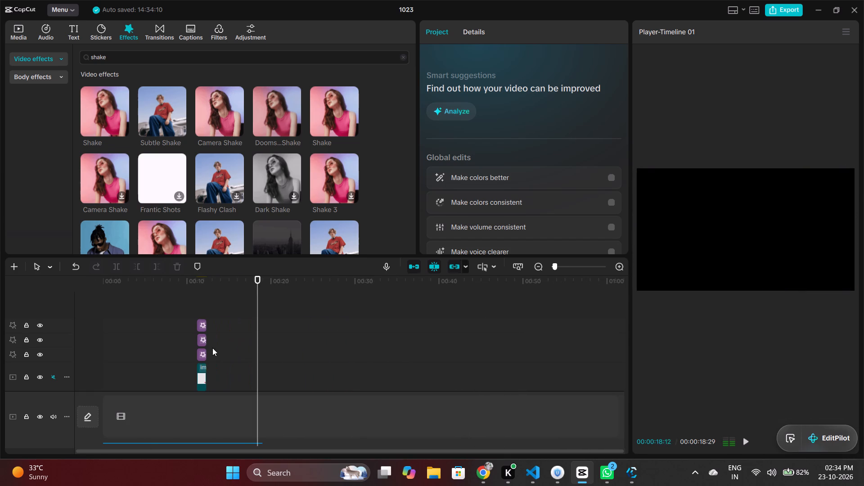
{"action": "scroll", "coordinate": [123, 367], "scroll_direction": "down", "scroll_amount": 9}
{"action": "scroll", "coordinate": [85, 337], "scroll_direction": "up", "scroll_amount": 4}
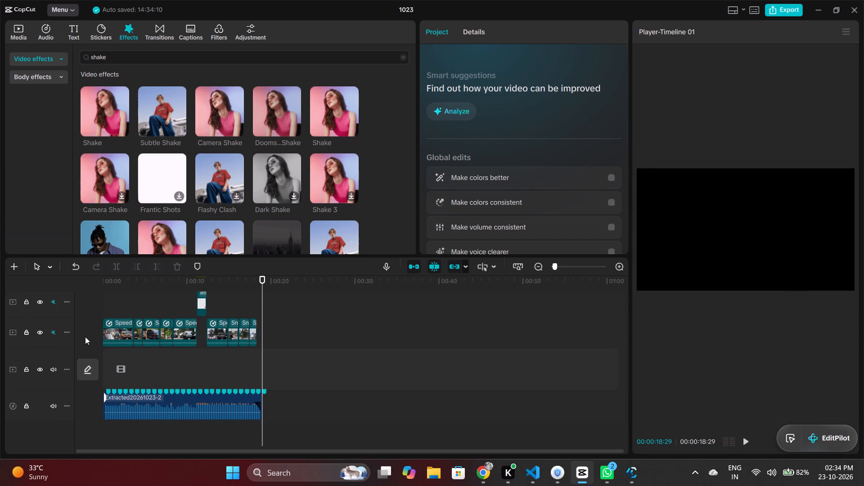
Play the edit from the beginning to review the car clips leading up to the logo.
{"action": "scroll", "coordinate": [111, 340], "scroll_direction": "up", "scroll_amount": 4}
{"action": "scroll", "coordinate": [111, 342], "scroll_direction": "down", "scroll_amount": 1}
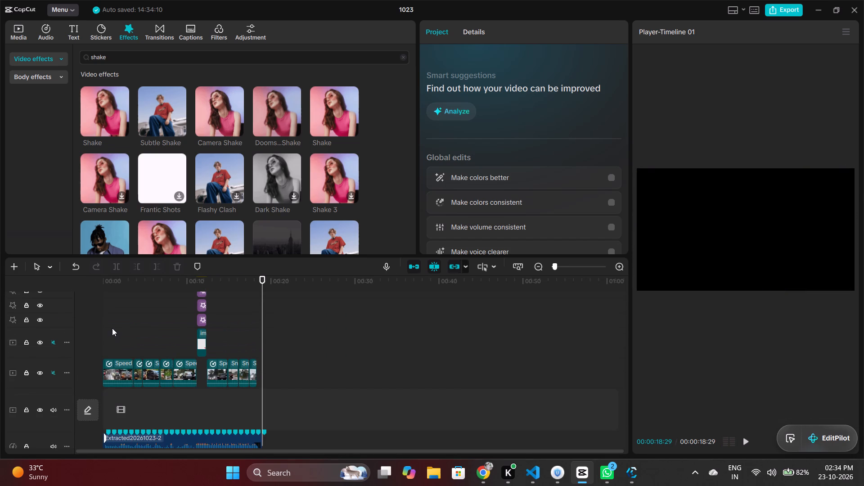
{"action": "left_click", "coordinate": [112, 328]}
{"action": "left_click_drag", "start_coordinate": [112, 328], "coordinate": [99, 330]}
{"action": "key", "text": "space"}
{"action": "scroll", "coordinate": [101, 331], "scroll_direction": "up", "scroll_amount": 10, "text": "ctrl"}
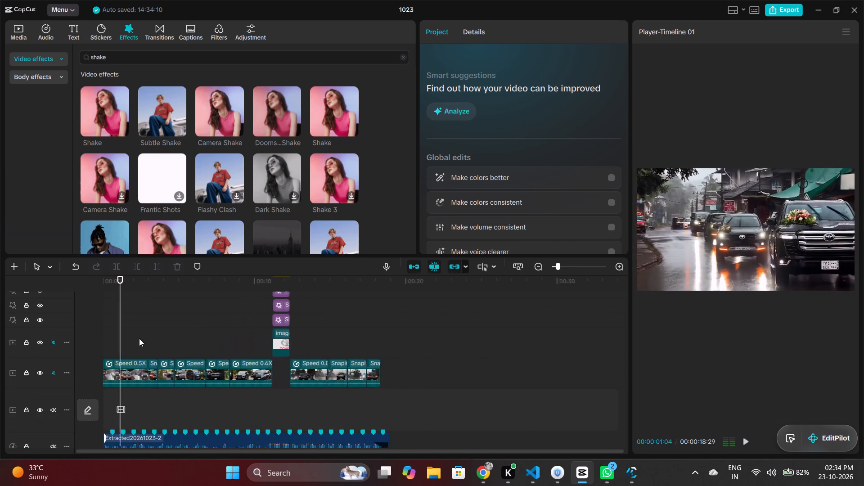
{"action": "scroll", "coordinate": [141, 338], "scroll_direction": "up", "scroll_amount": 9, "text": "ctrl"}
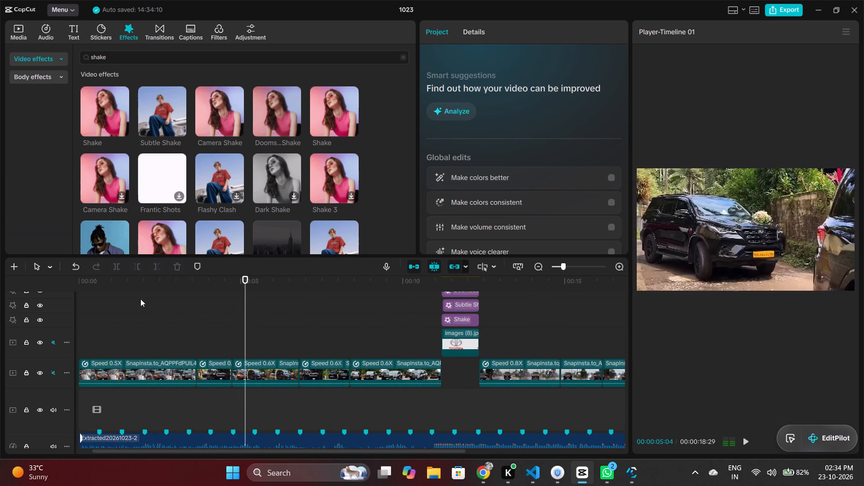
Search the video effects for "optical" and look over the matching effects.
{"action": "left_click", "coordinate": [117, 60]}
{"action": "key", "text": "BackSpace"}
{"action": "key", "text": "BackSpace"}
{"action": "key", "text": "BackSpace"}
{"action": "key", "text": "BackSpace"}
{"action": "key", "text": "BackSpace"}
{"action": "key", "text": "BackSpace"}
{"action": "key", "text": "BackSpace"}
{"action": "key", "text": "BackSpace"}
{"action": "key", "text": "BackSpace"}
{"action": "key", "text": "BackSpace"}
{"action": "key", "text": "BackSpace"}
{"action": "key", "text": "BackSpace"}
{"action": "key", "text": "BackSpace"}
{"action": "key", "text": "BackSpace"}
{"action": "key", "text": "BackSpace"}
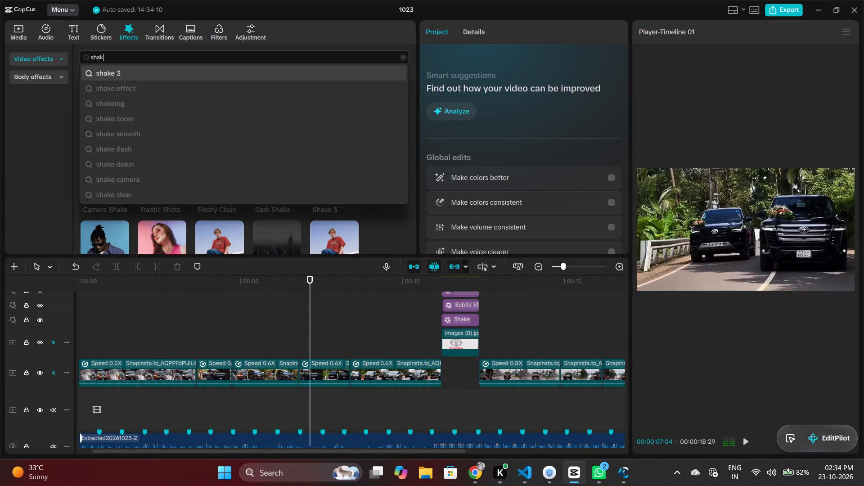
{"action": "type", "text": "op"}
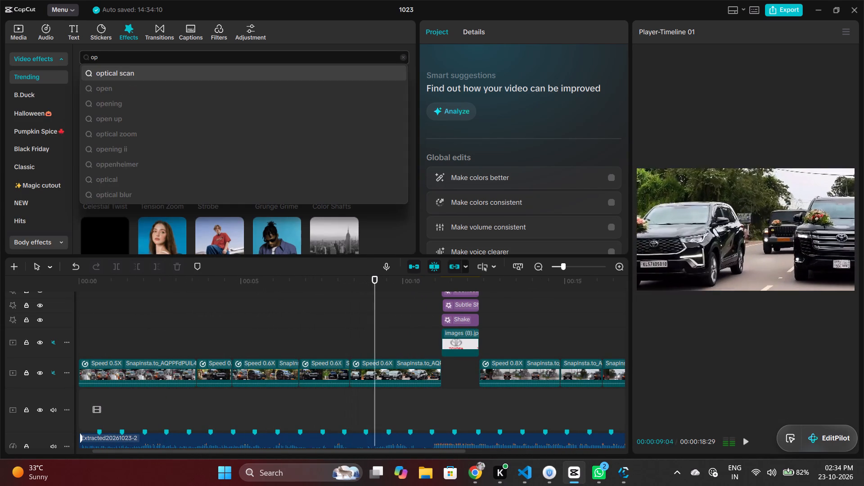
{"action": "key", "text": "y"}
{"action": "key", "text": "BackSpace"}
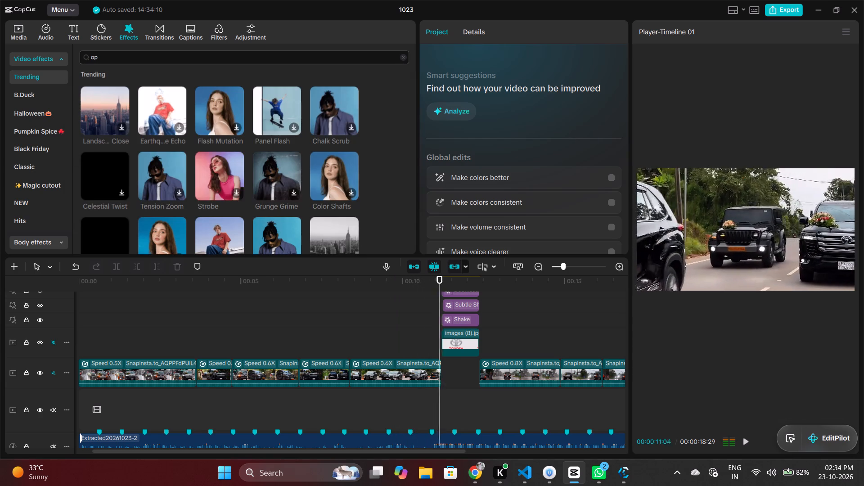
{"action": "type", "text": "tical"}
{"action": "key", "text": "Return"}
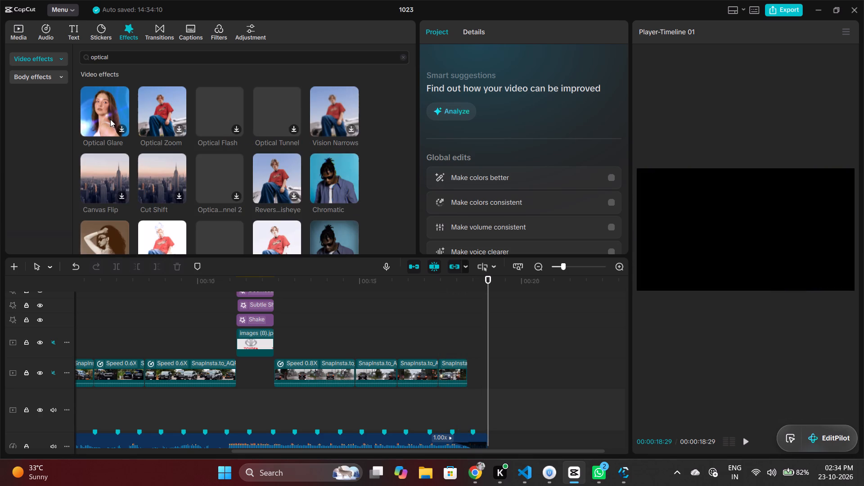
{"action": "scroll", "coordinate": [110, 119], "scroll_direction": "down", "scroll_amount": 2, "text": "ctrl"}
{"action": "scroll", "coordinate": [122, 160], "scroll_direction": "up", "scroll_amount": 5, "text": "ctrl"}
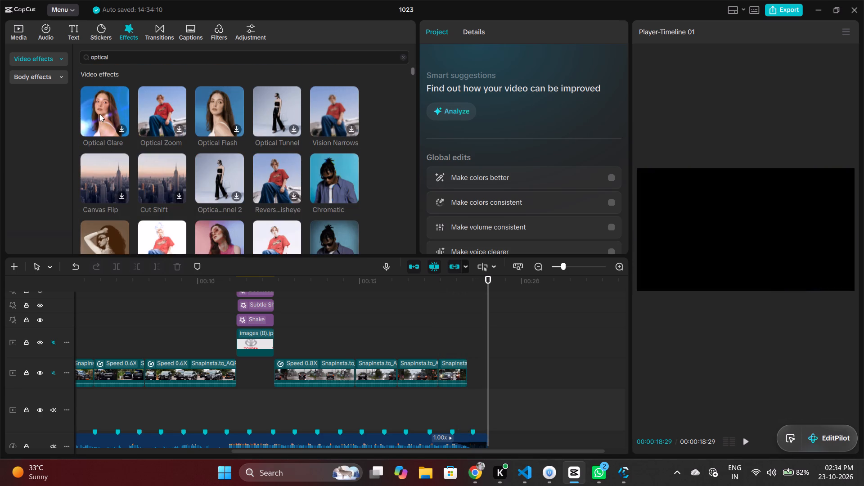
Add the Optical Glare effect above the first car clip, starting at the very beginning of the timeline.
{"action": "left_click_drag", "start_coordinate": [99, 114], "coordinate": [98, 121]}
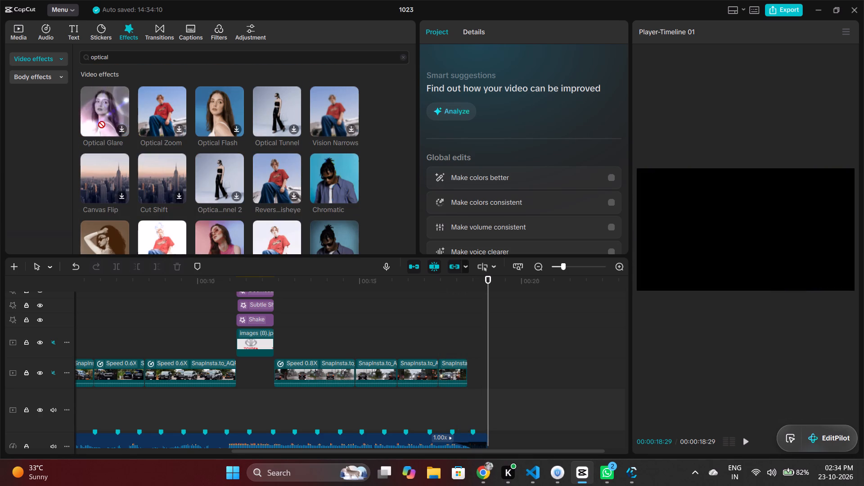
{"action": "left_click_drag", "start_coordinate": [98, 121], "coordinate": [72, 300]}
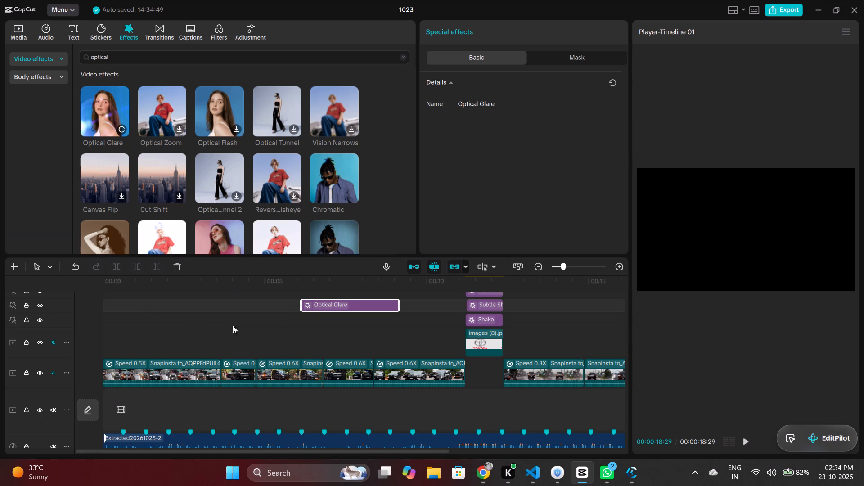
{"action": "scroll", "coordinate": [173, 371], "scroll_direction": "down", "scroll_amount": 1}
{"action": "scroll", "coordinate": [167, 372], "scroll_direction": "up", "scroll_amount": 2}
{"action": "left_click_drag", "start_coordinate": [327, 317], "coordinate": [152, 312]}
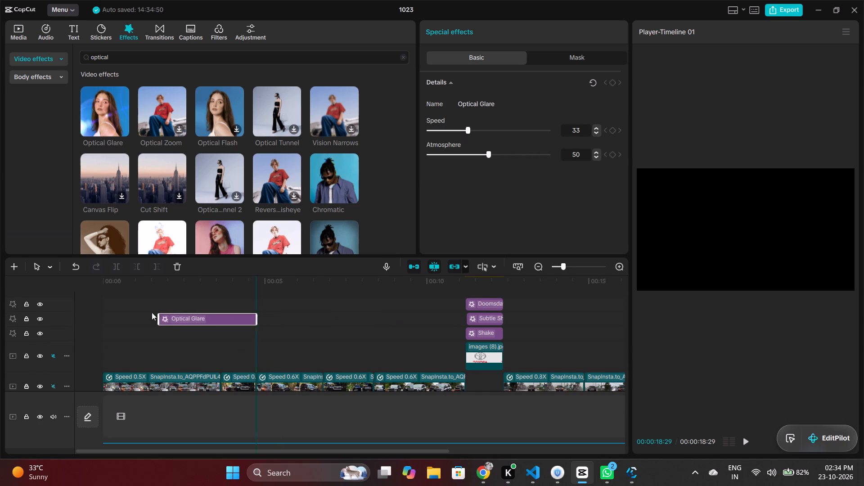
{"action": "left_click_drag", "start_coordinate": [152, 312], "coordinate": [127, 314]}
Play from the beginning of the timeline to check the Optical Glare effect on the opening clip.
{"action": "left_click", "coordinate": [101, 344]}
{"action": "left_click", "coordinate": [107, 344]}
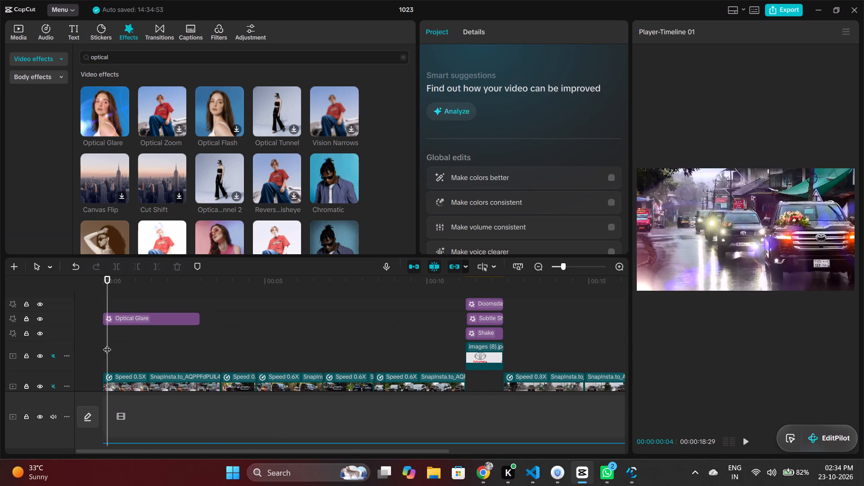
{"action": "left_click_drag", "start_coordinate": [107, 344], "coordinate": [98, 347]}
{"action": "key", "text": "space"}
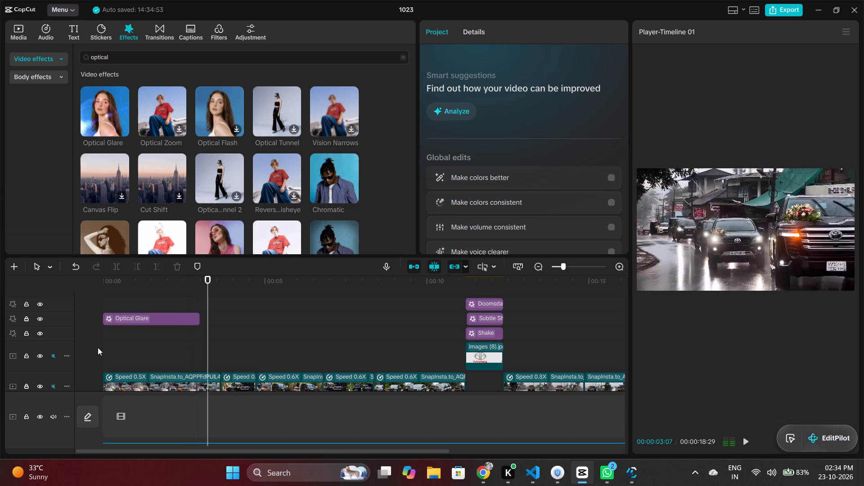
{"action": "key", "text": "space"}
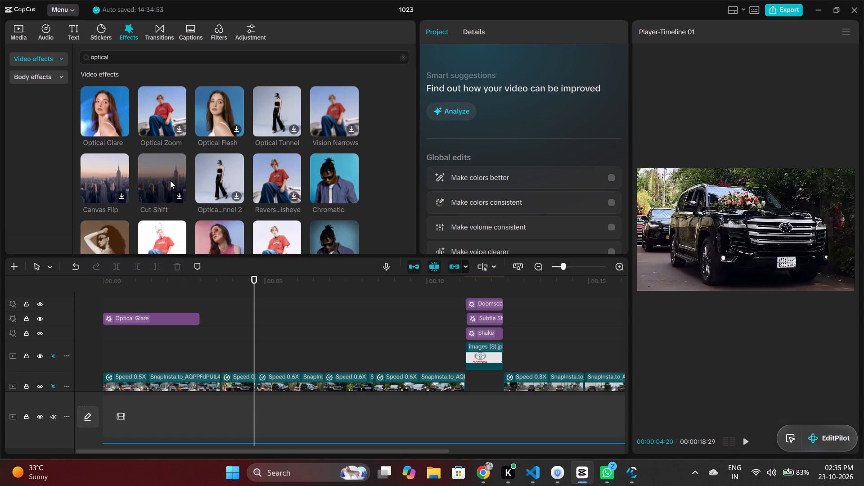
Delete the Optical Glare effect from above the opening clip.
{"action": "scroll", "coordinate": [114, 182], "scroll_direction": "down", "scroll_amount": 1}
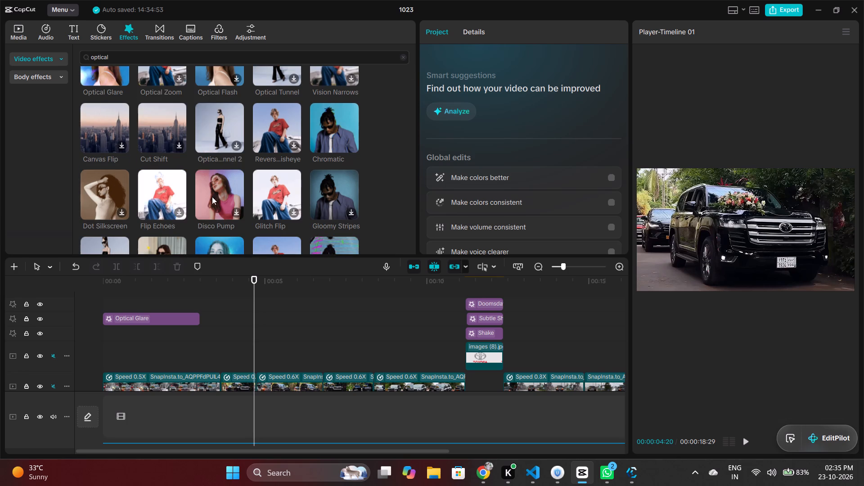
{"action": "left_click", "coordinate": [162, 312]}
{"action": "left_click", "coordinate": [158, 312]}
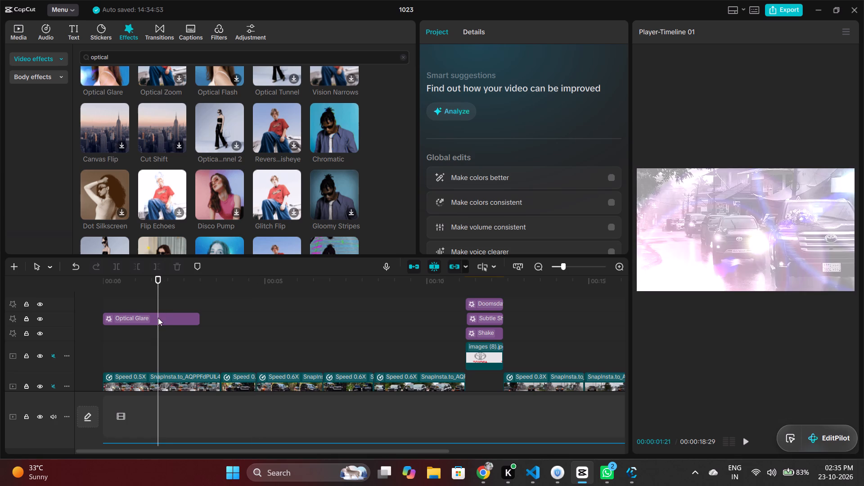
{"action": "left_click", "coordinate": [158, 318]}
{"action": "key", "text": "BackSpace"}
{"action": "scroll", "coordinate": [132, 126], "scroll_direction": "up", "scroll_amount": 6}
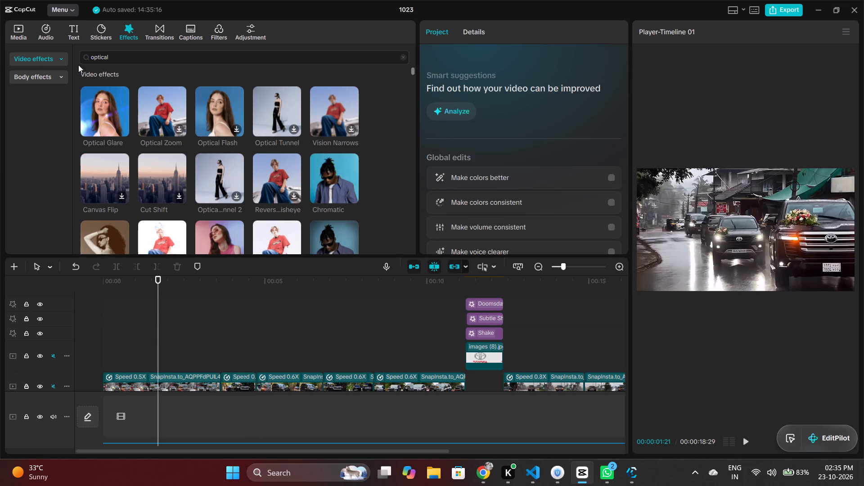
Clear the "optical" search and look through the Trending video effects for one that suits the opening clip.
{"action": "left_click", "coordinate": [127, 33]}
{"action": "left_click", "coordinate": [406, 55]}
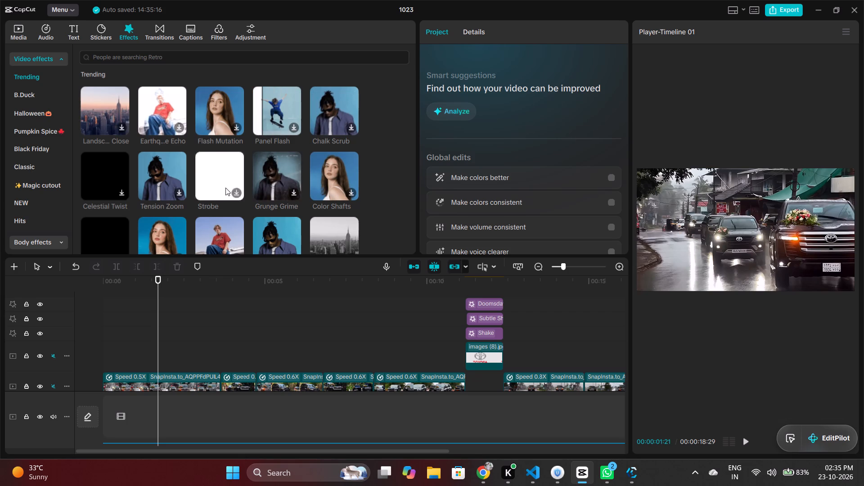
{"action": "scroll", "coordinate": [153, 189], "scroll_direction": "down", "scroll_amount": 1}
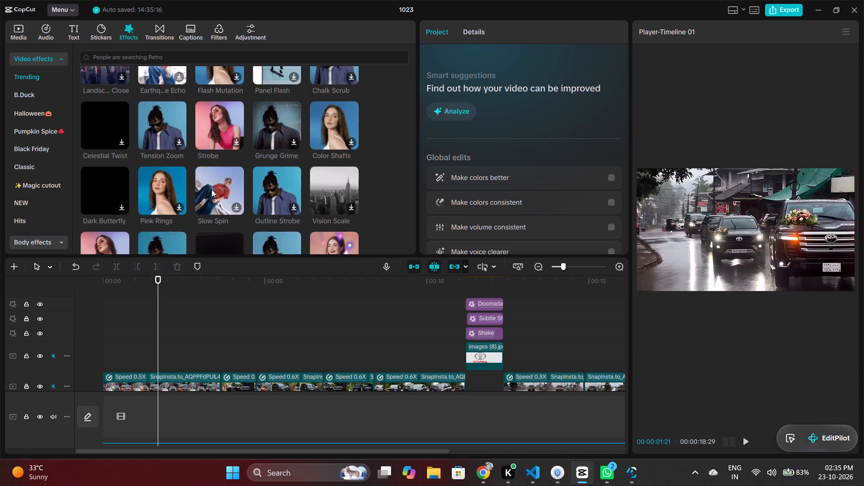
{"action": "scroll", "coordinate": [211, 189], "scroll_direction": "down", "scroll_amount": 1}
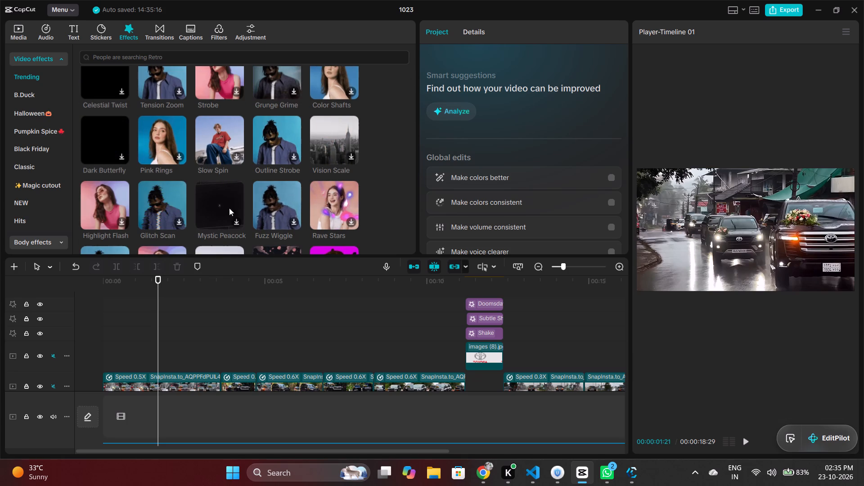
{"action": "scroll", "coordinate": [167, 208], "scroll_direction": "down", "scroll_amount": 1}
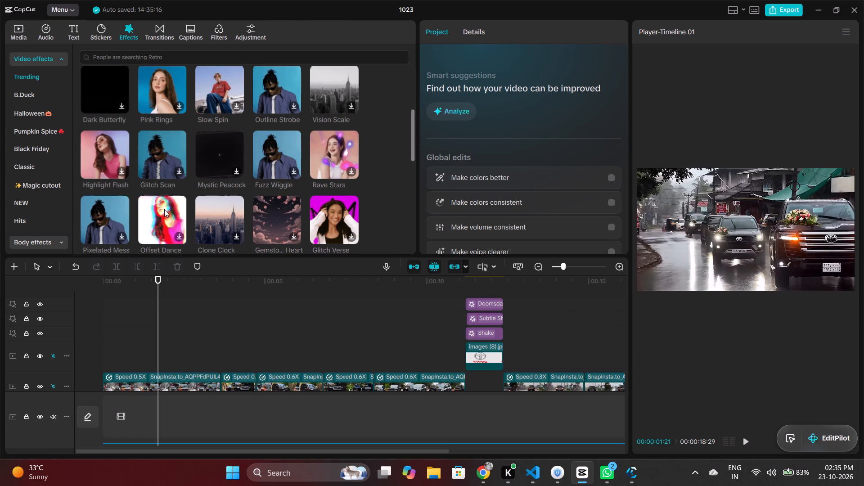
{"action": "scroll", "coordinate": [115, 219], "scroll_direction": "down", "scroll_amount": 1}
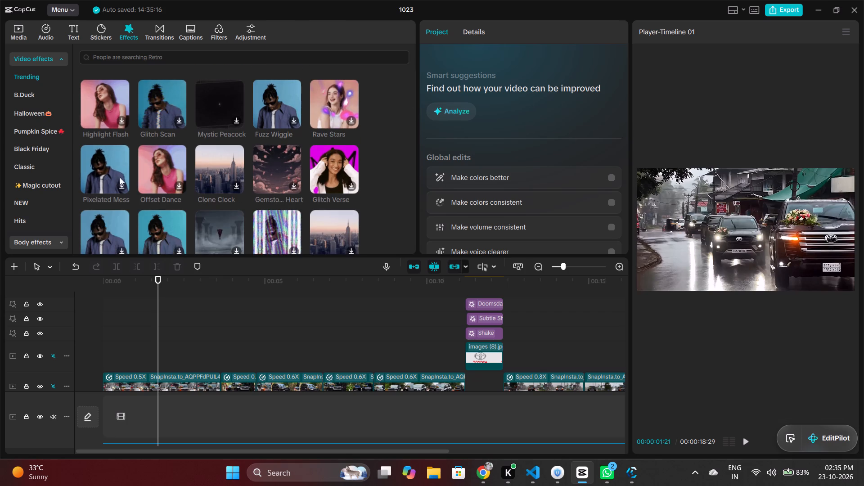
{"action": "scroll", "coordinate": [206, 177], "scroll_direction": "down", "scroll_amount": 1}
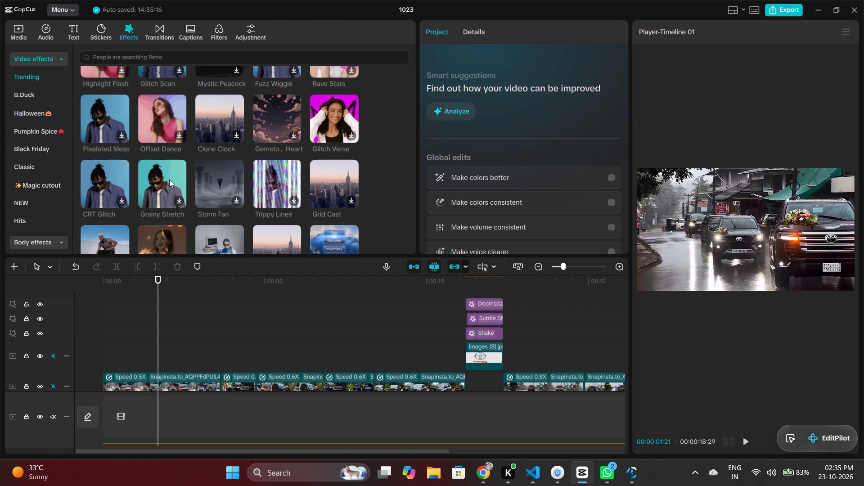
{"action": "scroll", "coordinate": [105, 180], "scroll_direction": "down", "scroll_amount": 1}
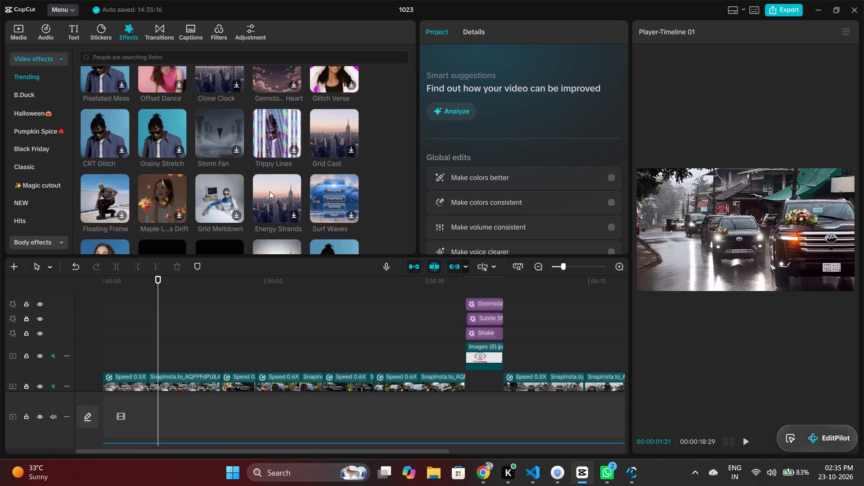
{"action": "scroll", "coordinate": [270, 191], "scroll_direction": "down", "scroll_amount": 2}
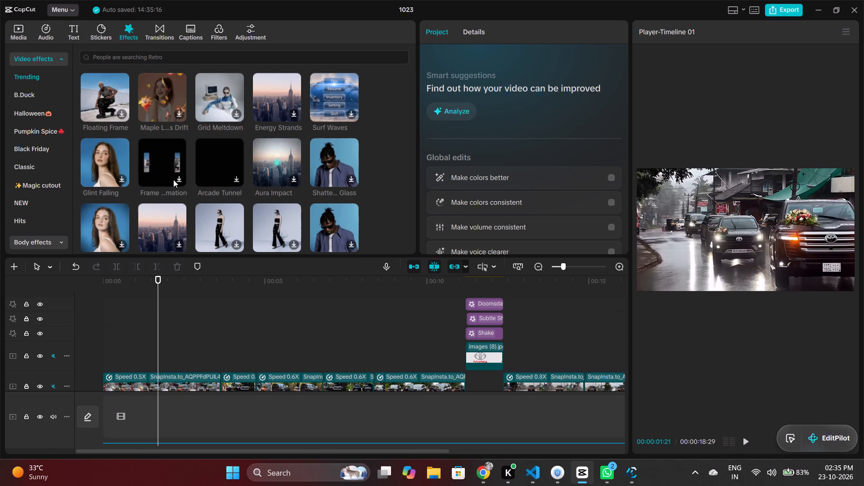
{"action": "scroll", "coordinate": [166, 179], "scroll_direction": "down", "scroll_amount": 1}
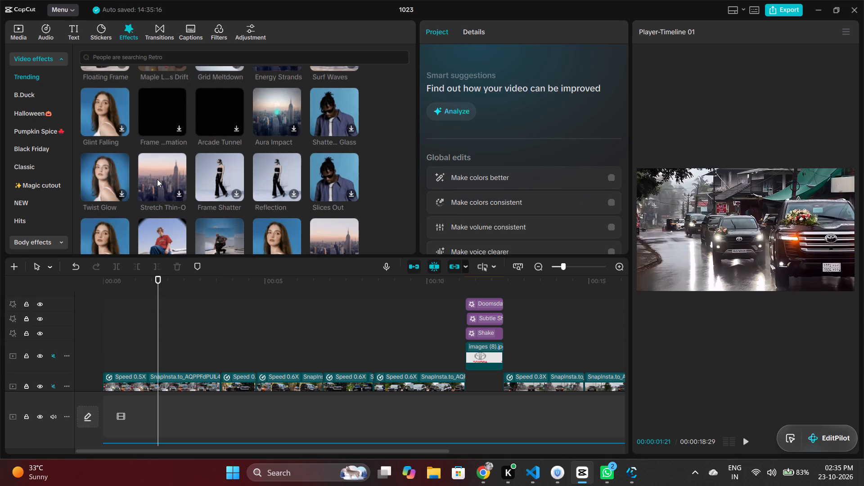
{"action": "scroll", "coordinate": [157, 179], "scroll_direction": "down", "scroll_amount": 1}
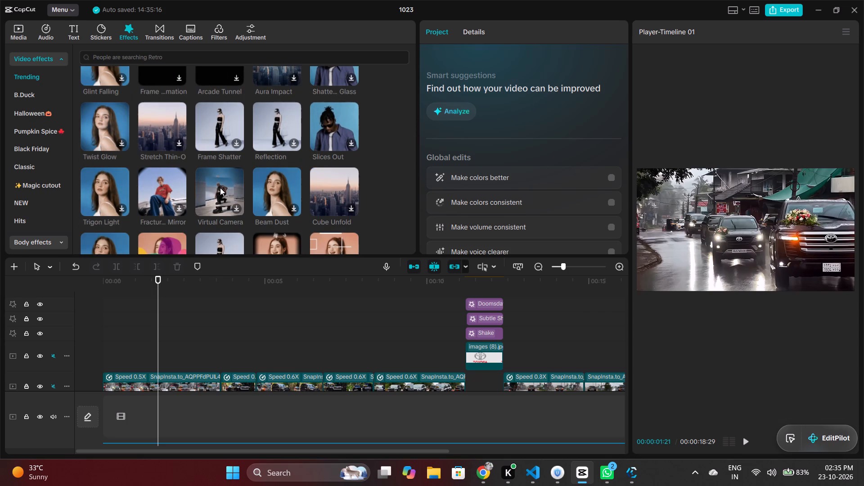
{"action": "scroll", "coordinate": [220, 188], "scroll_direction": "down", "scroll_amount": 1}
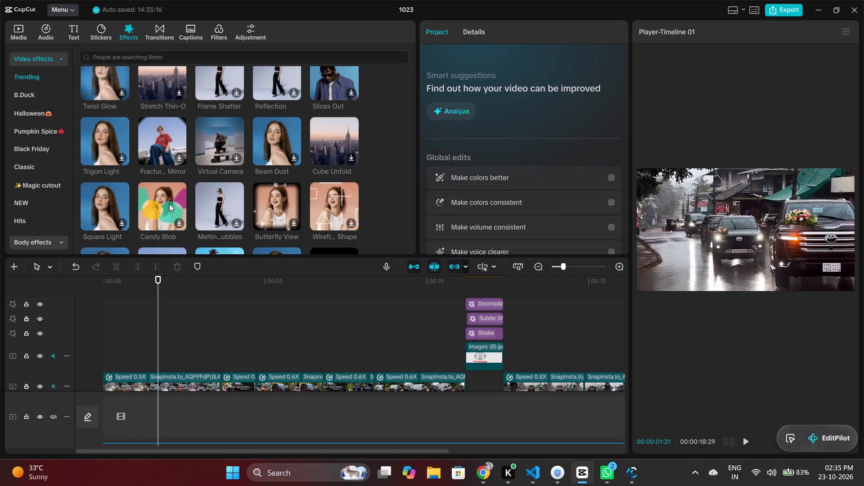
{"action": "scroll", "coordinate": [169, 204], "scroll_direction": "down", "scroll_amount": 1}
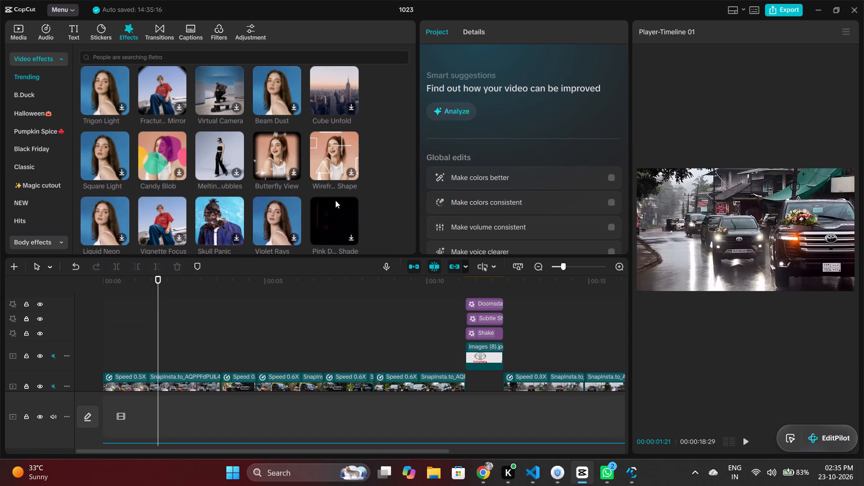
{"action": "scroll", "coordinate": [322, 167], "scroll_direction": "down", "scroll_amount": 1}
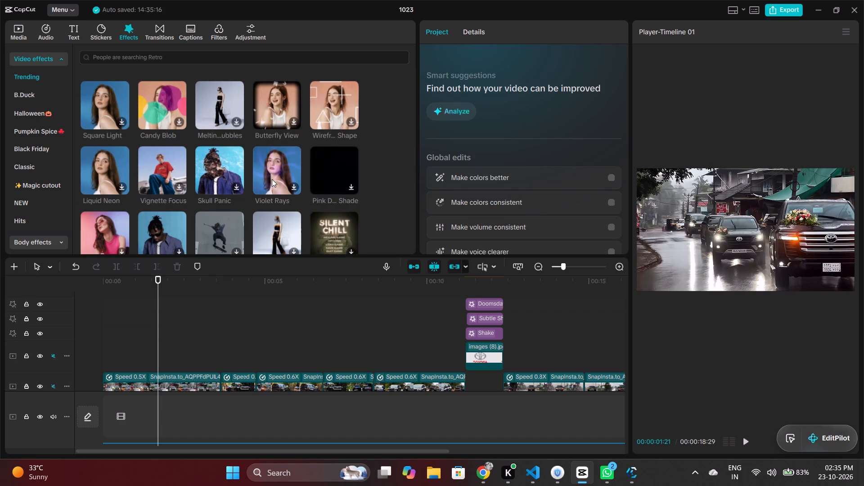
{"action": "scroll", "coordinate": [265, 218], "scroll_direction": "down", "scroll_amount": 1}
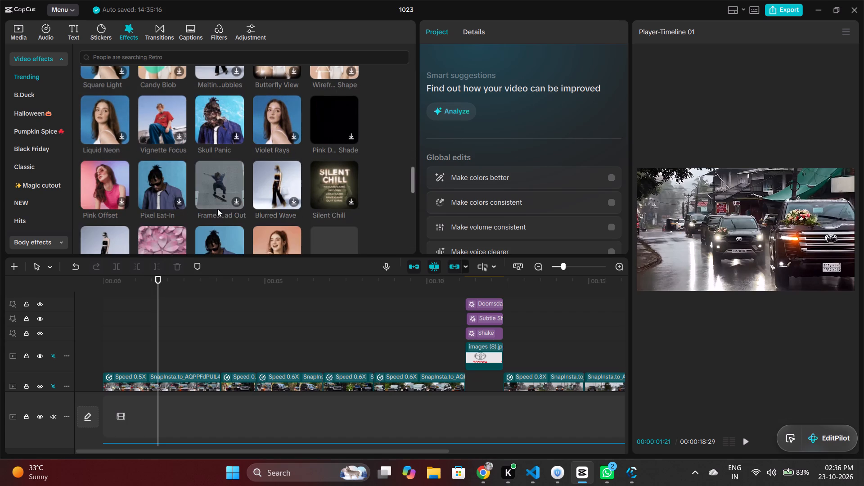
{"action": "scroll", "coordinate": [220, 193], "scroll_direction": "down", "scroll_amount": 1}
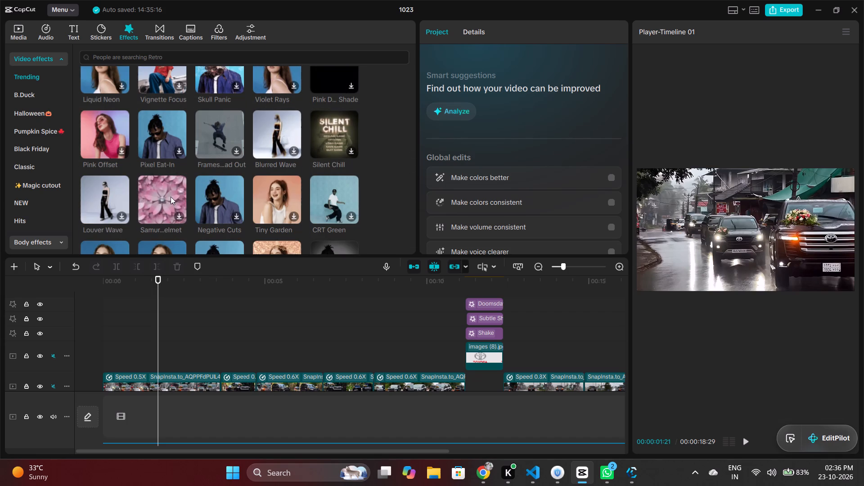
{"action": "scroll", "coordinate": [171, 197], "scroll_direction": "down", "scroll_amount": 1}
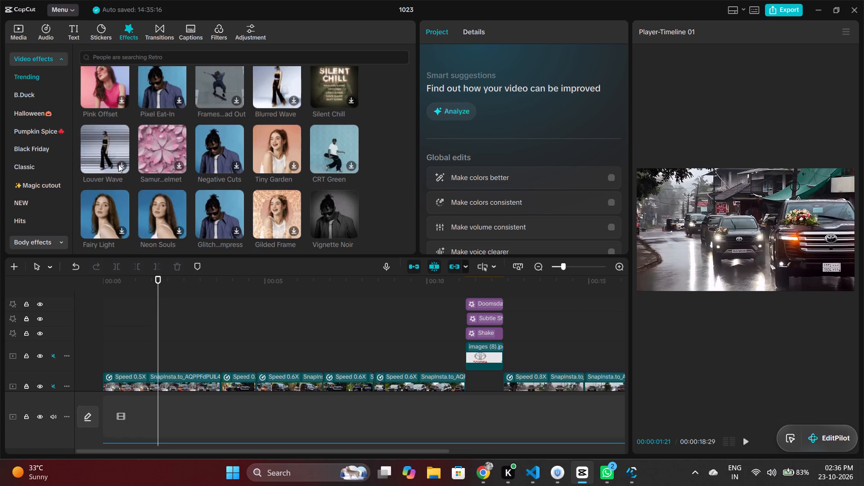
{"action": "scroll", "coordinate": [117, 160], "scroll_direction": "up", "scroll_amount": 2}
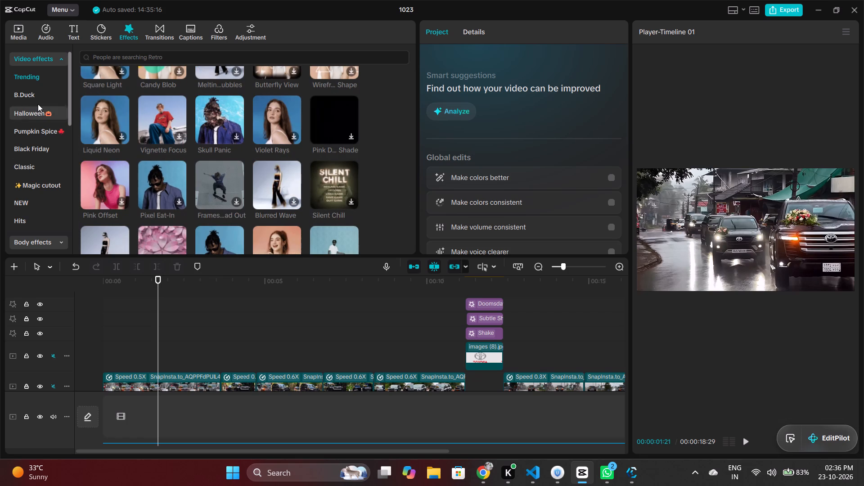
Browse the Hits video effects and preview Scene Cut, Flash Mutation and the Beam ...kwave effect on the footage.
{"action": "scroll", "coordinate": [25, 147], "scroll_direction": "down", "scroll_amount": 1}
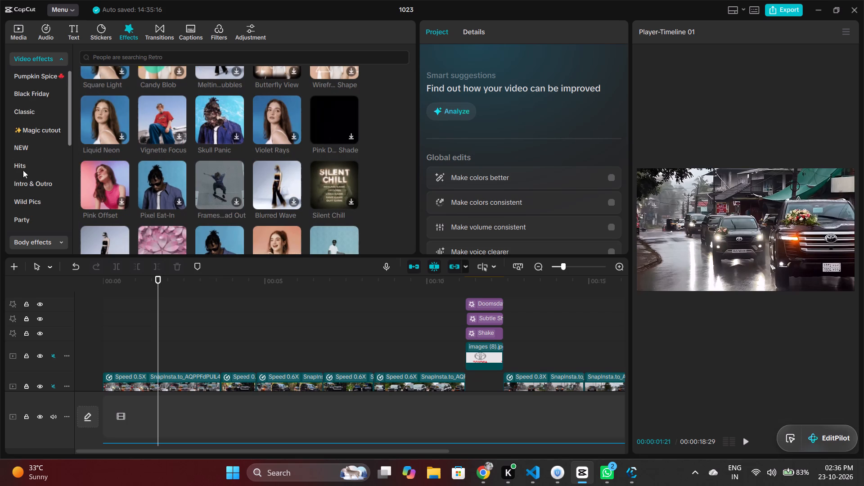
{"action": "left_click", "coordinate": [24, 161]}
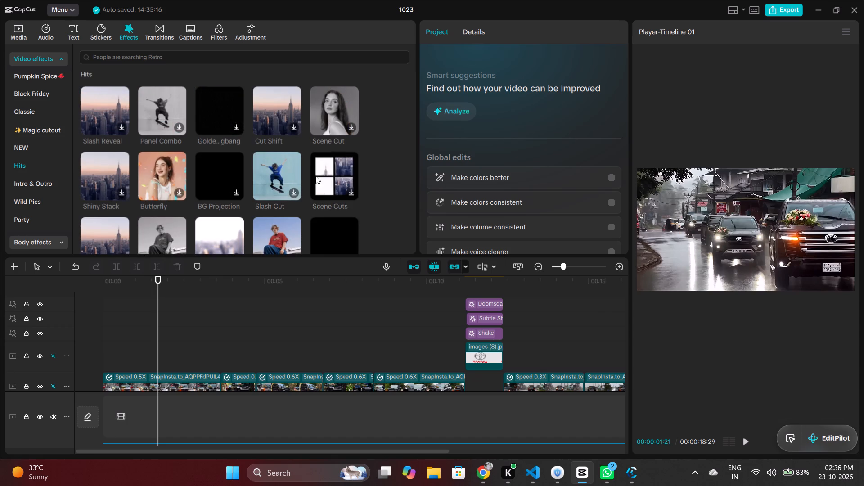
{"action": "left_click", "coordinate": [333, 117]}
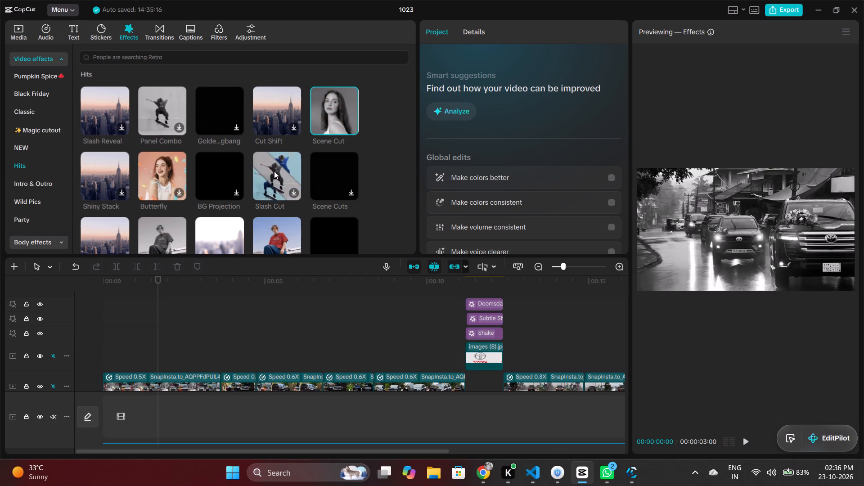
{"action": "scroll", "coordinate": [274, 171], "scroll_direction": "down", "scroll_amount": 1}
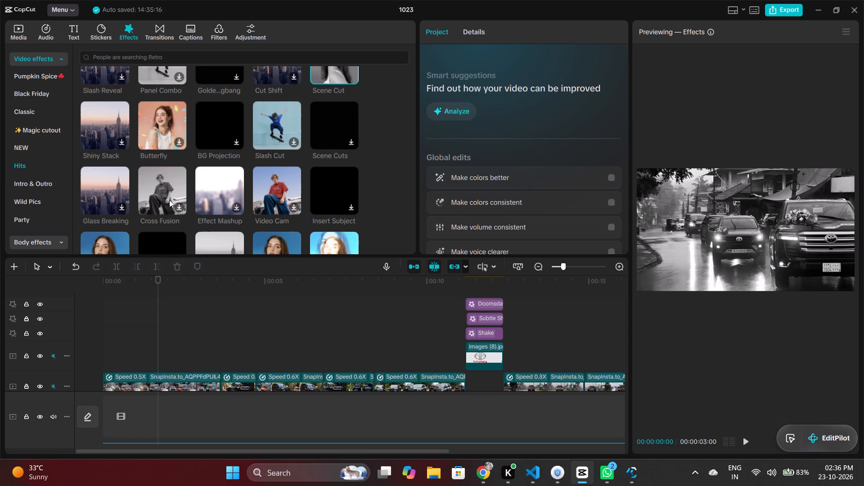
{"action": "scroll", "coordinate": [167, 200], "scroll_direction": "down", "scroll_amount": 1}
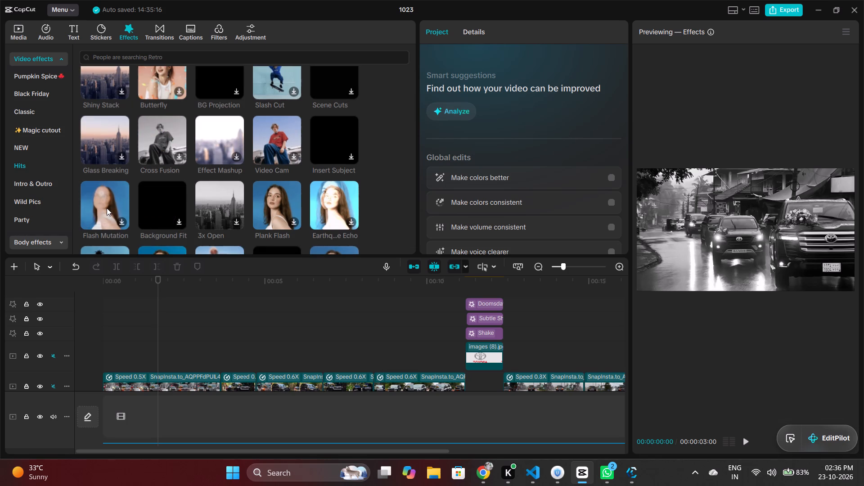
{"action": "left_click", "coordinate": [102, 209]}
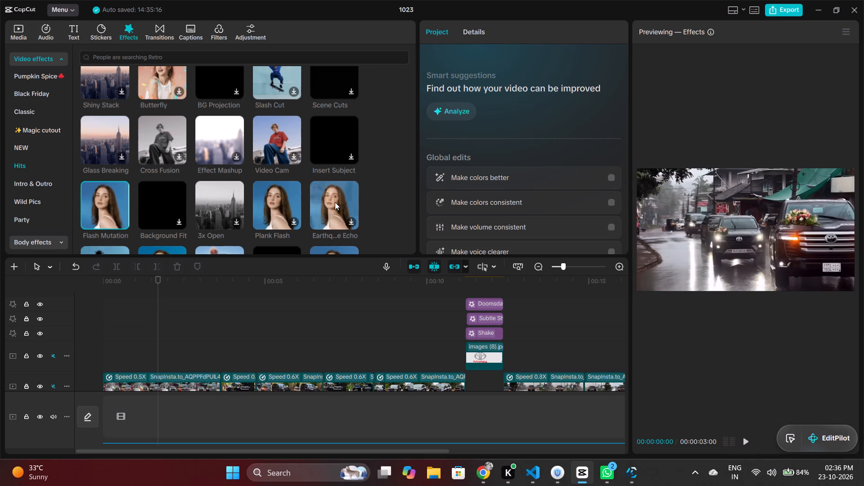
{"action": "scroll", "coordinate": [335, 202], "scroll_direction": "down", "scroll_amount": 2}
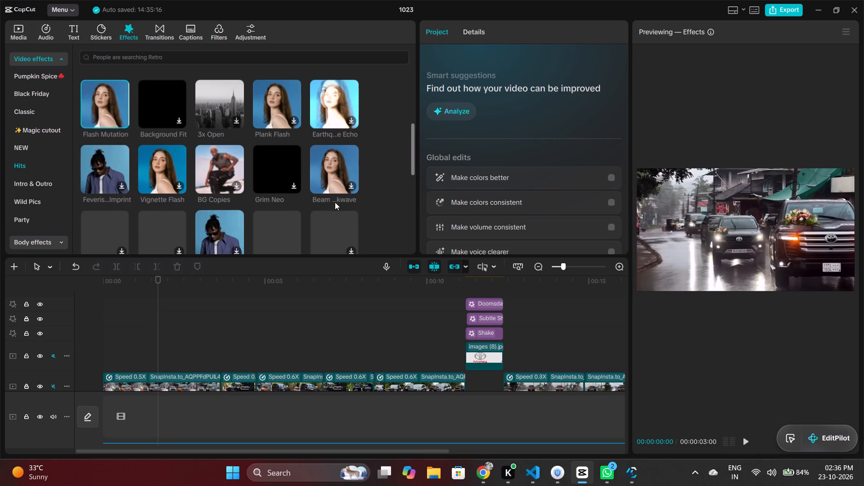
{"action": "left_click", "coordinate": [326, 176]}
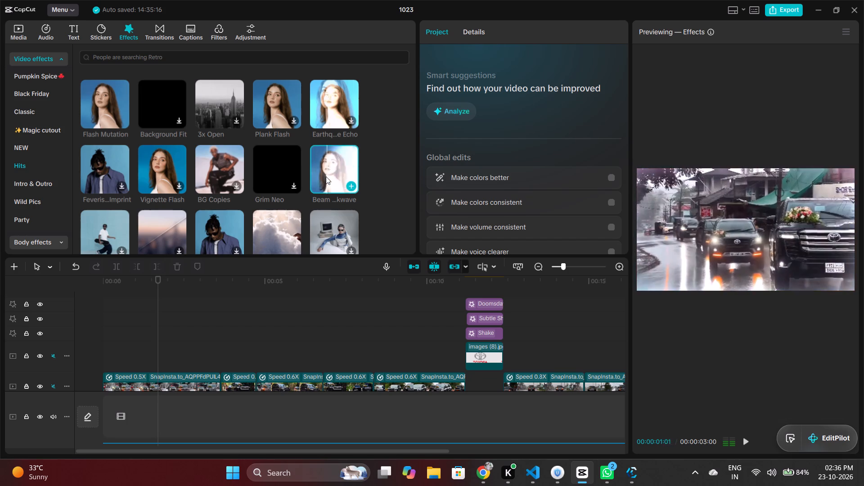
{"action": "scroll", "coordinate": [326, 176], "scroll_direction": "down", "scroll_amount": 1}
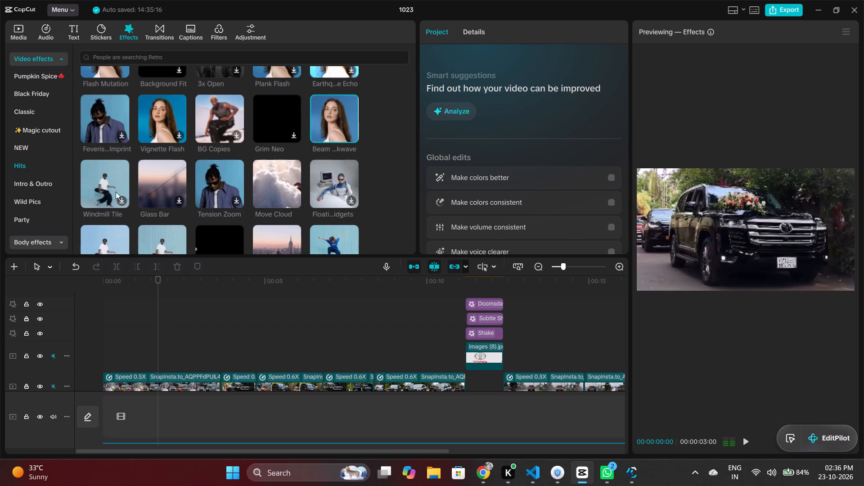
{"action": "scroll", "coordinate": [143, 189], "scroll_direction": "up", "scroll_amount": 6}
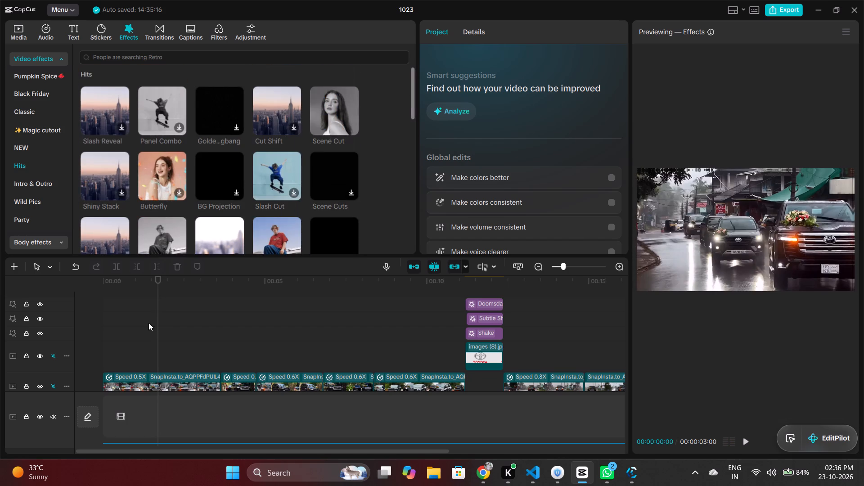
Play the edit from the very beginning of the timeline to review the car clips and the Toyota logo section.
{"action": "left_click_drag", "start_coordinate": [156, 287], "coordinate": [116, 295]}
{"action": "left_click", "coordinate": [111, 295]}
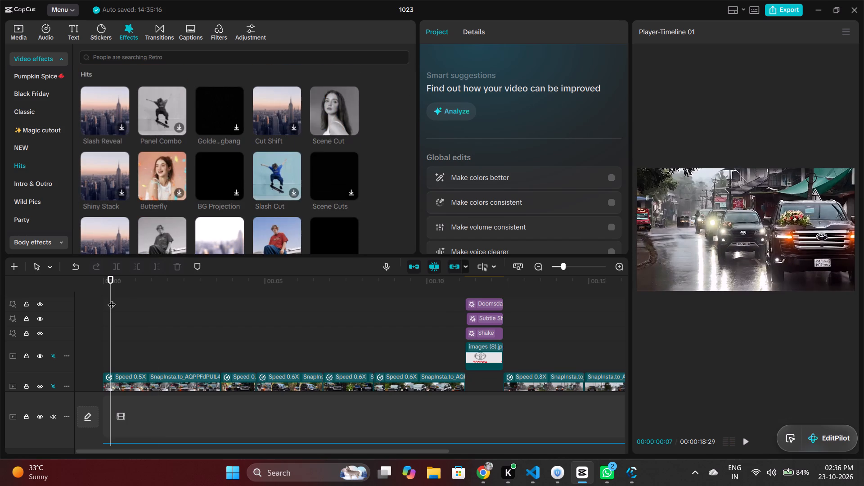
{"action": "left_click_drag", "start_coordinate": [112, 299], "coordinate": [89, 301]}
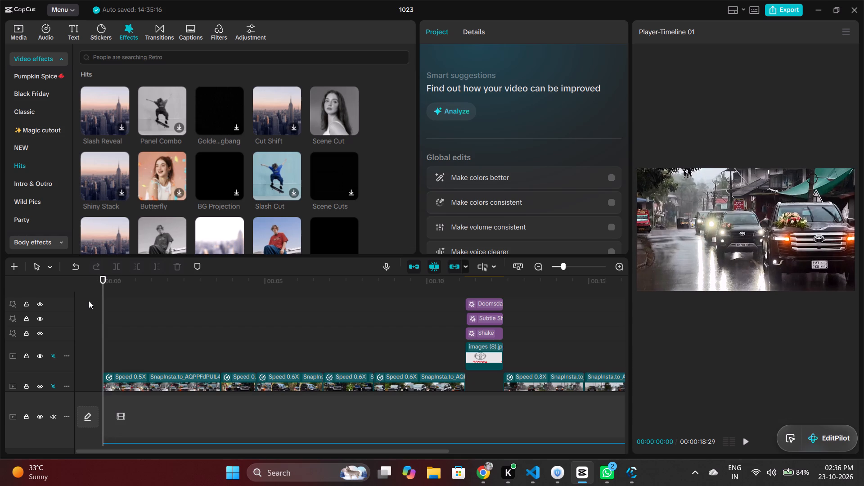
{"action": "key", "text": "space"}
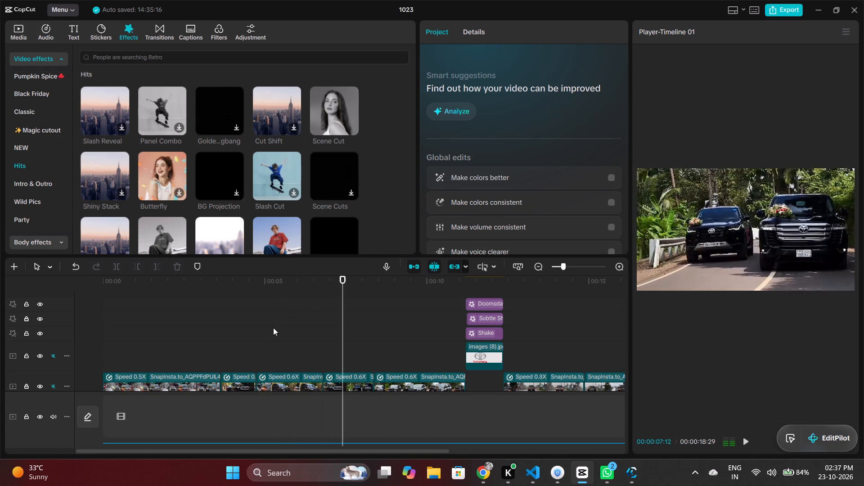
{"action": "scroll", "coordinate": [273, 328], "scroll_direction": "down", "scroll_amount": 5}
{"action": "scroll", "coordinate": [273, 328], "scroll_direction": "up", "scroll_amount": 6}
{"action": "scroll", "coordinate": [273, 328], "scroll_direction": "down", "scroll_amount": 8}
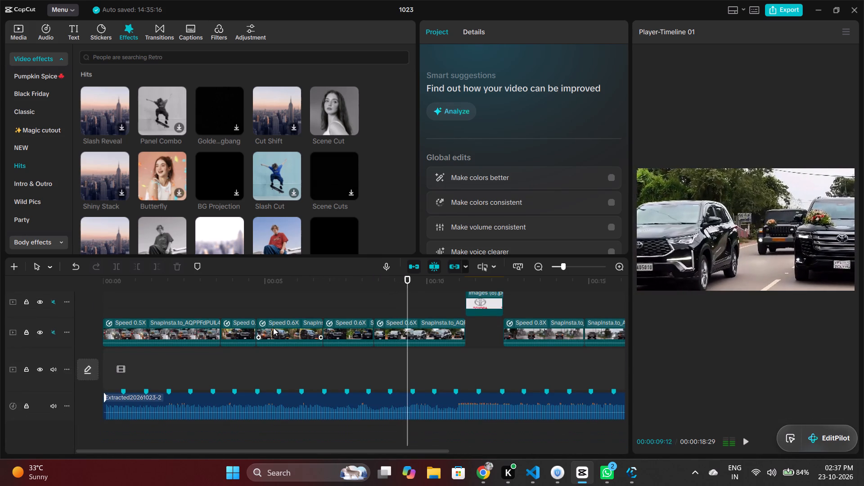
{"action": "scroll", "coordinate": [273, 328], "scroll_direction": "up", "scroll_amount": 5}
{"action": "scroll", "coordinate": [273, 328], "scroll_direction": "down", "scroll_amount": 3}
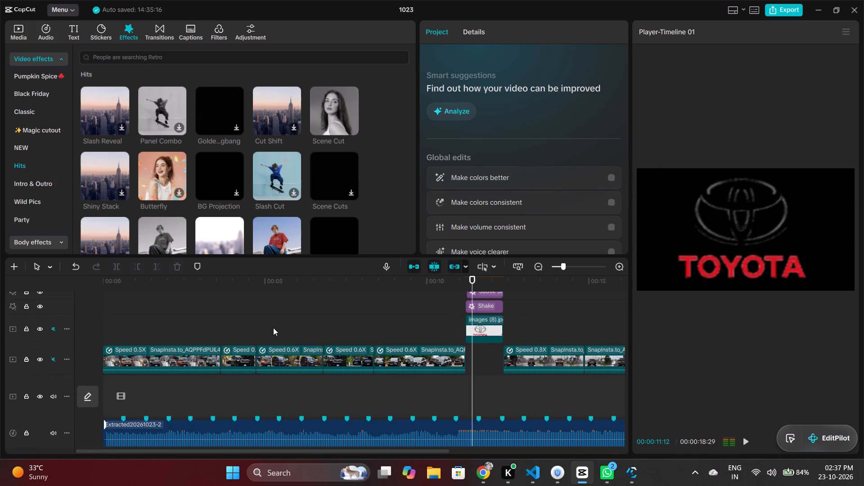
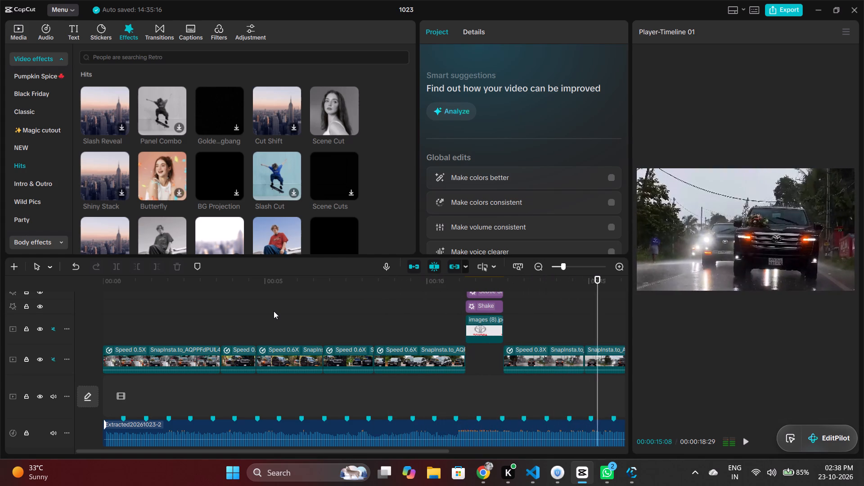
Play the edit from the beginning again to review the cuts between the car clips.
{"action": "scroll", "coordinate": [212, 322], "scroll_direction": "down", "scroll_amount": 3, "text": "ctrl"}
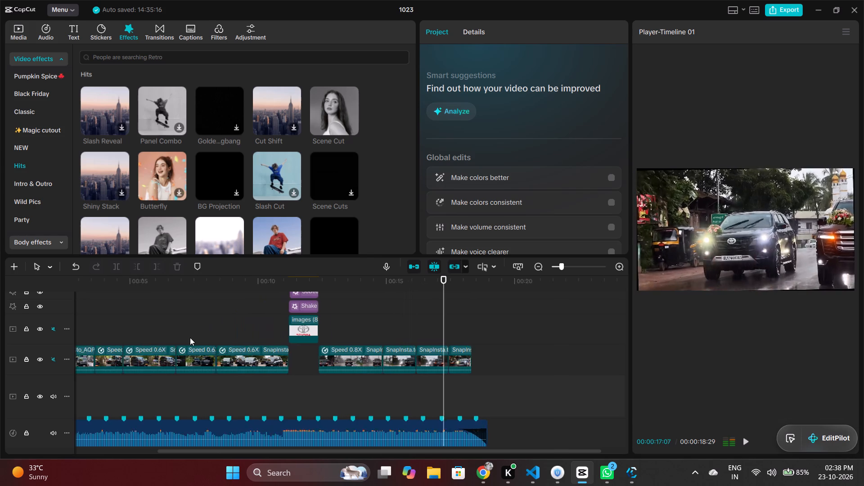
{"action": "scroll", "coordinate": [190, 337], "scroll_direction": "down", "scroll_amount": 5, "text": "ctrl"}
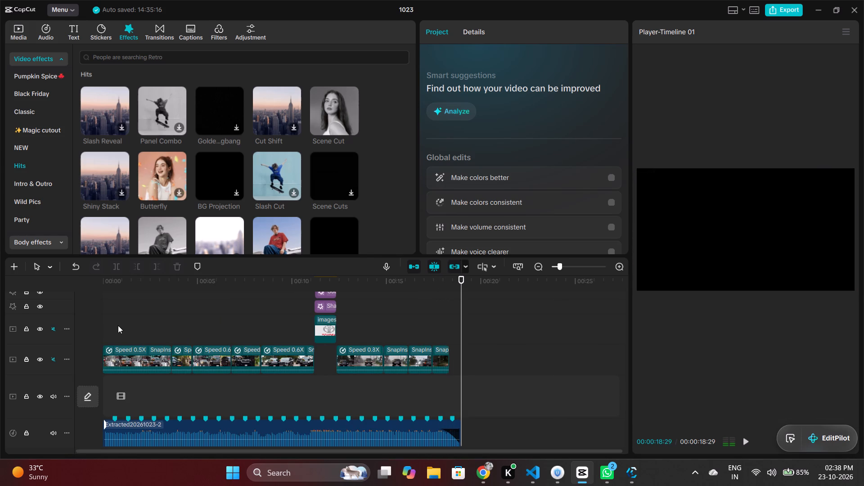
{"action": "left_click", "coordinate": [112, 323]}
{"action": "key", "text": "space"}
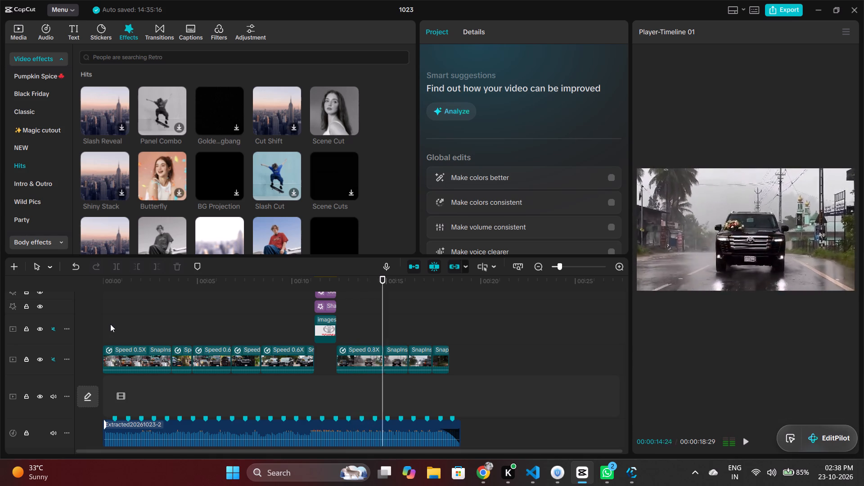
{"action": "left_click", "coordinate": [110, 324]}
{"action": "key", "text": "space"}
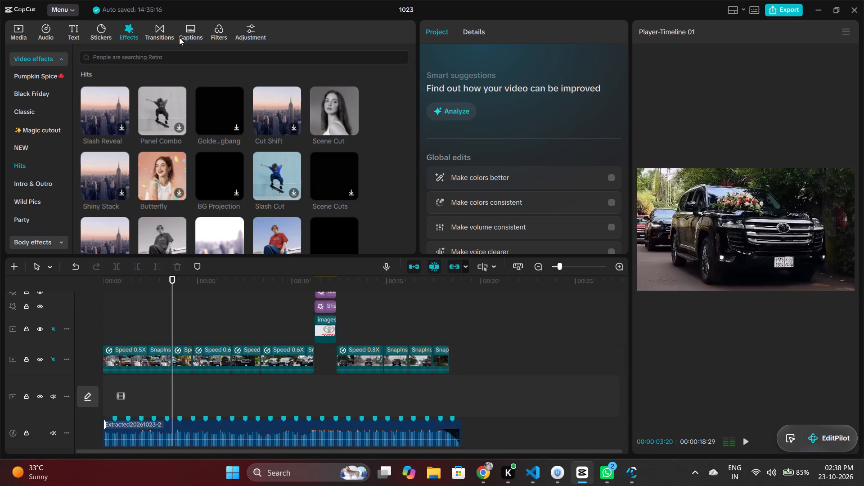
Search the transitions for "fade", add Black Fade between the first and second car clips, and play it back.
{"action": "left_click", "coordinate": [155, 25]}
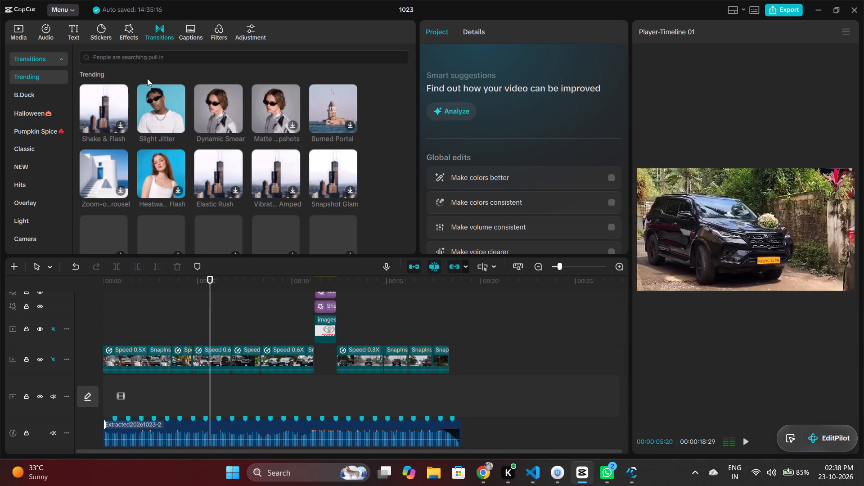
{"action": "left_click", "coordinate": [146, 60]}
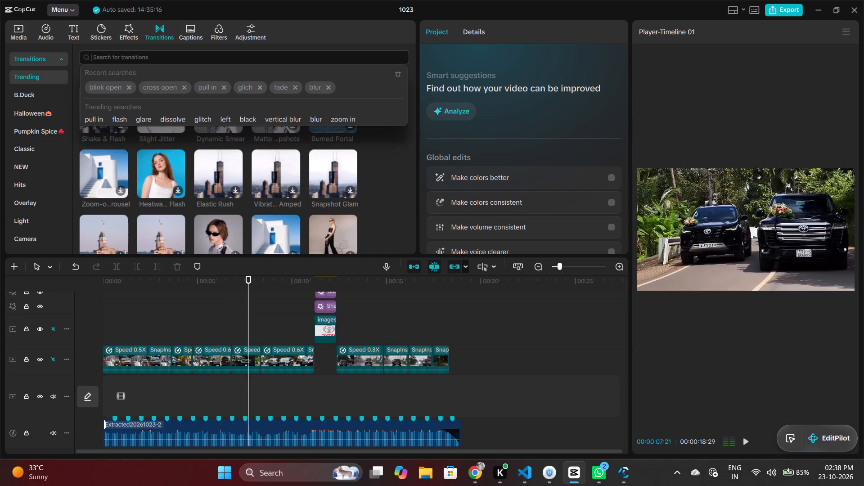
{"action": "type", "text": "fade"}
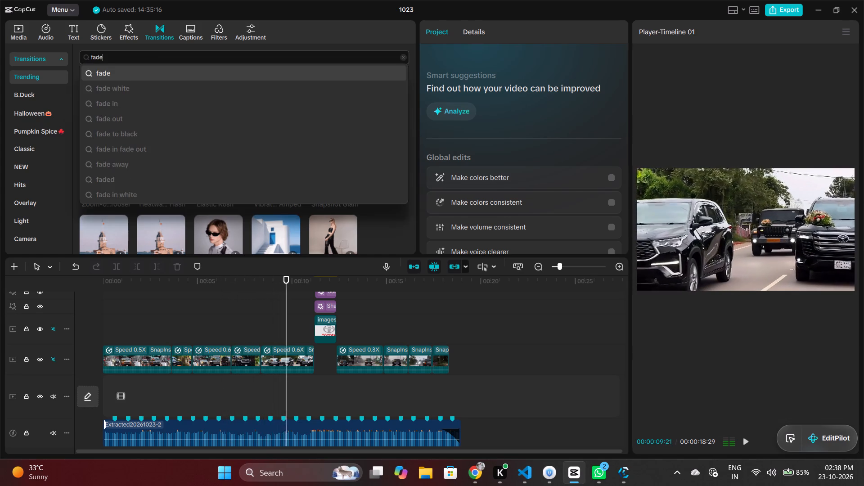
{"action": "key", "text": "Return"}
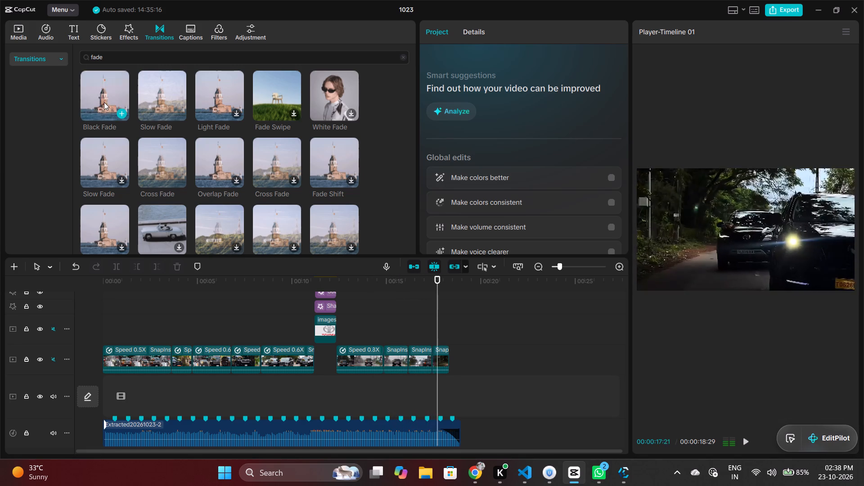
{"action": "left_click_drag", "start_coordinate": [103, 100], "coordinate": [168, 360]}
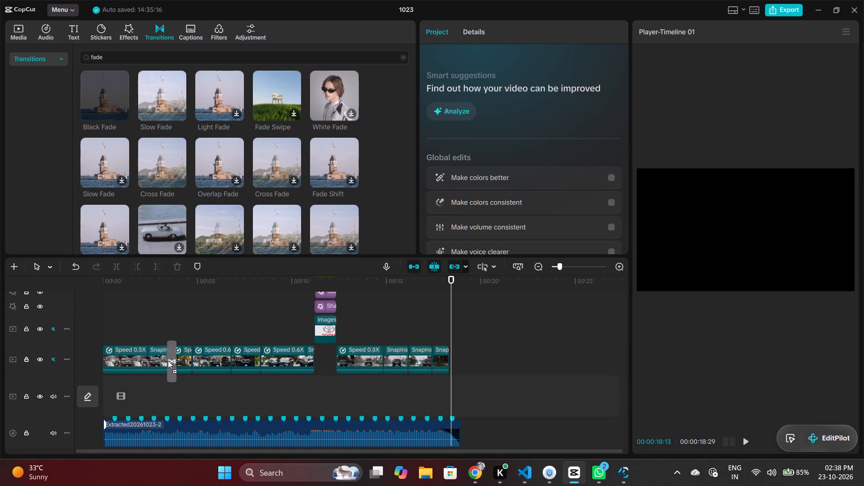
{"action": "left_click_drag", "start_coordinate": [168, 360], "coordinate": [168, 359]}
{"action": "left_click", "coordinate": [156, 326]}
{"action": "key", "text": "space"}
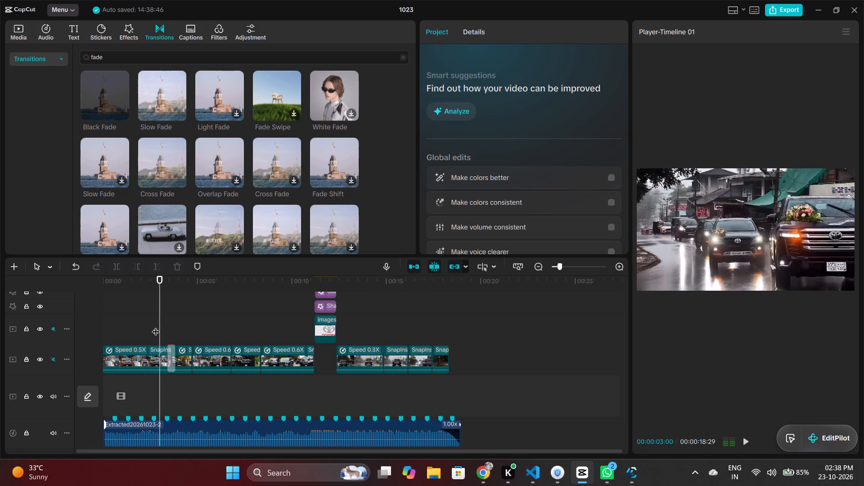
{"action": "key", "text": "space"}
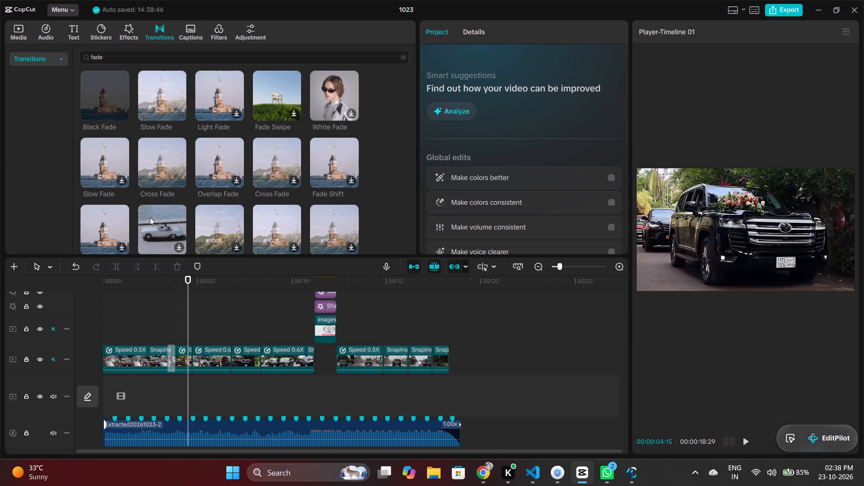
Add Black Fade to the remaining three cuts between the car clips before the Toyota logo and check the playback.
{"action": "left_click_drag", "start_coordinate": [110, 100], "coordinate": [190, 356]}
{"action": "left_click_drag", "start_coordinate": [108, 97], "coordinate": [155, 190]}
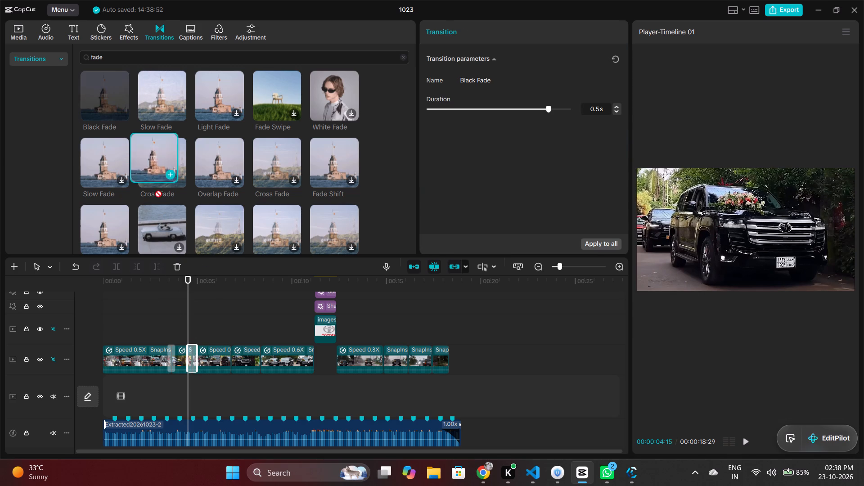
{"action": "left_click_drag", "start_coordinate": [155, 190], "coordinate": [228, 357]}
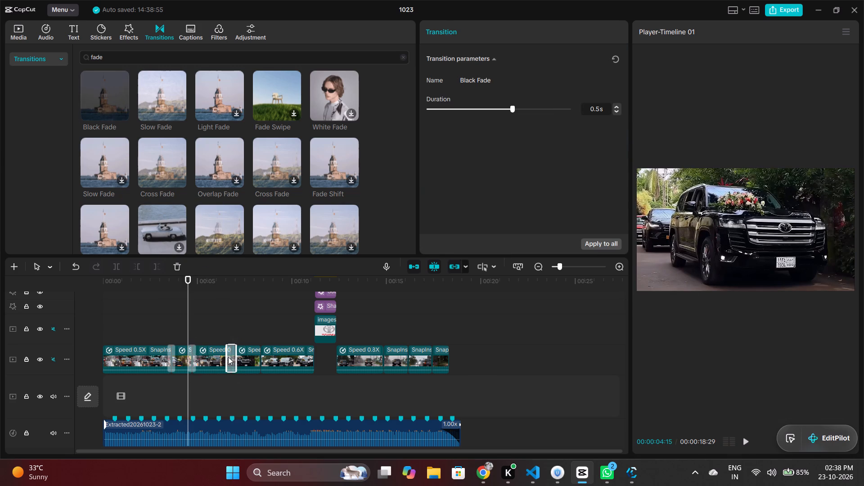
{"action": "left_click", "coordinate": [148, 314]}
{"action": "key", "text": "space"}
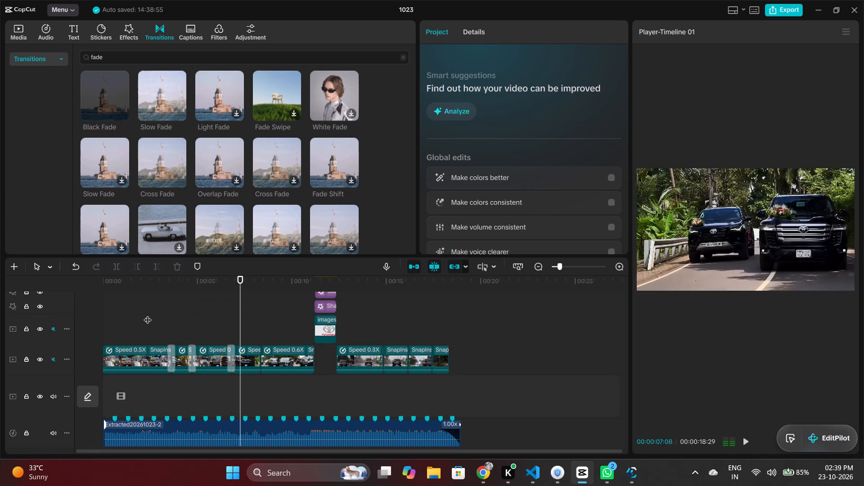
{"action": "key", "text": "space"}
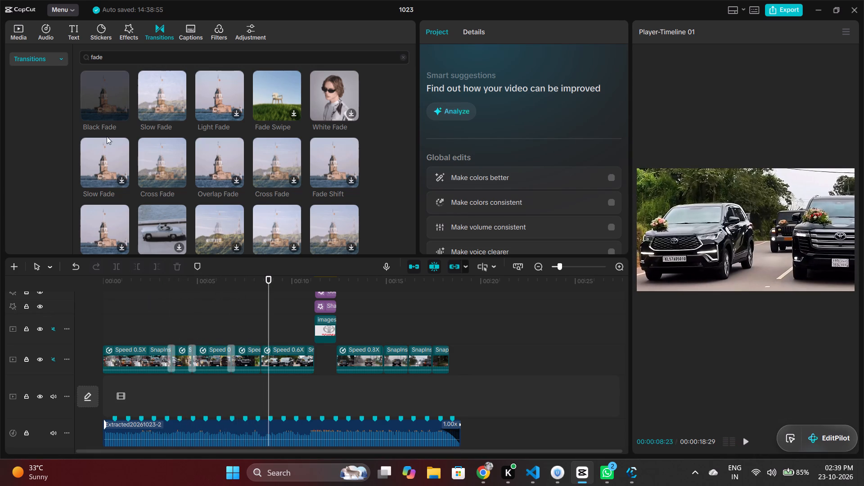
{"action": "left_click_drag", "start_coordinate": [97, 90], "coordinate": [254, 358]}
{"action": "left_click", "coordinate": [237, 324]}
{"action": "key", "text": "space"}
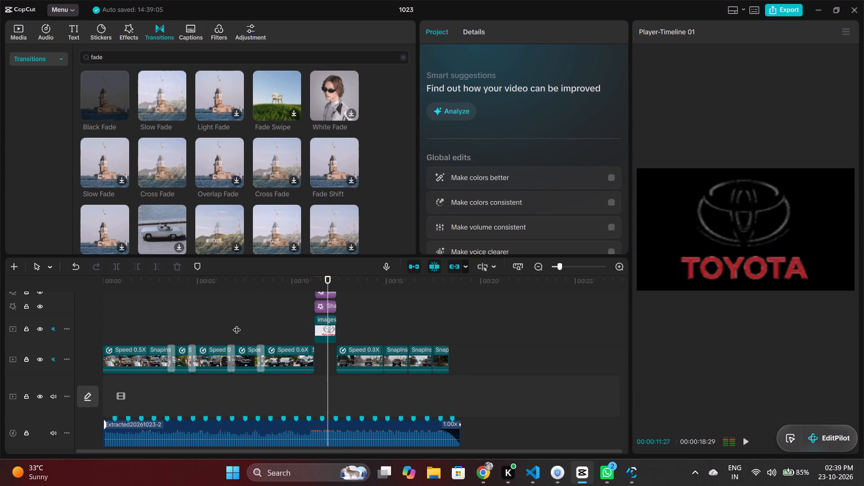
{"action": "key", "text": "space"}
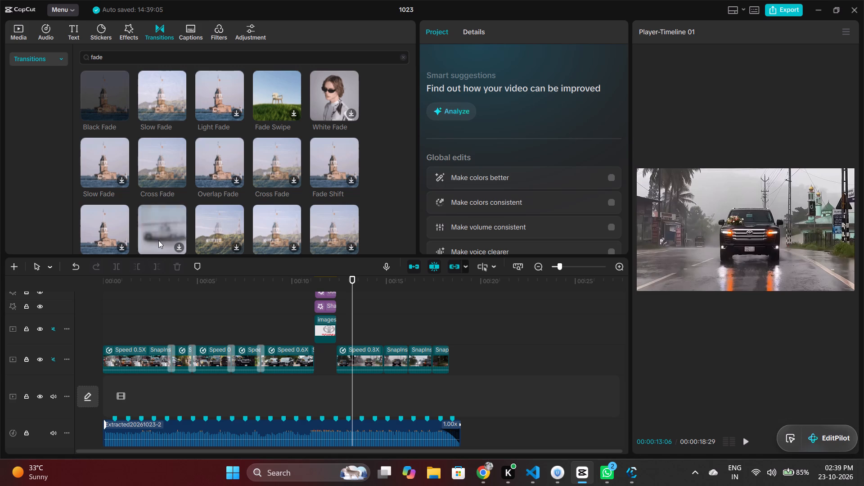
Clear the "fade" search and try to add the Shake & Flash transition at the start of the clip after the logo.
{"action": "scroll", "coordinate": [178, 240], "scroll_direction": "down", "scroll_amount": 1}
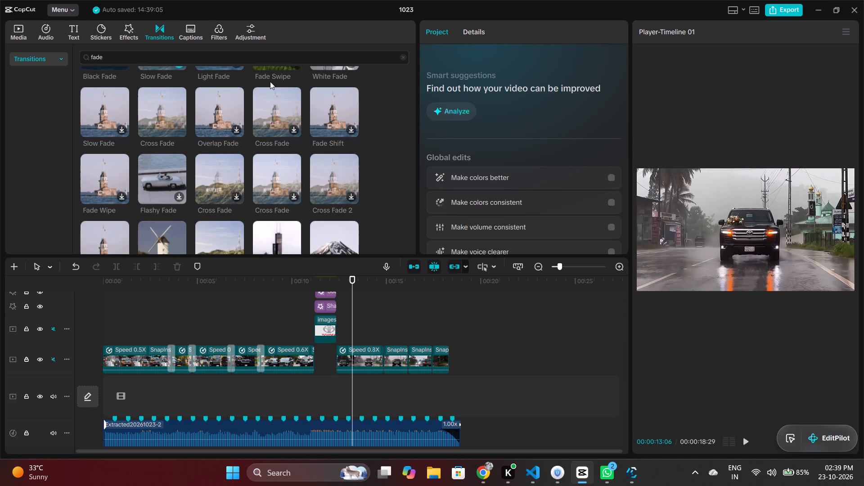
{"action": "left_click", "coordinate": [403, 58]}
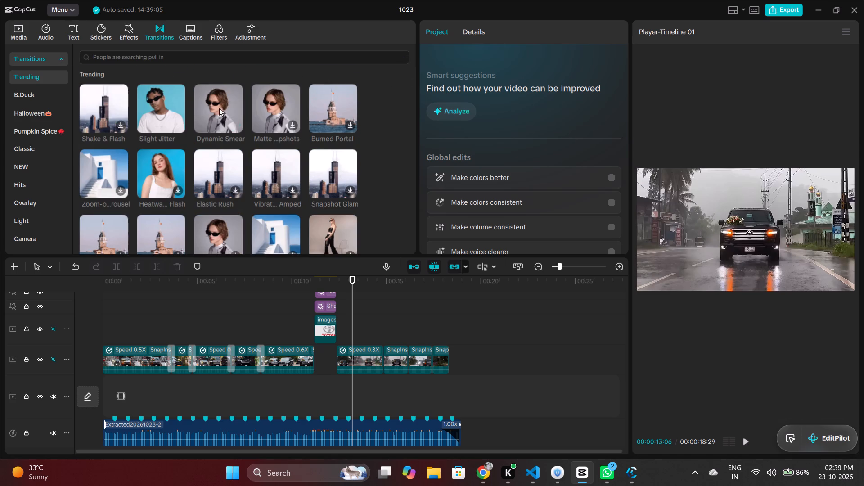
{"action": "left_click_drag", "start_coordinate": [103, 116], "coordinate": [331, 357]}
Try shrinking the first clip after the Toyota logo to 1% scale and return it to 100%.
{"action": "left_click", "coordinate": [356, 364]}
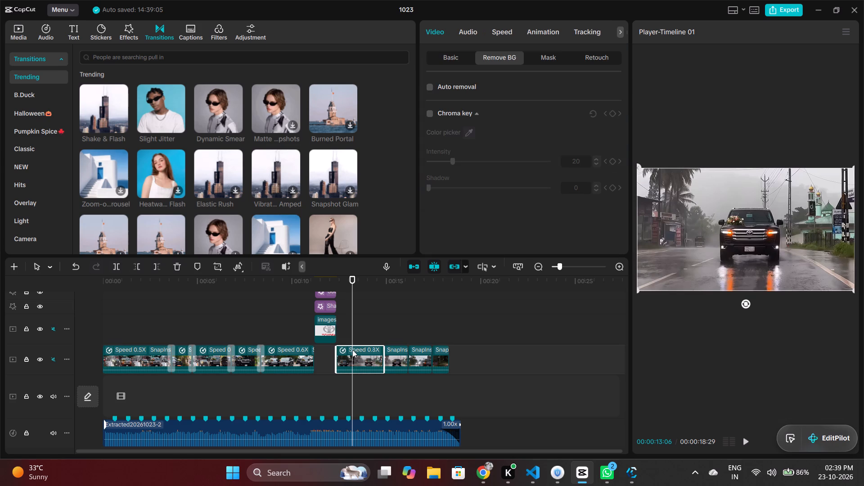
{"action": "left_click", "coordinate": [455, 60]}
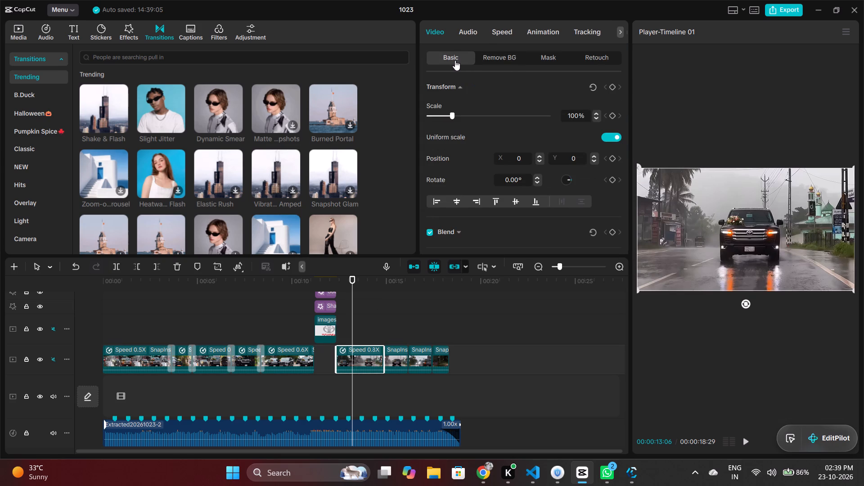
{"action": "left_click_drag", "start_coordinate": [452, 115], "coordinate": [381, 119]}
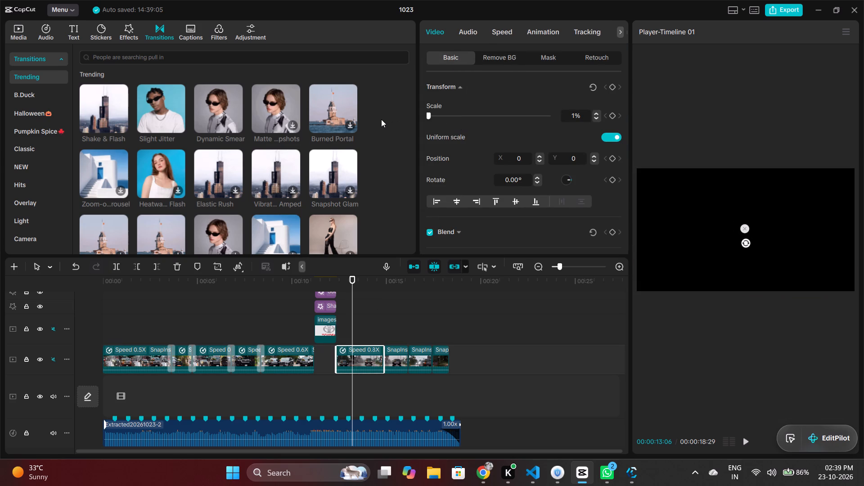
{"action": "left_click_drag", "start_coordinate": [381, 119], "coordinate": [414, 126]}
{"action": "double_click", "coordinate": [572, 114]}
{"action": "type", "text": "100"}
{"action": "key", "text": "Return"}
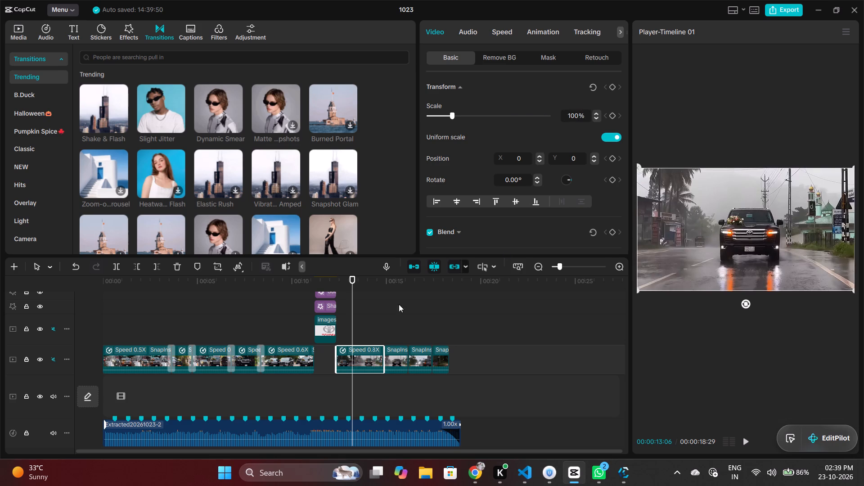
Add a scale keyframe of 1% at the very start of the first clip after the Toyota logo.
{"action": "left_click", "coordinate": [338, 339]}
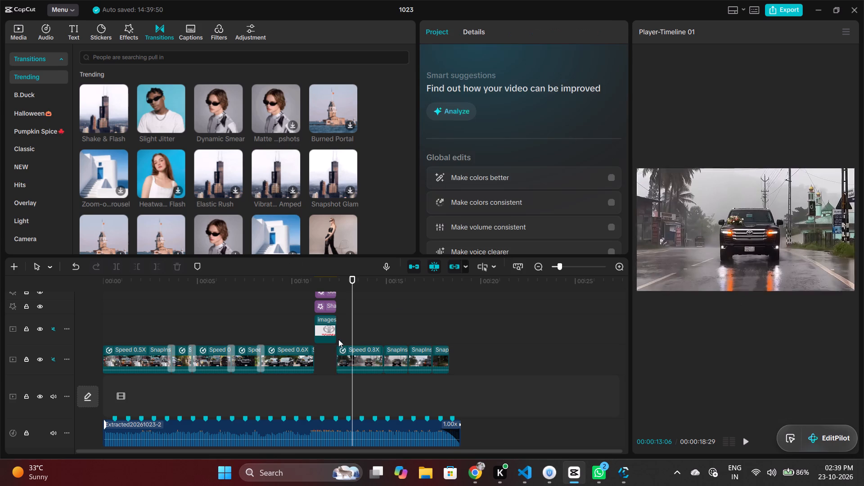
{"action": "left_click", "coordinate": [345, 353]}
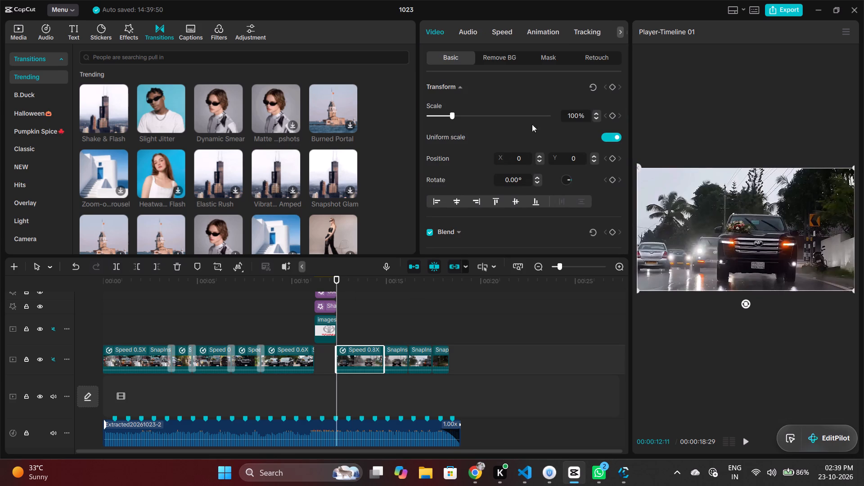
{"action": "double_click", "coordinate": [574, 112]}
{"action": "key", "text": "1"}
{"action": "key", "text": "Return"}
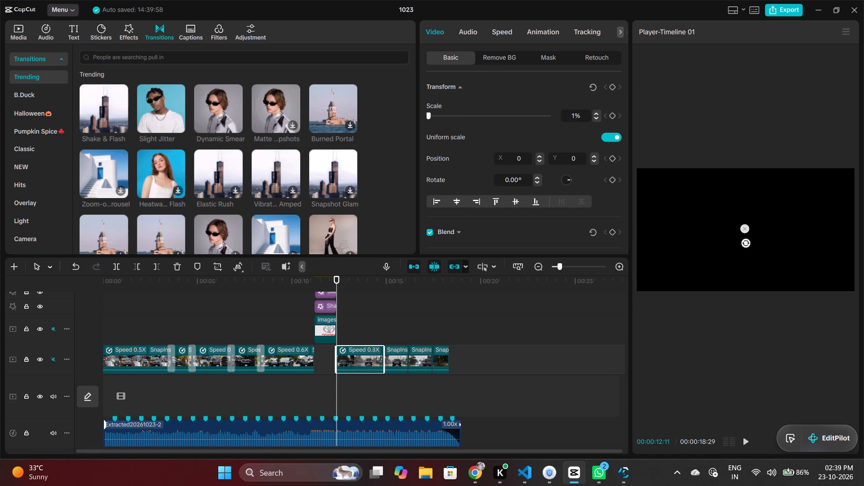
{"action": "left_click", "coordinate": [612, 117]}
Add a second scale keyframe of 100% on the same clip at 00:00:13:07 and play back the zoom-in.
{"action": "key", "text": "Right"}
{"action": "key", "text": "Right"}
{"action": "key", "text": "Right"}
{"action": "key", "text": "Right"}
{"action": "key", "text": "Right"}
{"action": "key", "text": "Right"}
{"action": "key", "text": "Right"}
{"action": "key", "text": "Right"}
{"action": "key", "text": "Right"}
{"action": "key", "text": "Right"}
{"action": "key", "text": "Right"}
{"action": "key", "text": "Right"}
{"action": "key", "text": "Right"}
{"action": "key", "text": "Right"}
{"action": "key", "text": "Right"}
{"action": "key", "text": "Right"}
{"action": "key", "text": "Right"}
{"action": "key", "text": "Right"}
{"action": "key", "text": "Right"}
{"action": "key", "text": "Right"}
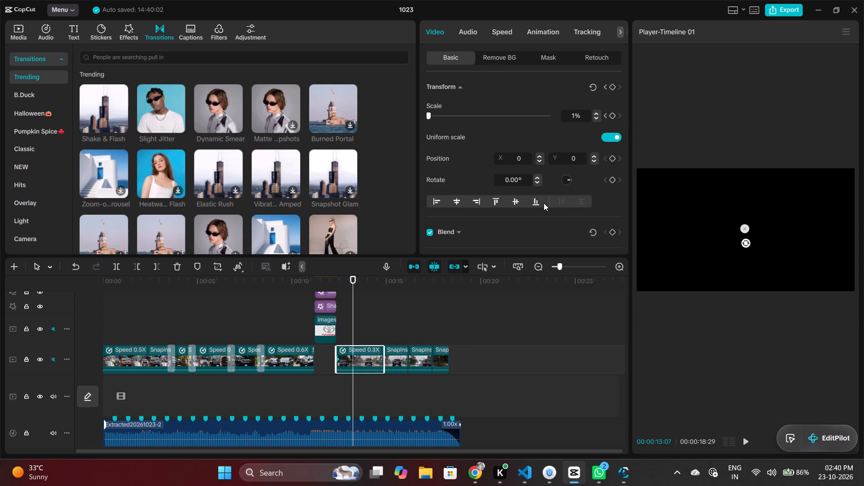
{"action": "double_click", "coordinate": [571, 113]}
{"action": "type", "text": "100"}
{"action": "key", "text": "Return"}
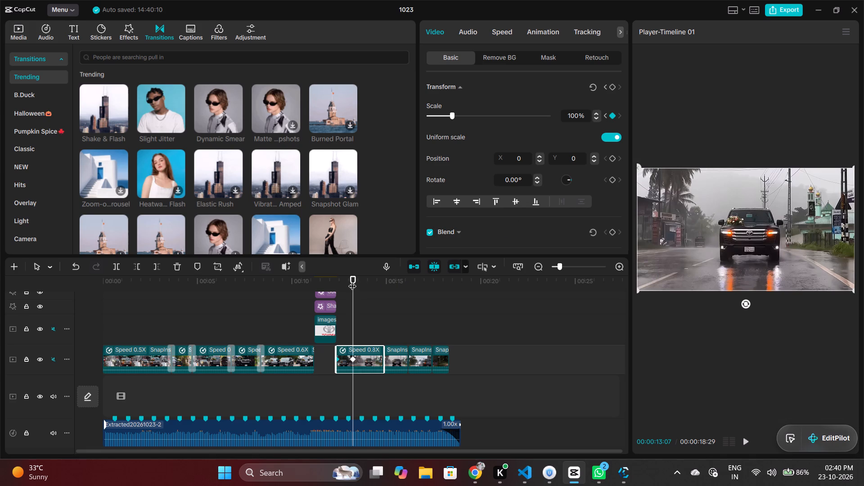
{"action": "left_click_drag", "start_coordinate": [353, 279], "coordinate": [337, 283]}
{"action": "key", "text": "space"}
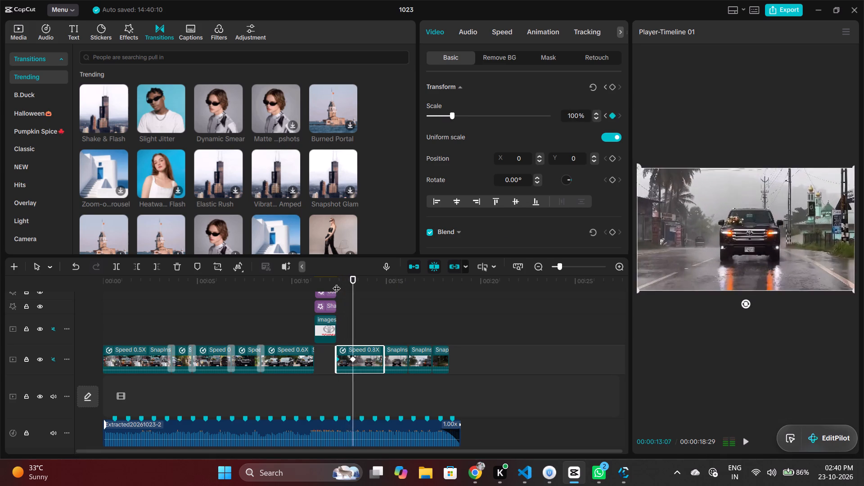
{"action": "key", "text": "space"}
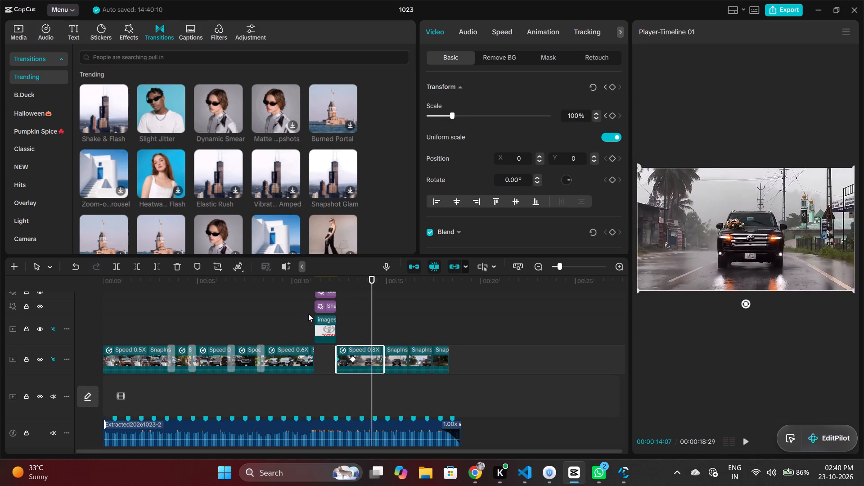
Replay the zoom-in and remove the 1% scale keyframe at the start of the first clip after the Toyota logo.
{"action": "left_click", "coordinate": [311, 314]}
{"action": "key", "text": "space"}
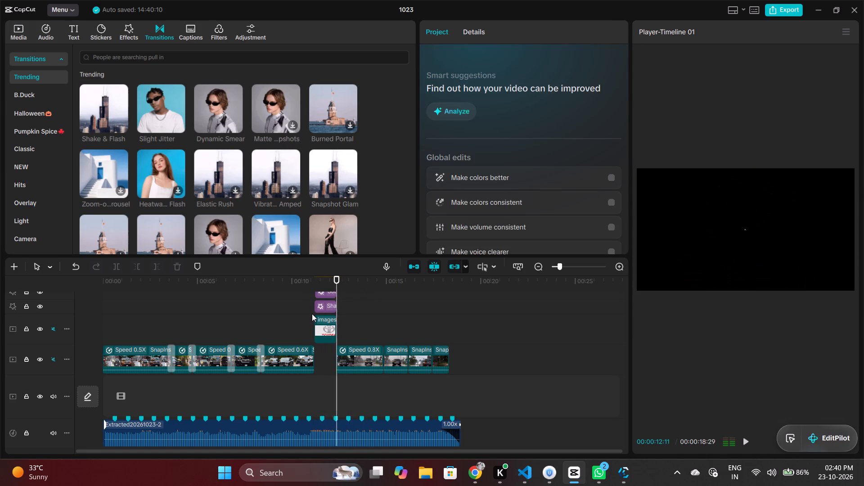
{"action": "key", "text": "space"}
{"action": "key", "text": "space"}
{"action": "key", "text": "space"}
{"action": "key", "text": "space"}
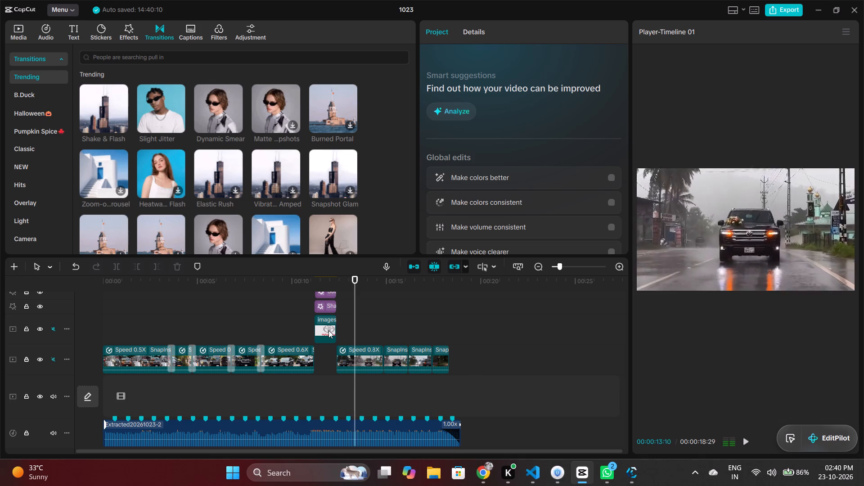
{"action": "left_click", "coordinate": [348, 356]}
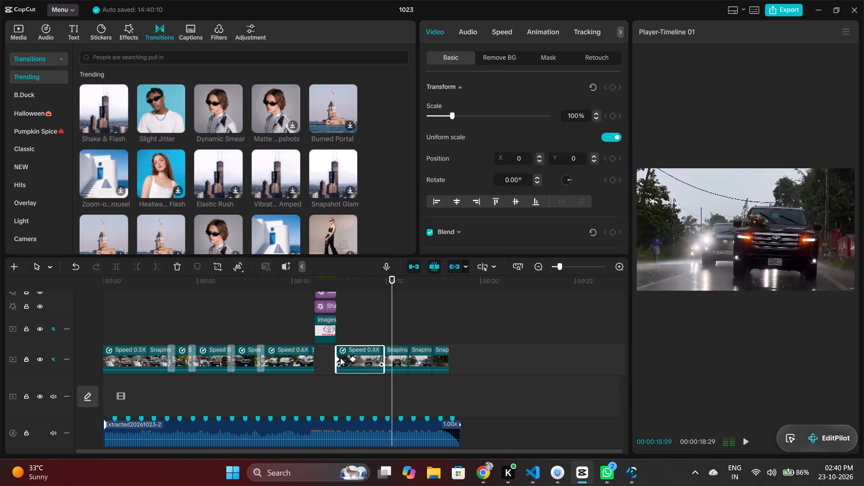
{"action": "left_click", "coordinate": [337, 359]}
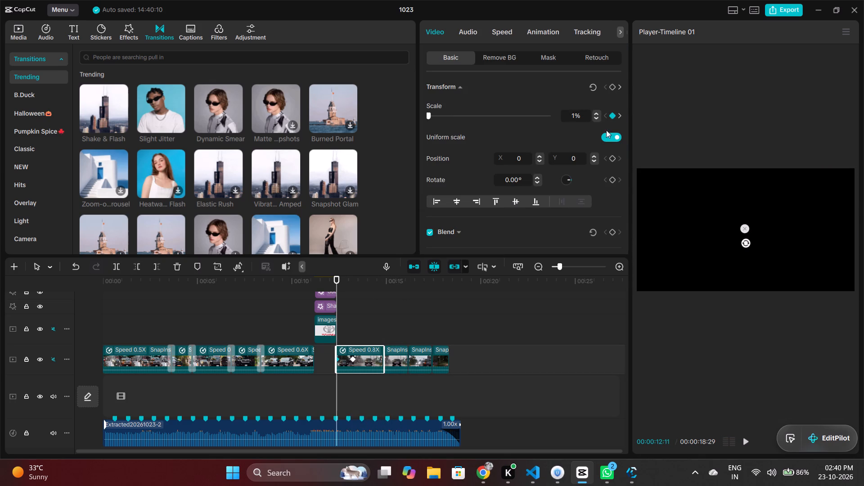
{"action": "left_click", "coordinate": [612, 118]}
Play back the Toyota logo section and the clips after it through to the end of the timeline.
{"action": "left_click", "coordinate": [297, 314]}
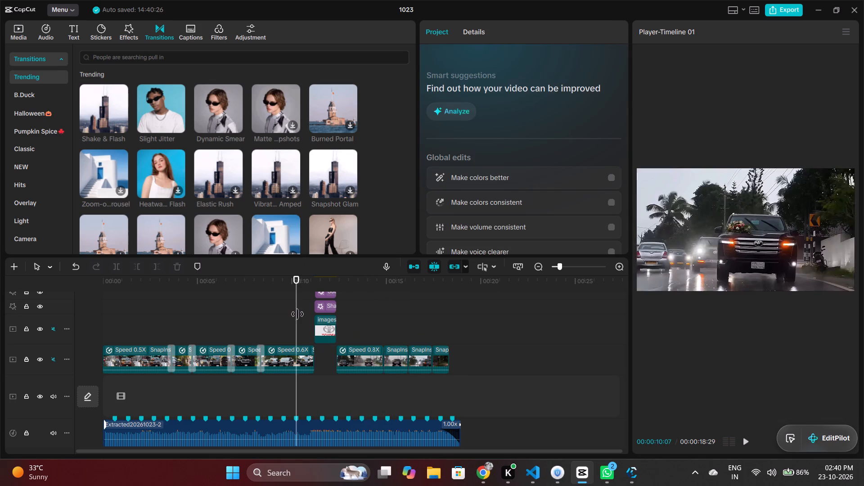
{"action": "key", "text": "space"}
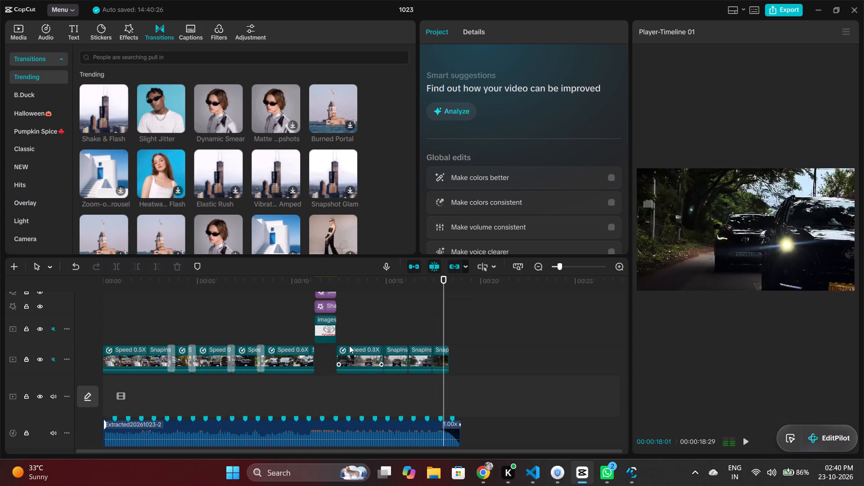
{"action": "left_click", "coordinate": [304, 308]}
{"action": "key", "text": "space"}
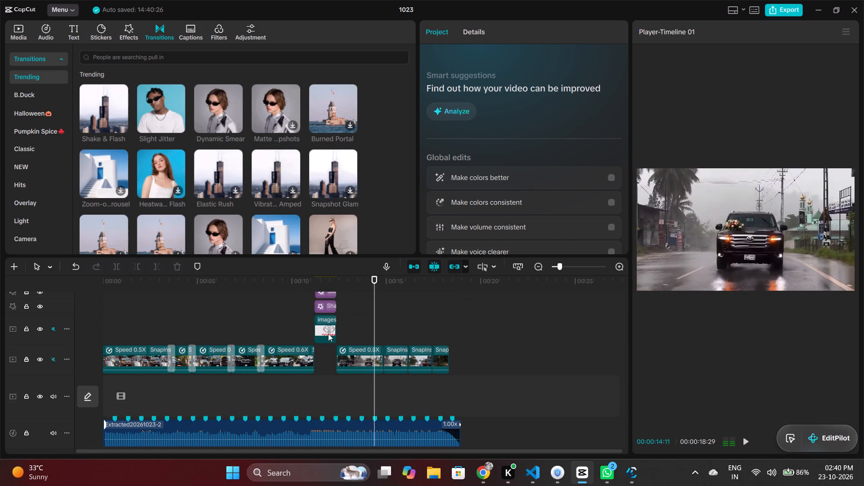
{"action": "scroll", "coordinate": [341, 336], "scroll_direction": "up", "scroll_amount": 3}
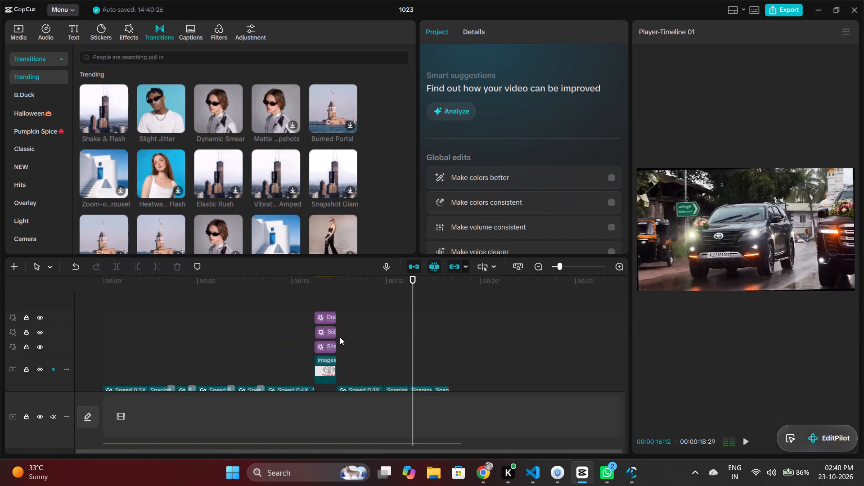
{"action": "scroll", "coordinate": [340, 337], "scroll_direction": "down", "scroll_amount": 2}
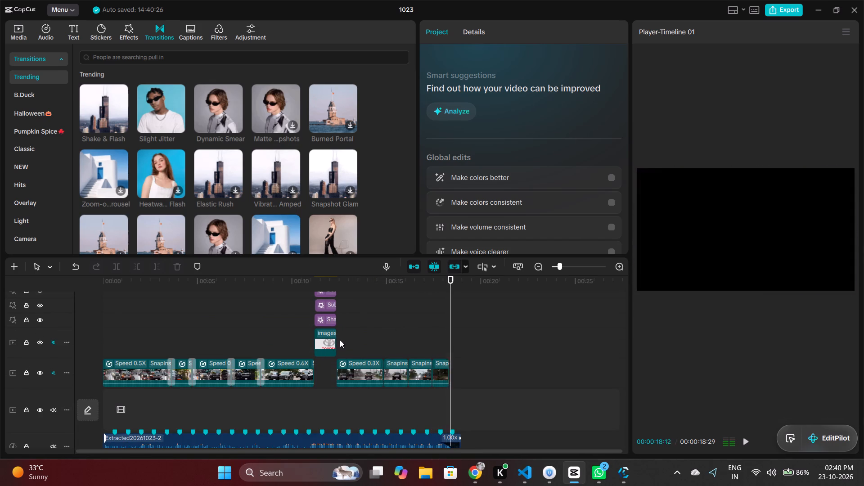
{"action": "left_click", "coordinate": [343, 330]}
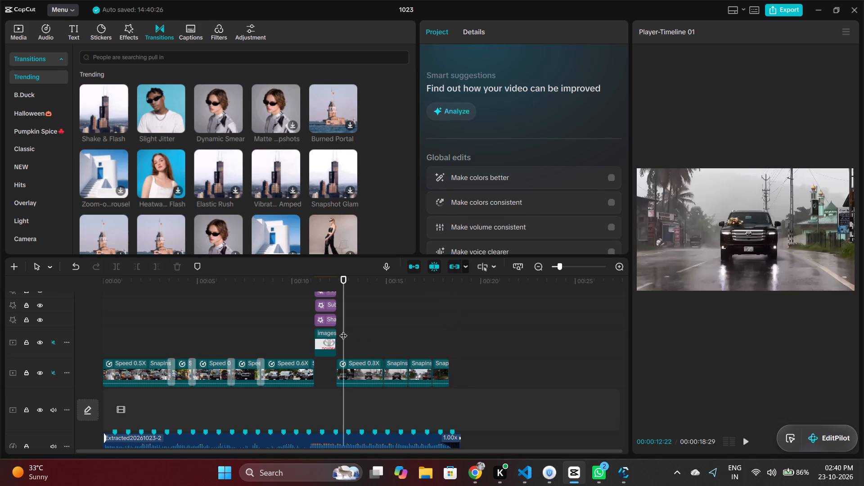
{"action": "key", "text": "space"}
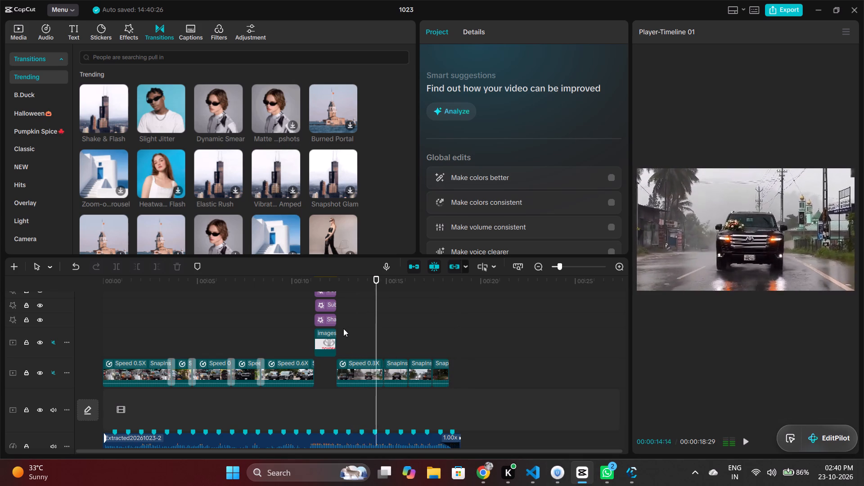
{"action": "key", "text": "space"}
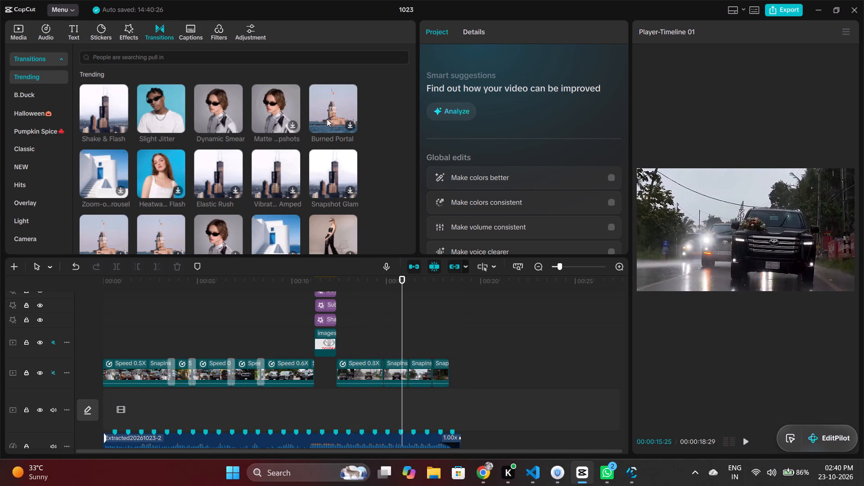
{"action": "left_click", "coordinate": [360, 339]}
{"action": "key", "text": "space"}
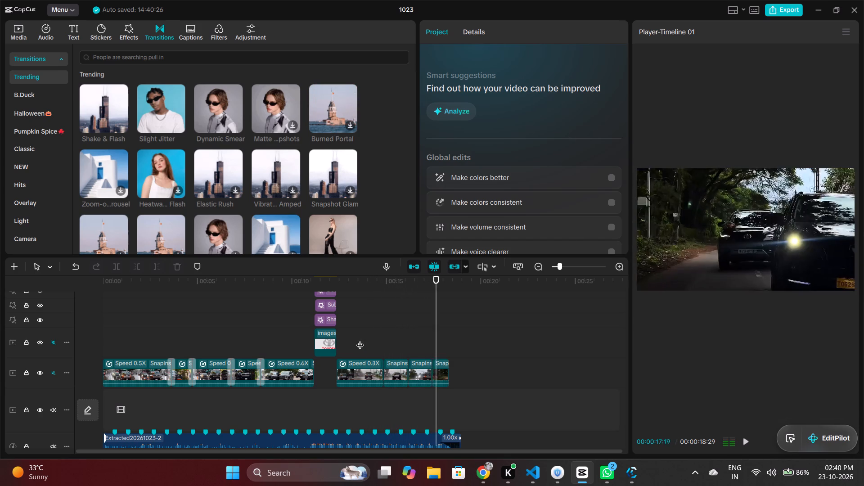
Play the whole edit from the beginning of the timeline to review it.
{"action": "left_click", "coordinate": [103, 326]}
{"action": "key", "text": "space"}
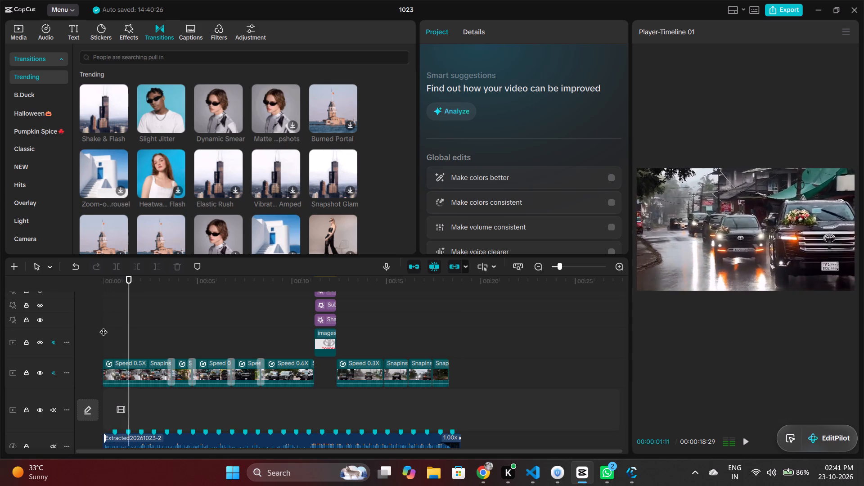
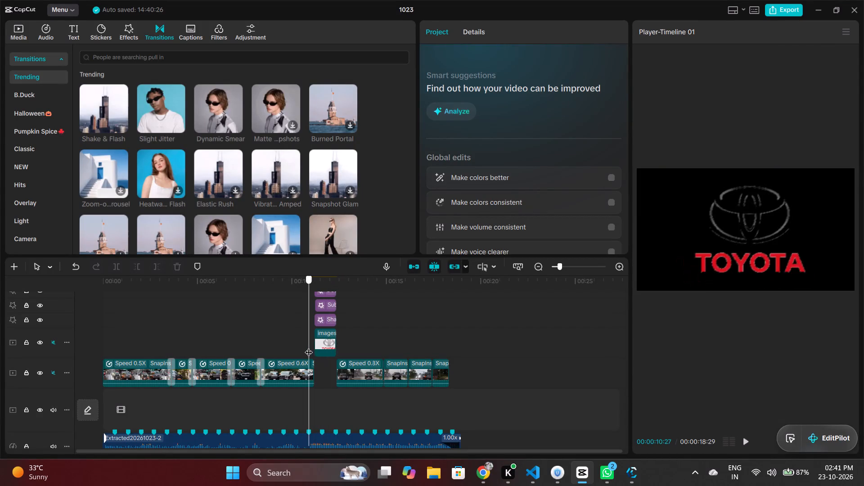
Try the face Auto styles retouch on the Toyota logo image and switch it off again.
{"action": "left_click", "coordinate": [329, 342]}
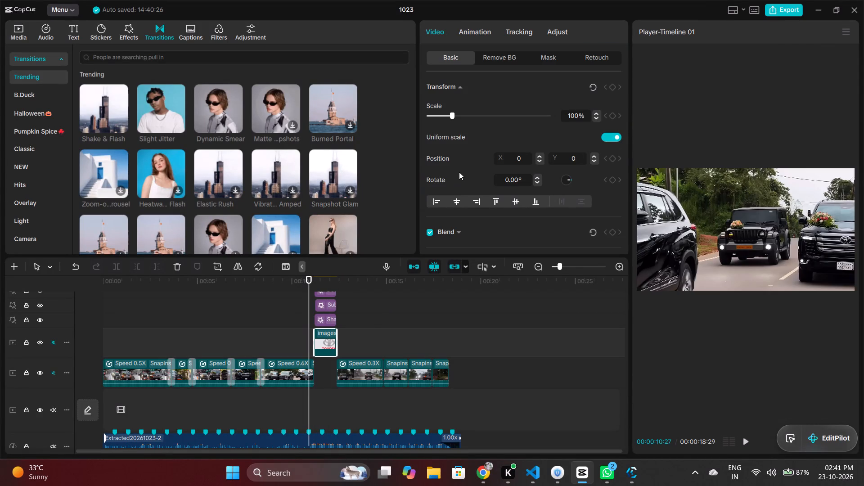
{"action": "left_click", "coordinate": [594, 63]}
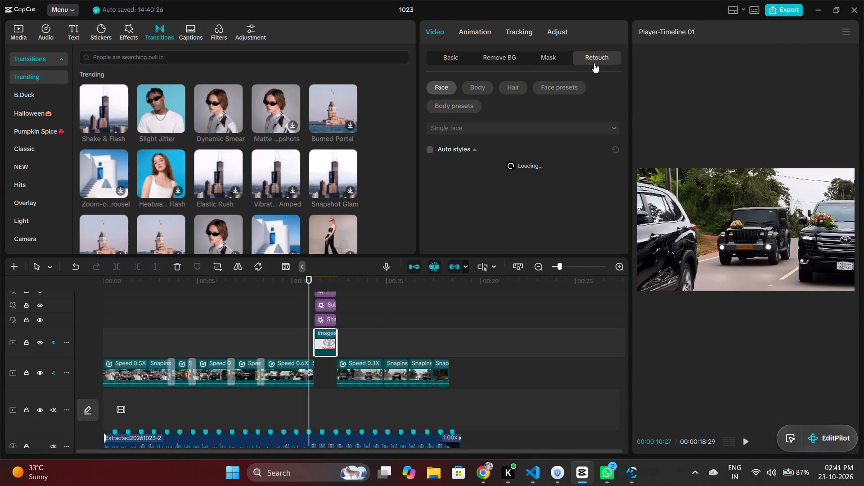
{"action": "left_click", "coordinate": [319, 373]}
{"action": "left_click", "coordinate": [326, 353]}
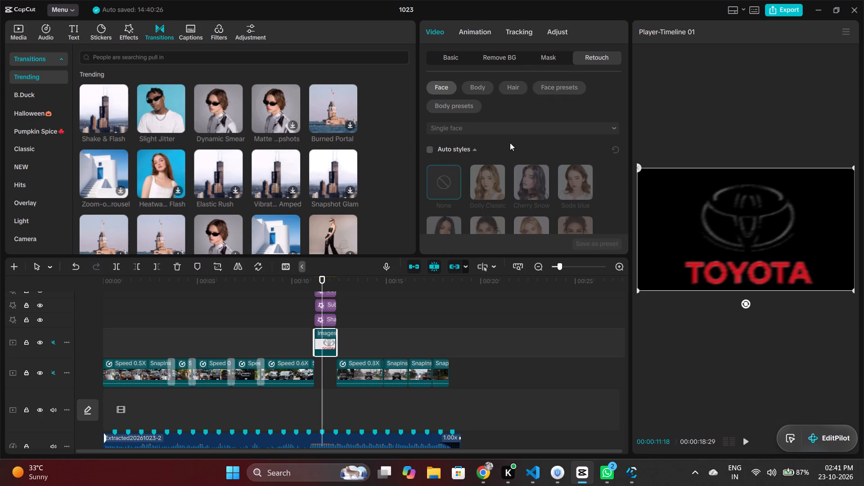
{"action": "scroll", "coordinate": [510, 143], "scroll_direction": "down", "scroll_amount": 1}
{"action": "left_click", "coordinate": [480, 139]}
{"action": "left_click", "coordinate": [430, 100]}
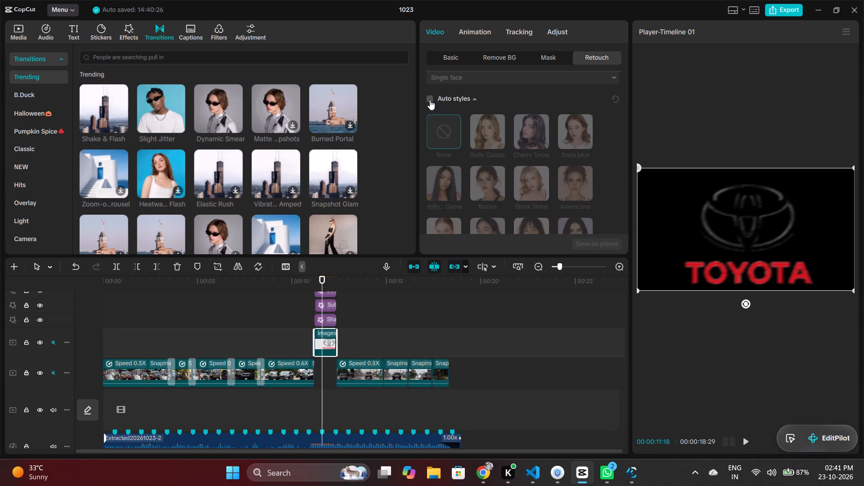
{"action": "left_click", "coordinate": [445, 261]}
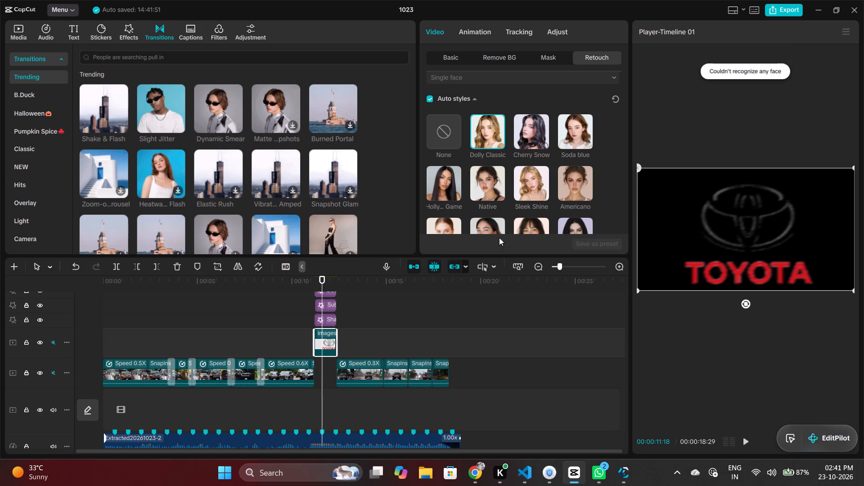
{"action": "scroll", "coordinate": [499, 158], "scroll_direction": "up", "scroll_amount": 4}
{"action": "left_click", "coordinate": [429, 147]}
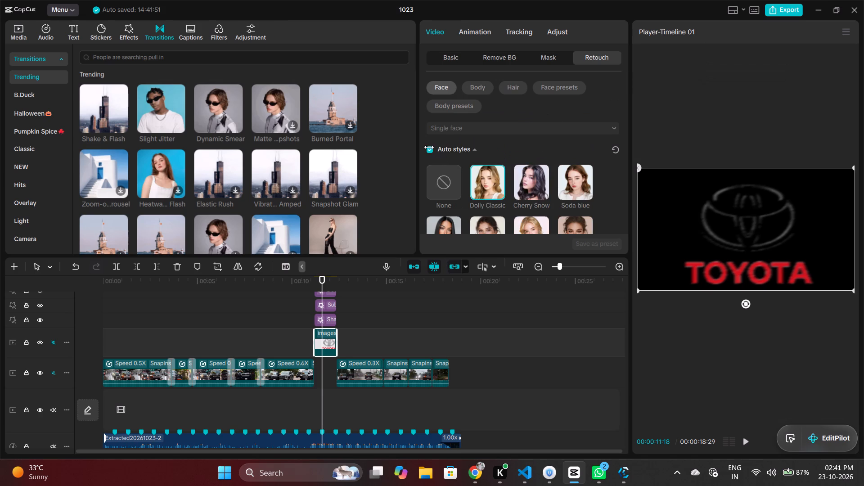
Look through the face retouch options for the Toyota logo image, from Auto styles through to Makeup.
{"action": "scroll", "coordinate": [496, 137], "scroll_direction": "down", "scroll_amount": 10}
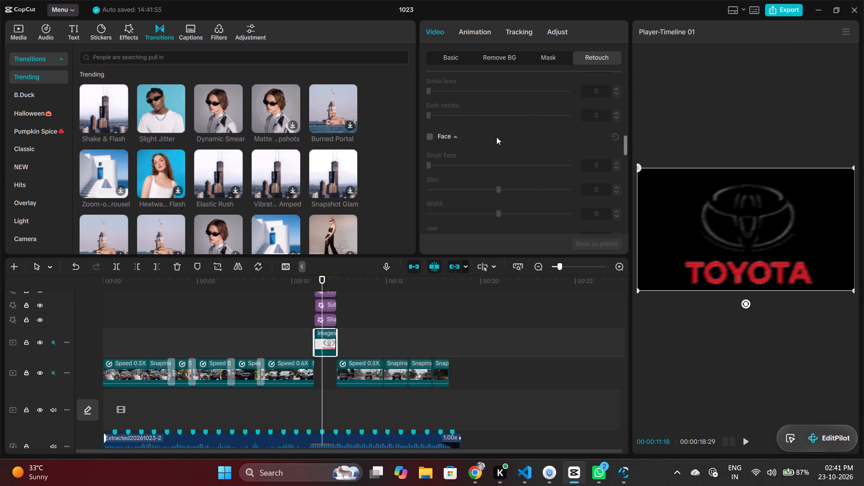
{"action": "scroll", "coordinate": [492, 140], "scroll_direction": "down", "scroll_amount": 11}
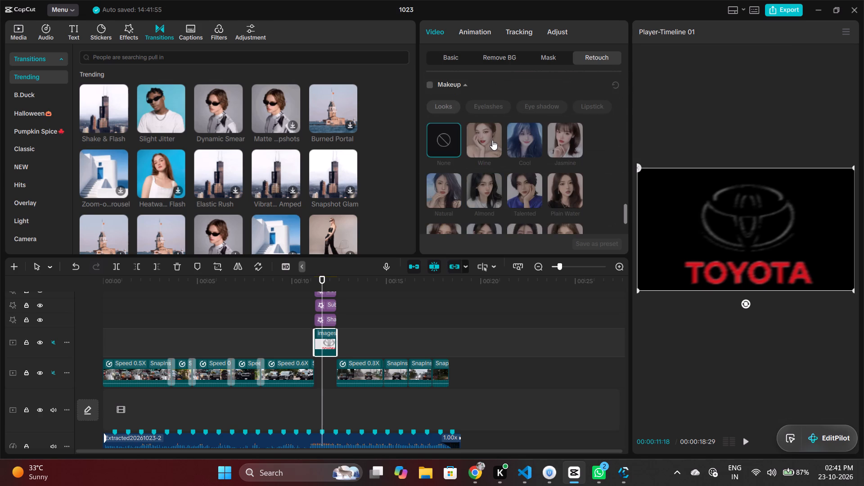
{"action": "scroll", "coordinate": [492, 140], "scroll_direction": "up", "scroll_amount": 6}
{"action": "scroll", "coordinate": [492, 140], "scroll_direction": "up", "scroll_amount": 20}
{"action": "scroll", "coordinate": [492, 140], "scroll_direction": "up", "scroll_amount": 9}
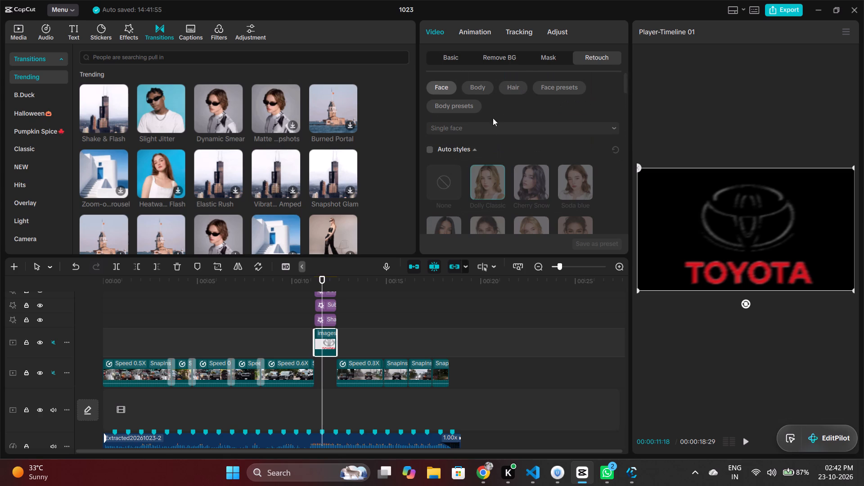
Try the Fade In, Zoom 2, Zoom 1 and Blurring In entrance animations on the Toyota logo, settling on Line Break-O.
{"action": "left_click", "coordinate": [487, 36]}
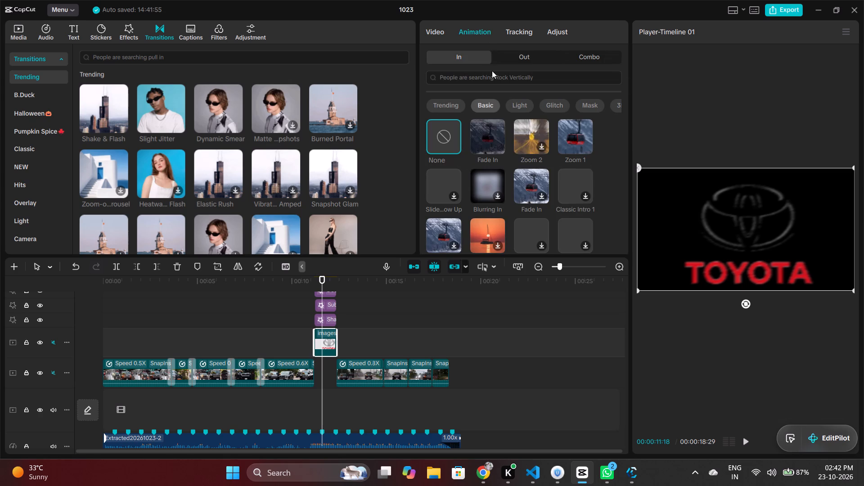
{"action": "left_click", "coordinate": [486, 147]}
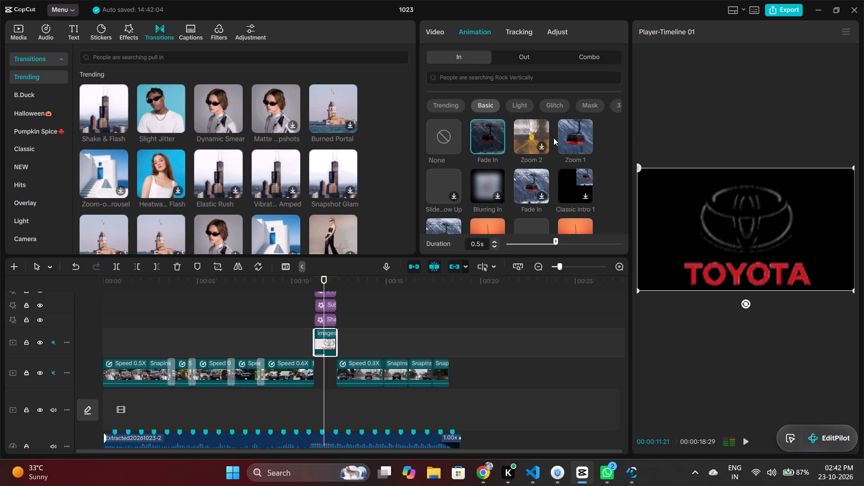
{"action": "left_click", "coordinate": [524, 138]}
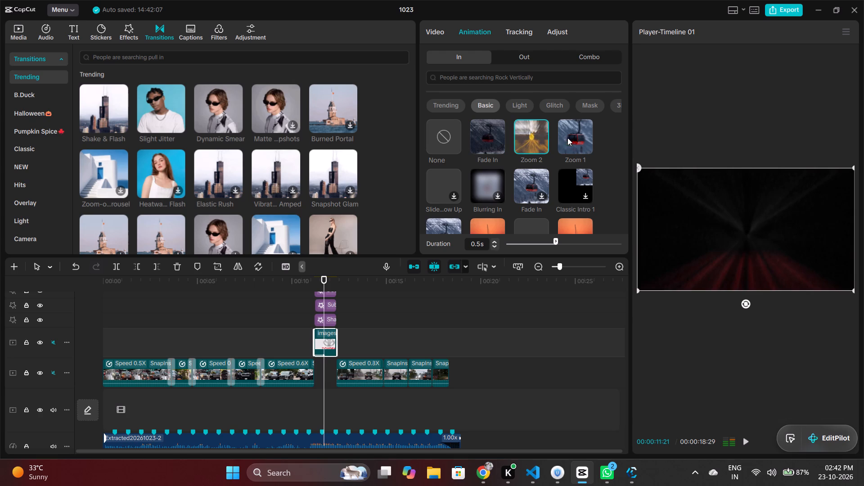
{"action": "left_click", "coordinate": [567, 138]}
{"action": "left_click", "coordinate": [504, 188]}
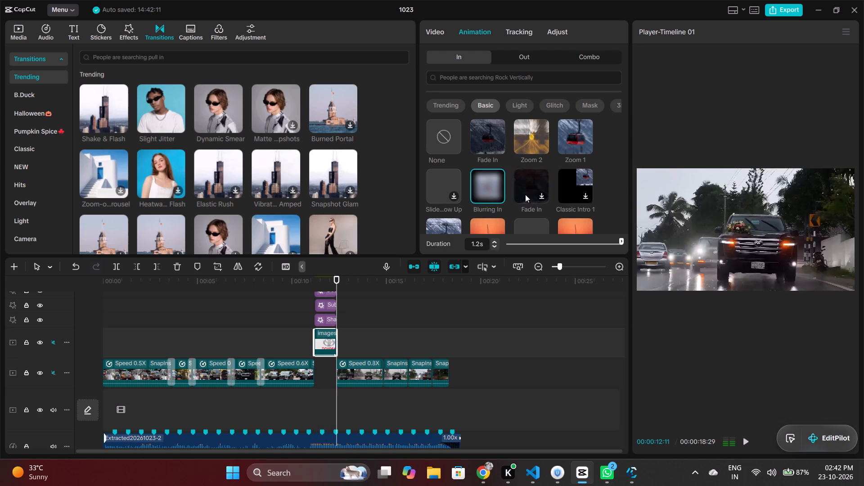
{"action": "left_click", "coordinate": [526, 194]}
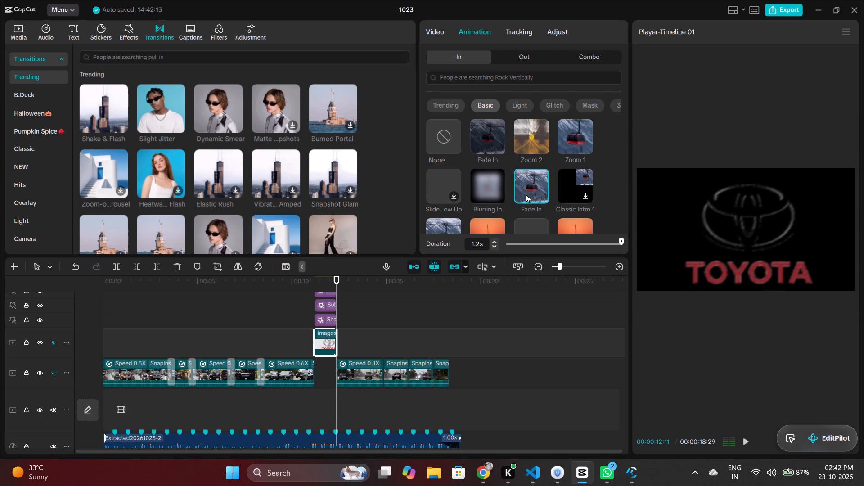
{"action": "scroll", "coordinate": [526, 194], "scroll_direction": "down", "scroll_amount": 1}
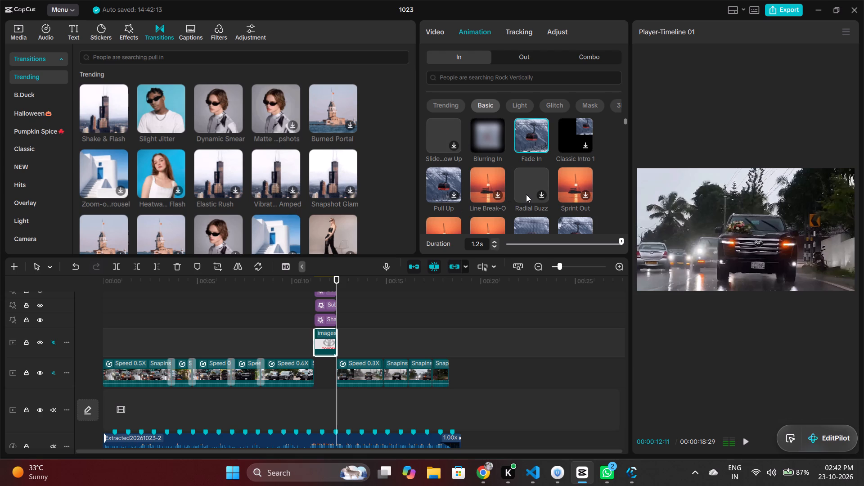
{"action": "left_click", "coordinate": [472, 191]}
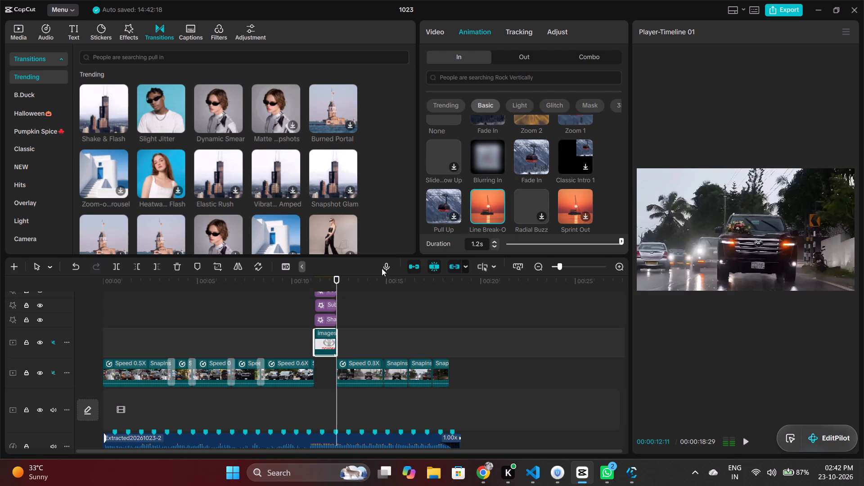
Play back the edit from just before the Toyota logo through to the end of the timeline.
{"action": "left_click", "coordinate": [306, 308]}
{"action": "key", "text": "space"}
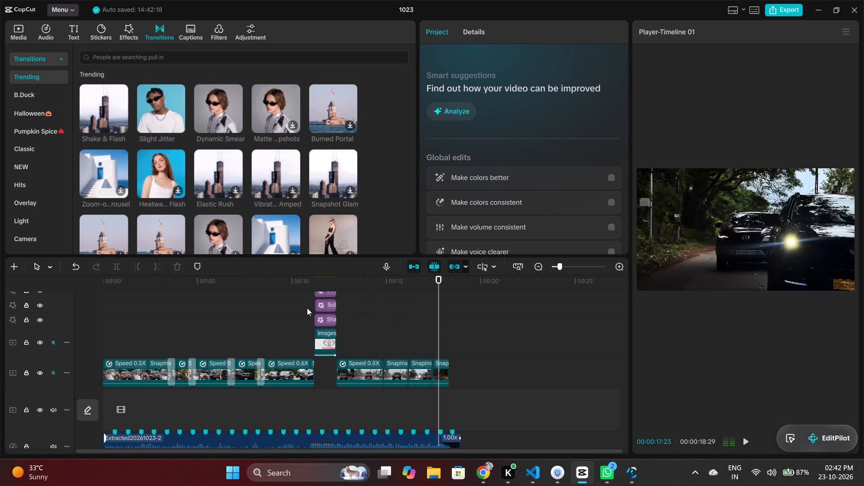
Play the edit from the beginning of the timeline and stop at 00:00:16:02.
{"action": "left_click", "coordinate": [270, 313]}
{"action": "left_click_drag", "start_coordinate": [269, 313], "coordinate": [54, 326]}
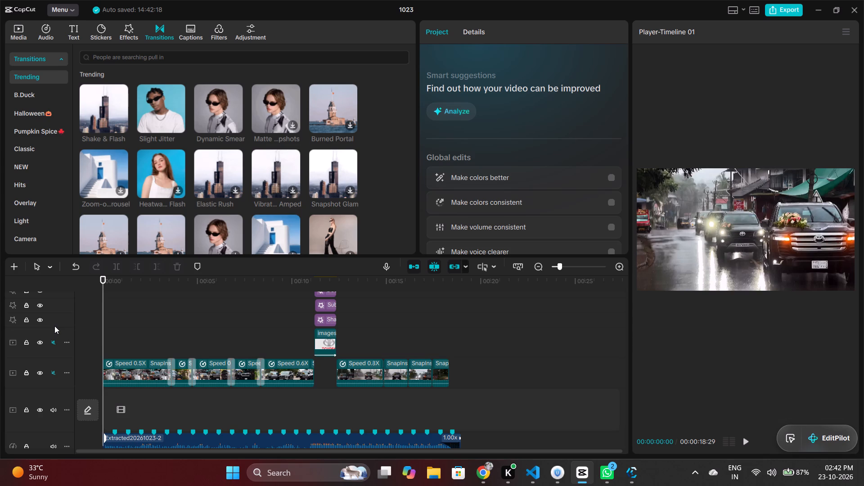
{"action": "key", "text": "space"}
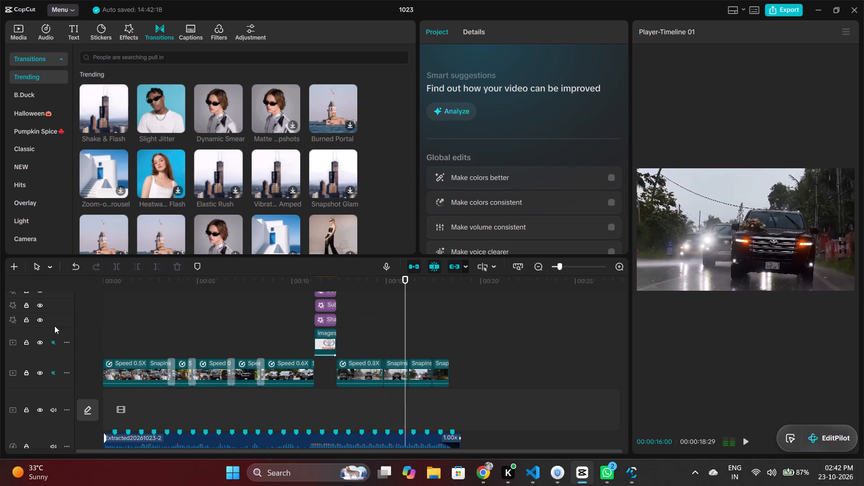
{"action": "key", "text": "space"}
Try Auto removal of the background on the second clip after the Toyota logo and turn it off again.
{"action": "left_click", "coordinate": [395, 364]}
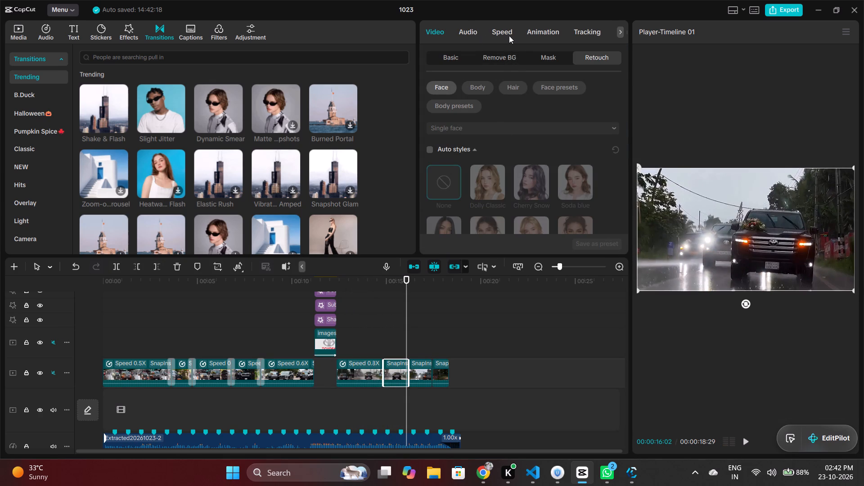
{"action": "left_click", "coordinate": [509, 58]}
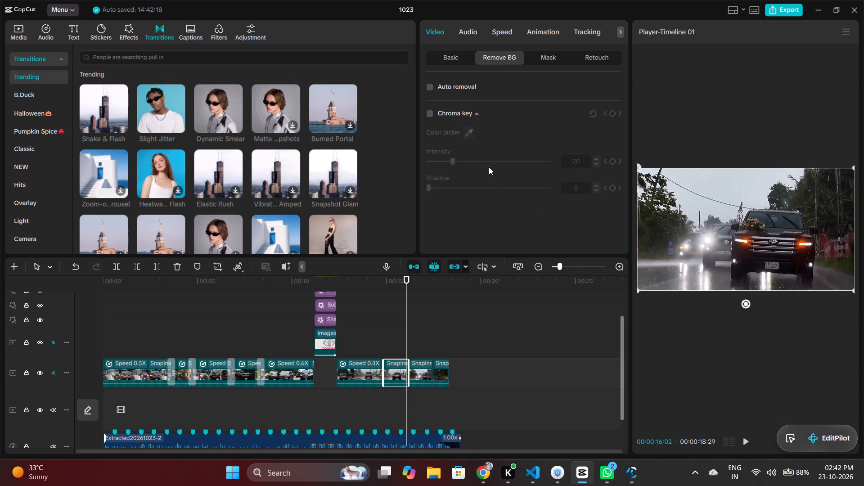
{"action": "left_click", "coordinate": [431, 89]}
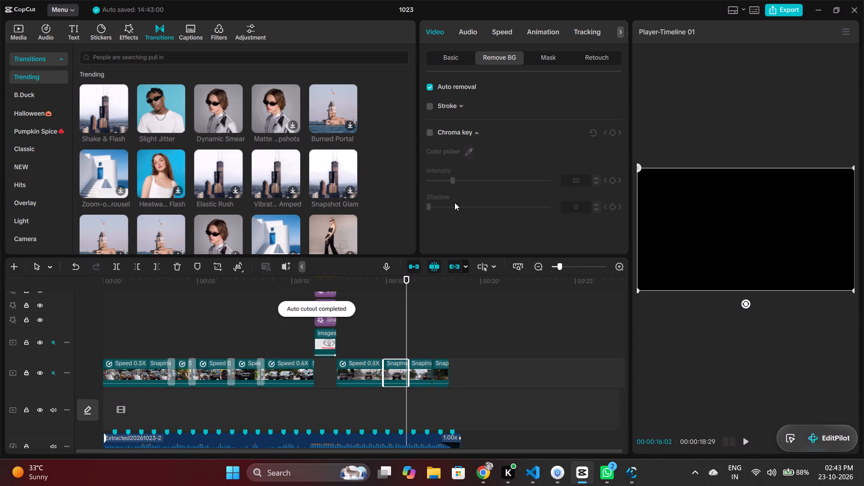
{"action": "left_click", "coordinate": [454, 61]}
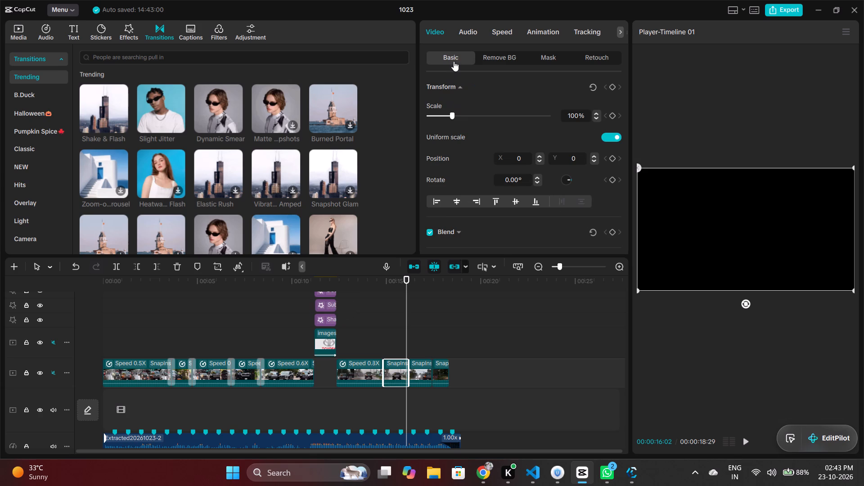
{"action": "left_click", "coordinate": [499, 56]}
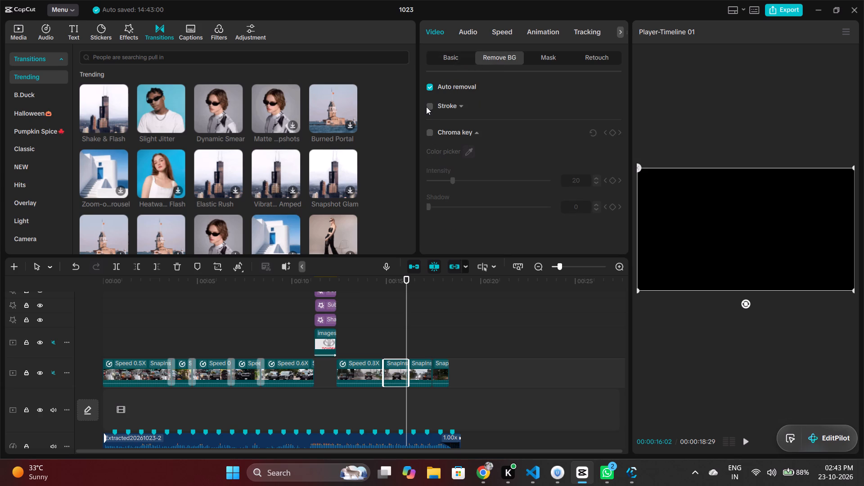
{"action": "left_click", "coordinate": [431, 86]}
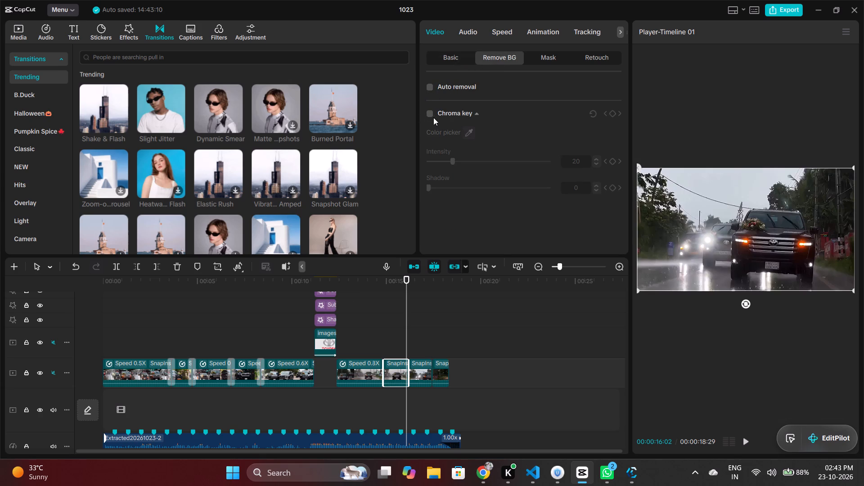
Enable Chroma key on the second clip after the Toyota logo.
{"action": "left_click", "coordinate": [432, 114]}
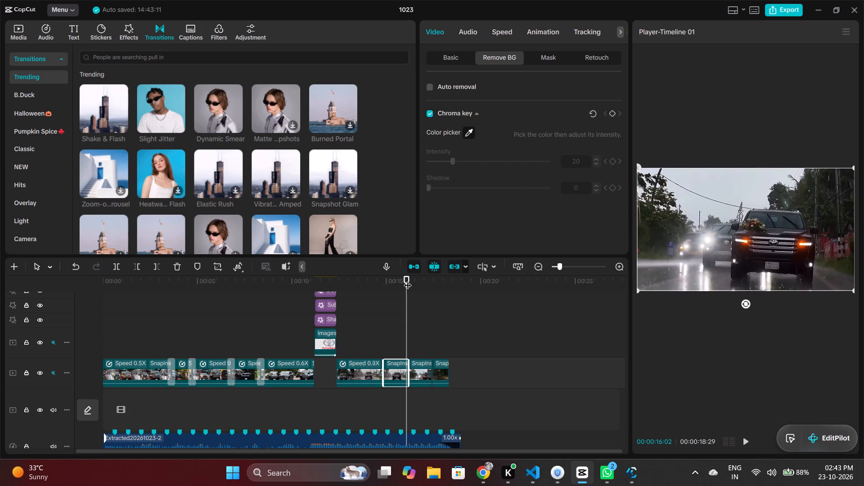
Scrub and play the start of the first clip after the Toyota logo to examine its opening frames.
{"action": "left_click_drag", "start_coordinate": [408, 279], "coordinate": [399, 283]}
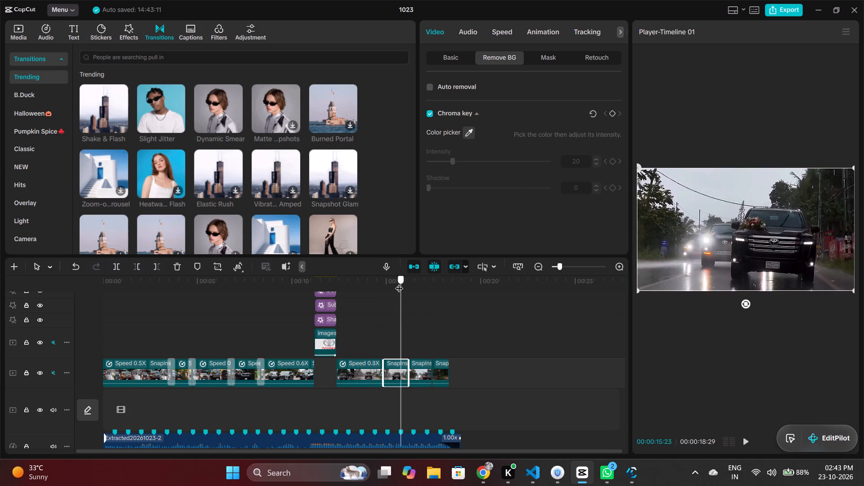
{"action": "left_click_drag", "start_coordinate": [399, 283], "coordinate": [344, 290]}
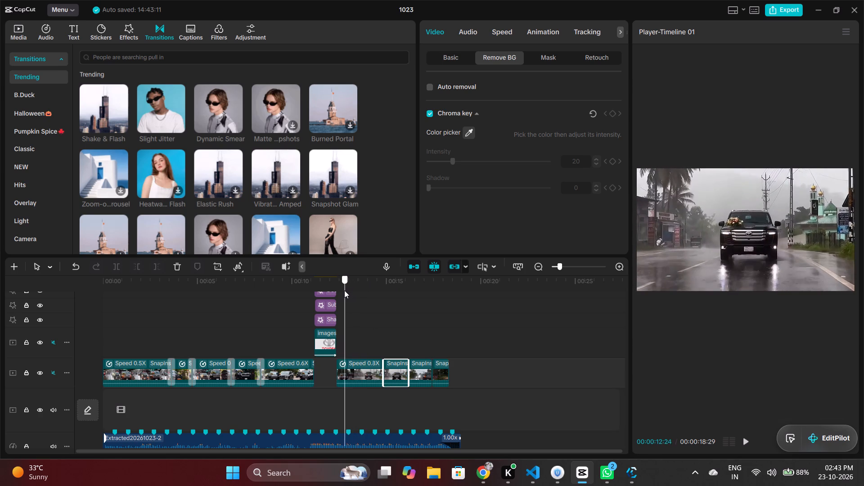
{"action": "left_click_drag", "start_coordinate": [344, 290], "coordinate": [339, 292]}
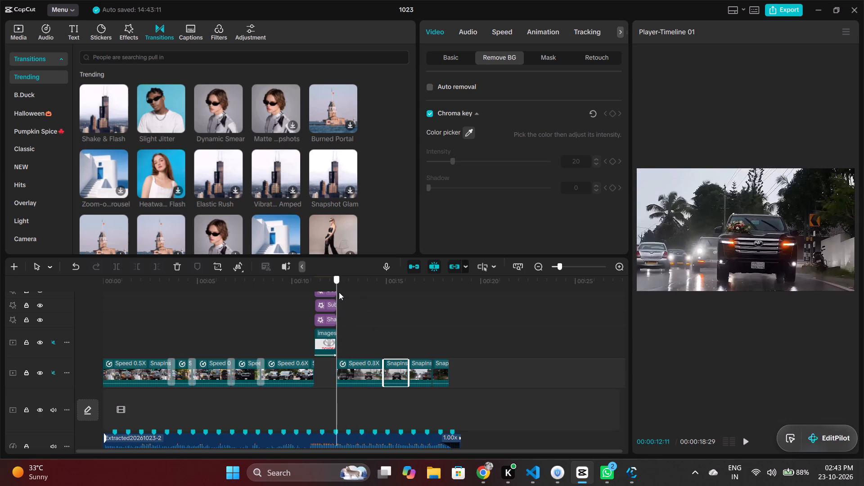
{"action": "left_click_drag", "start_coordinate": [339, 292], "coordinate": [343, 294]}
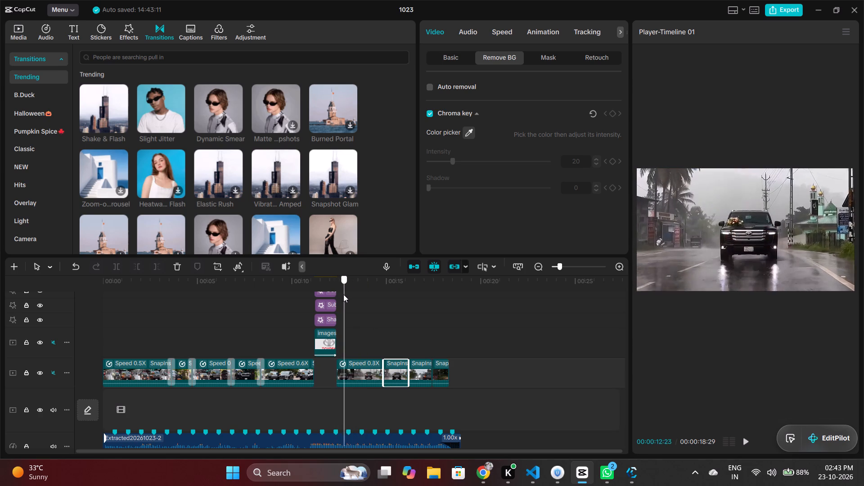
{"action": "left_click_drag", "start_coordinate": [343, 294], "coordinate": [342, 295]}
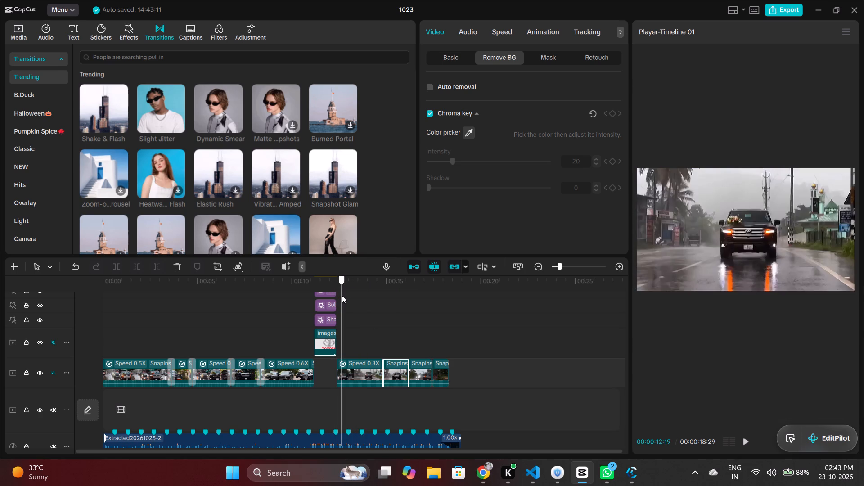
{"action": "left_click_drag", "start_coordinate": [342, 295], "coordinate": [328, 297]}
{"action": "key", "text": "space"}
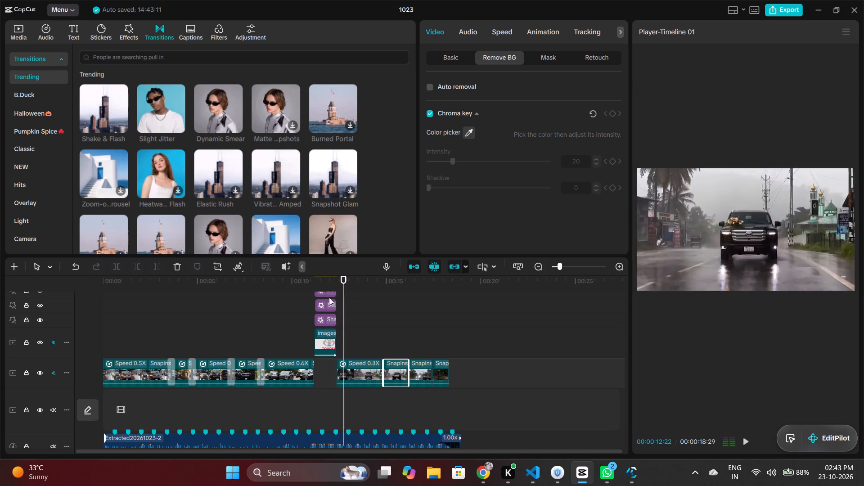
{"action": "key", "text": "space"}
{"action": "scroll", "coordinate": [346, 355], "scroll_direction": "up", "scroll_amount": 5}
{"action": "scroll", "coordinate": [346, 355], "scroll_direction": "down", "scroll_amount": 6}
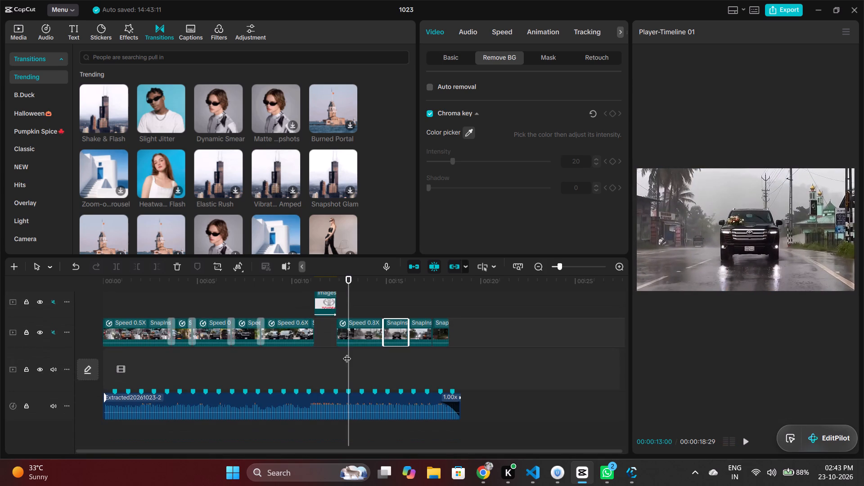
{"action": "scroll", "coordinate": [339, 326], "scroll_direction": "up", "scroll_amount": 11, "text": "ctrl"}
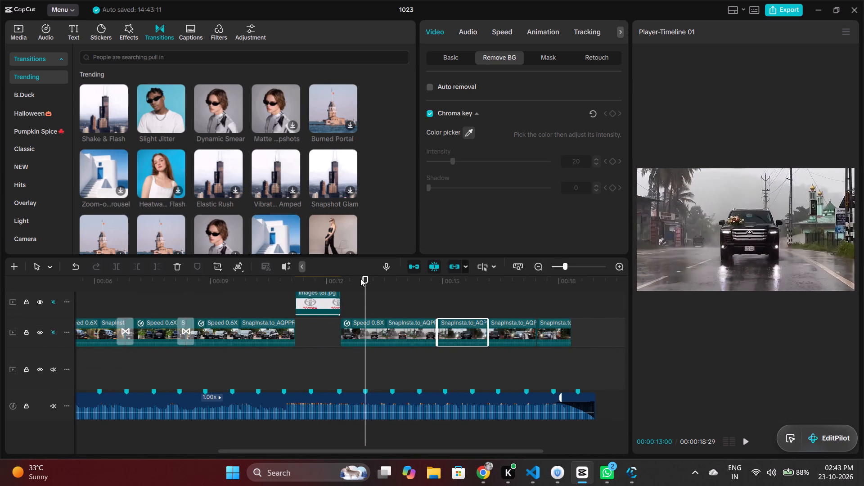
Split the first clip after the Toyota logo at 00:00:12:17 and delete the short piece before the cut.
{"action": "left_click_drag", "start_coordinate": [365, 279], "coordinate": [346, 288]}
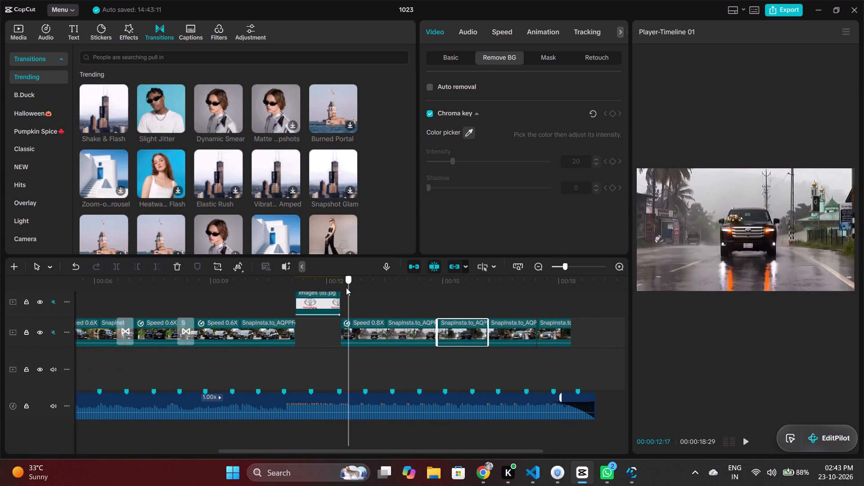
{"action": "left_click_drag", "start_coordinate": [346, 288], "coordinate": [344, 291]}
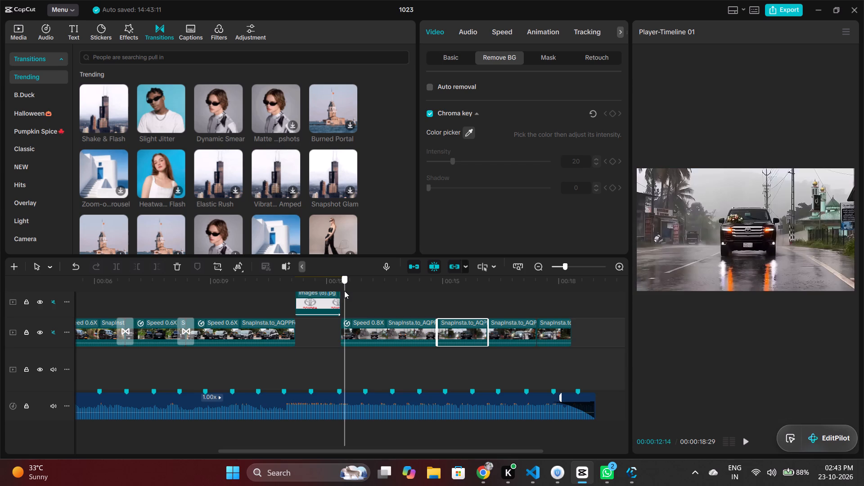
{"action": "left_click_drag", "start_coordinate": [344, 291], "coordinate": [349, 292]}
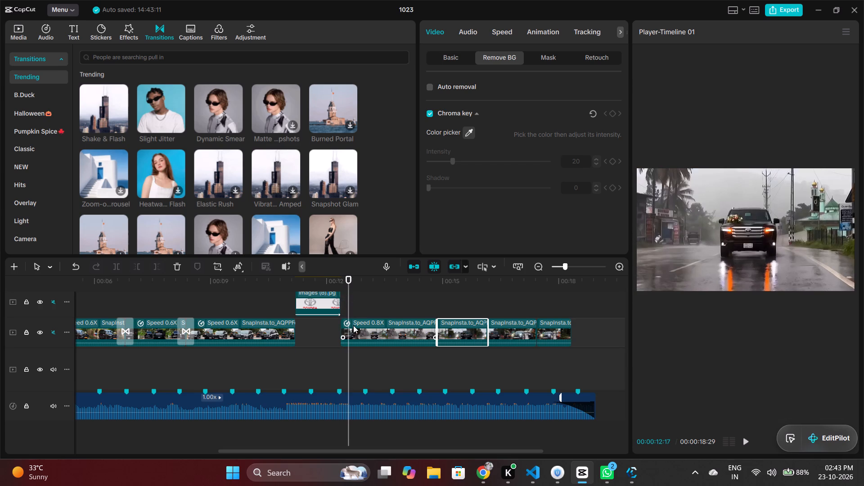
{"action": "left_click", "coordinate": [353, 325]}
{"action": "key", "text": "ctrl+b"}
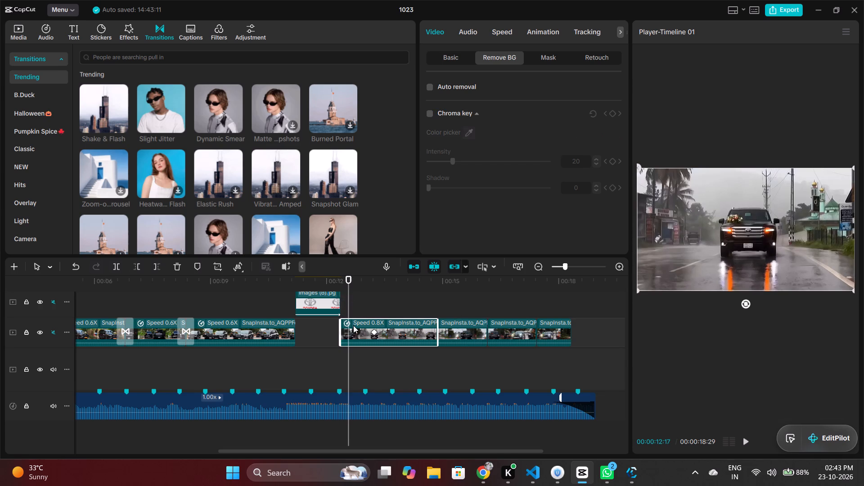
{"action": "left_click", "coordinate": [346, 327]}
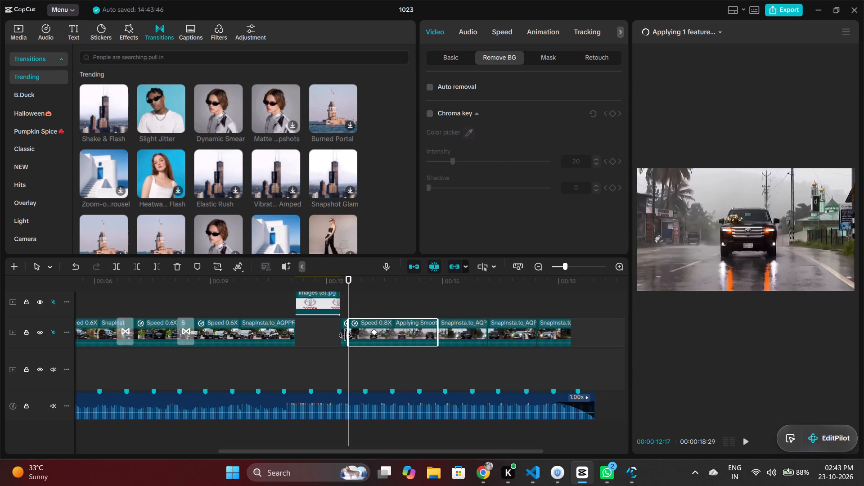
{"action": "left_click", "coordinate": [343, 335]}
{"action": "key", "text": "BackSpace"}
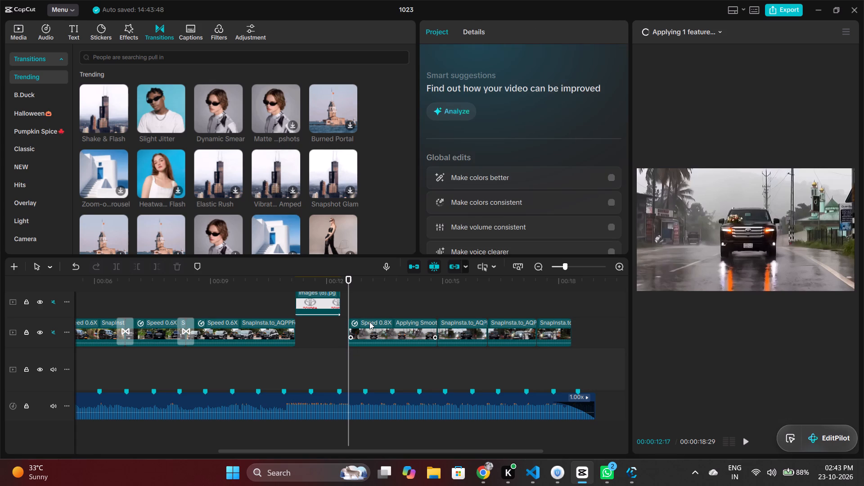
Move the trimmed clip back to the end of the Toyota logo and close the gap behind it.
{"action": "left_click_drag", "start_coordinate": [369, 322], "coordinate": [362, 324]}
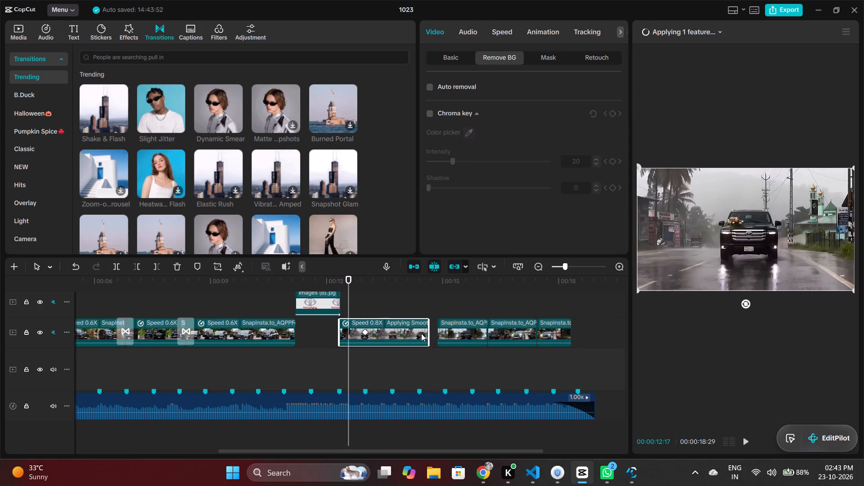
{"action": "right_click", "coordinate": [433, 330]}
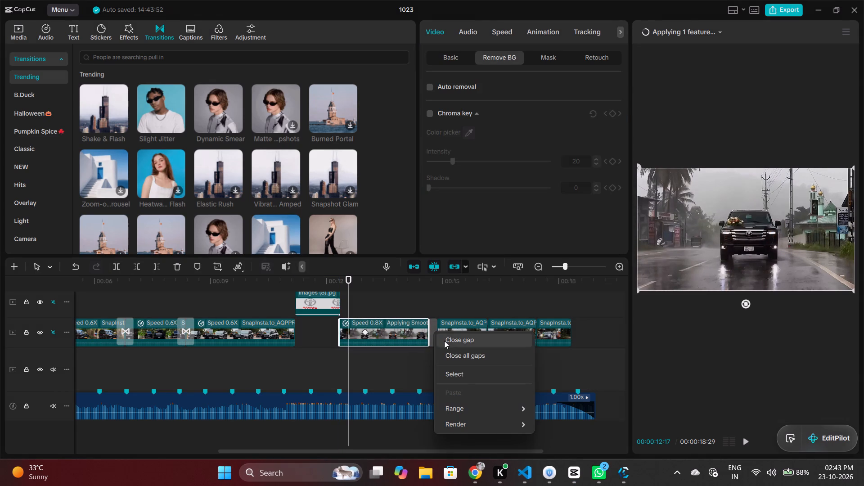
{"action": "left_click", "coordinate": [444, 341]}
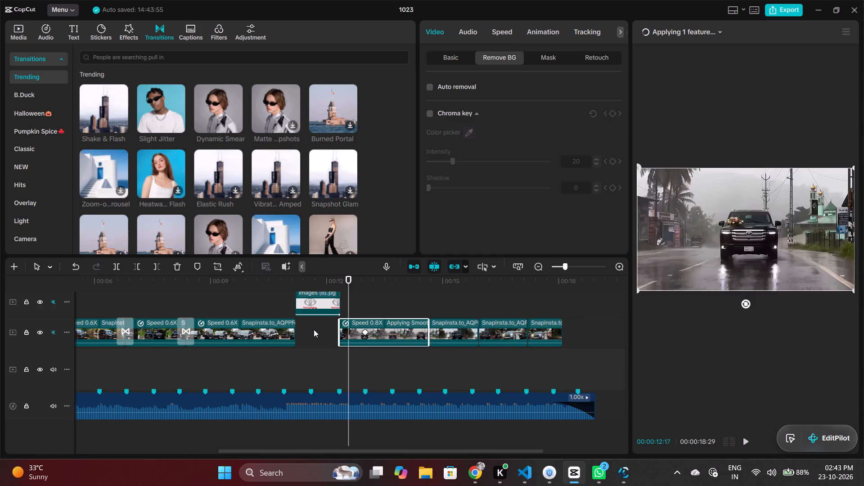
Play back the edit from 00:00:12:17 to the end, and again from the beginning of the timeline.
{"action": "left_click", "coordinate": [314, 329]}
{"action": "key", "text": "space"}
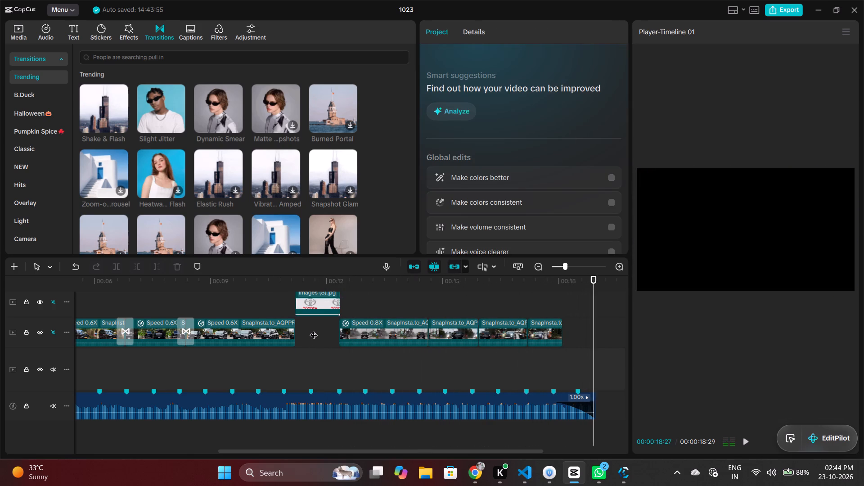
{"action": "left_click", "coordinate": [277, 367]}
{"action": "left_click_drag", "start_coordinate": [277, 367], "coordinate": [0, 367]}
{"action": "scroll", "coordinate": [234, 367], "scroll_direction": "down", "scroll_amount": 4, "text": "ctrl"}
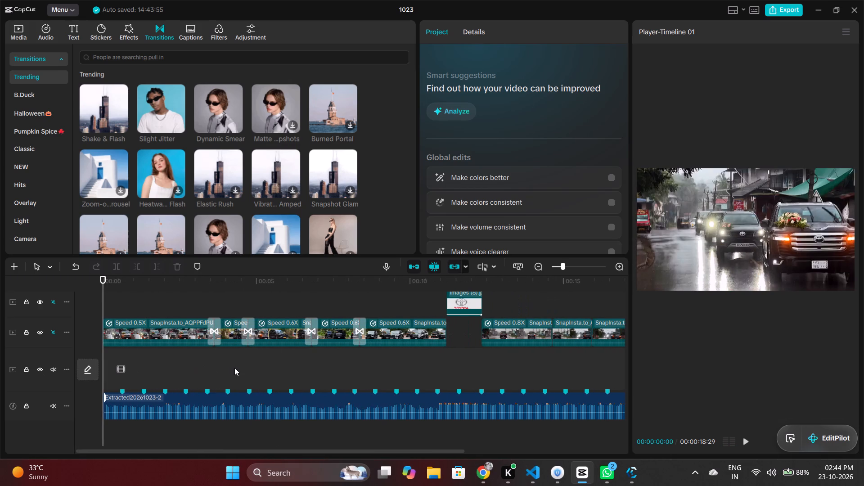
{"action": "key", "text": "space"}
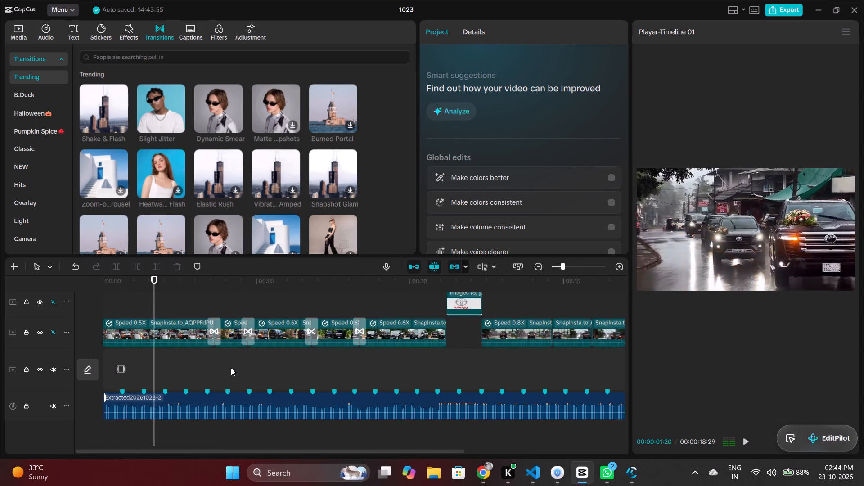
Search the transitions for vignette.
{"action": "left_click", "coordinate": [129, 61]}
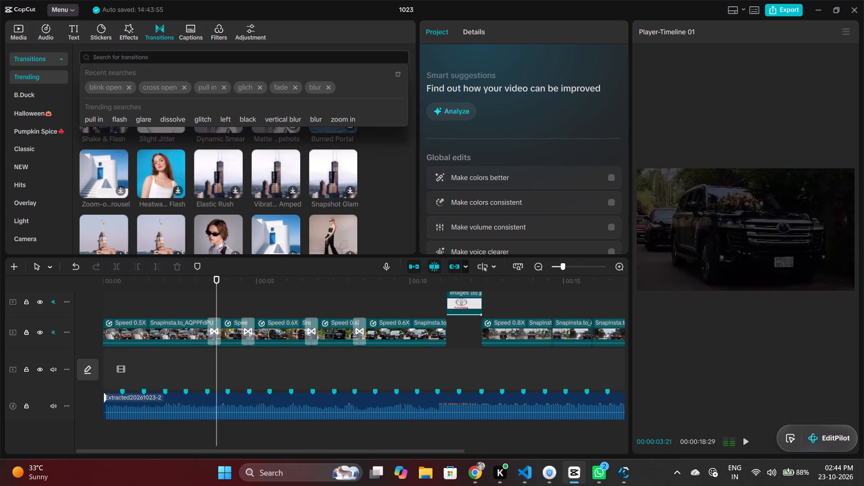
{"action": "type", "text": "vi"}
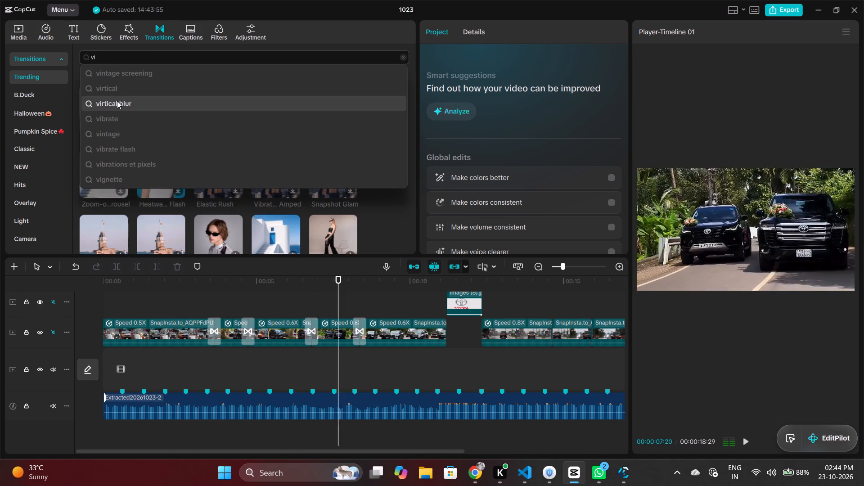
{"action": "left_click", "coordinate": [116, 175]}
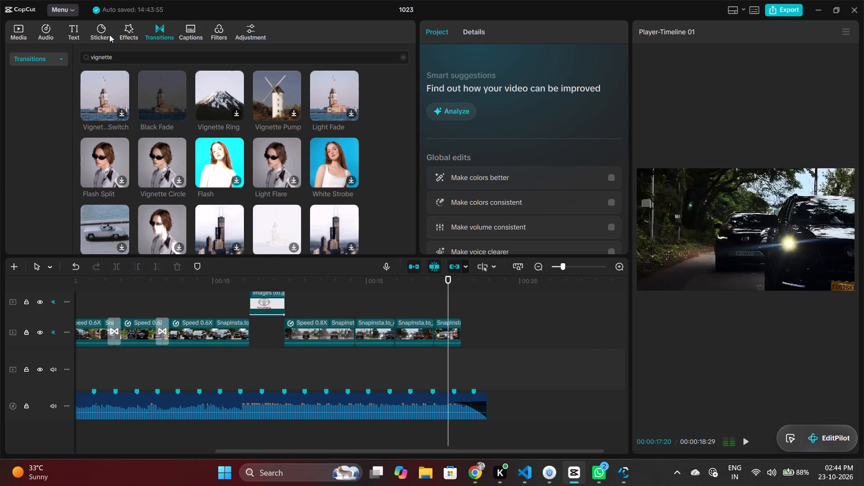
Search the video effects for "vingette" and look through the results for a suitable vignette effect.
{"action": "left_click", "coordinate": [124, 32]}
{"action": "left_click", "coordinate": [127, 54]}
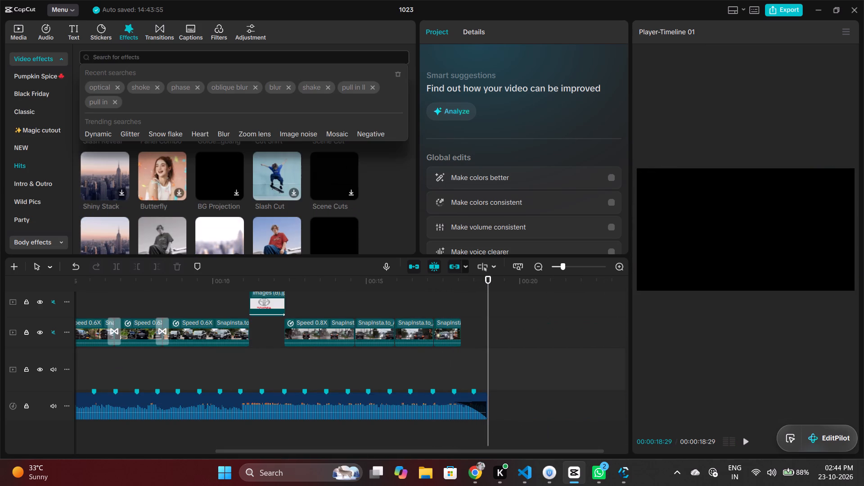
{"action": "key", "text": "v"}
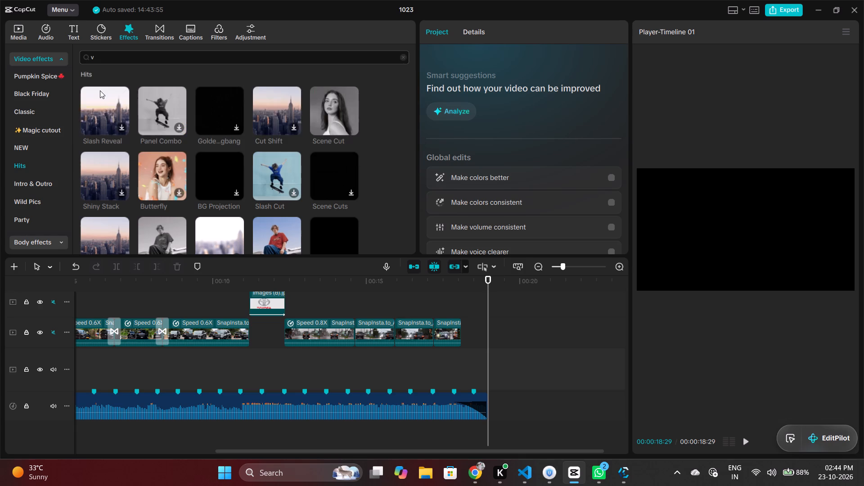
{"action": "key", "text": "i"}
{"action": "key", "text": "n"}
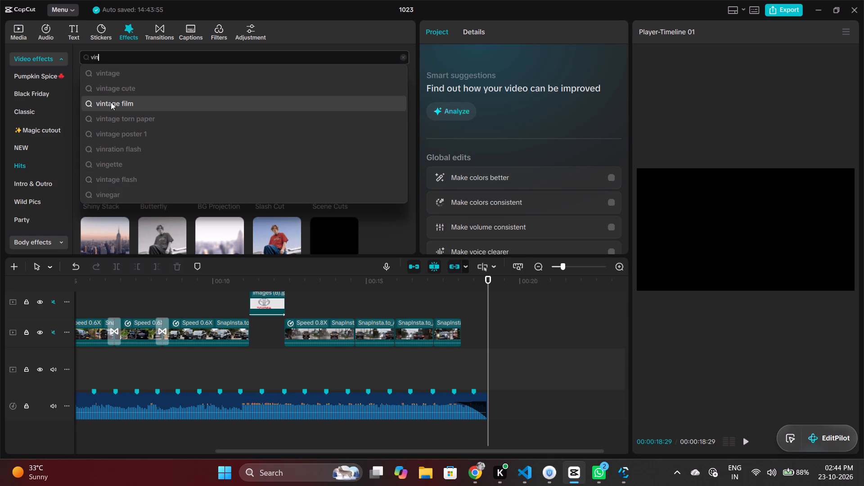
{"action": "key", "text": "g"}
{"action": "left_click", "coordinate": [108, 75]}
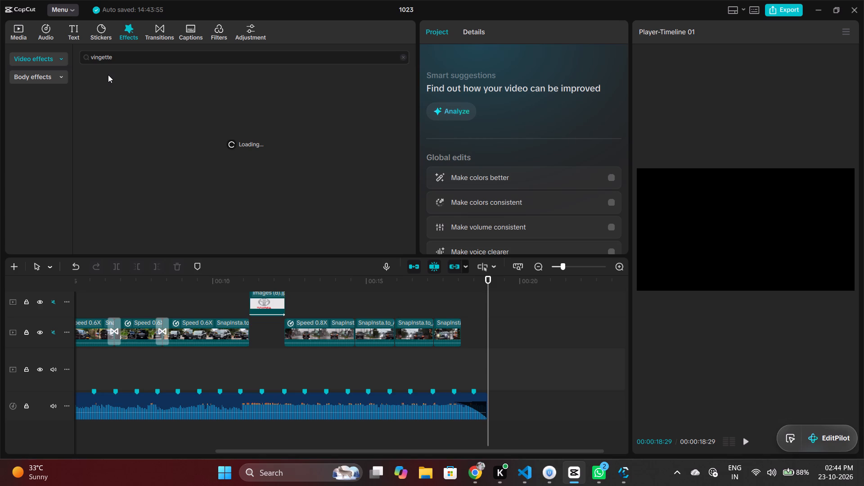
{"action": "scroll", "coordinate": [152, 324], "scroll_direction": "up", "scroll_amount": 11}
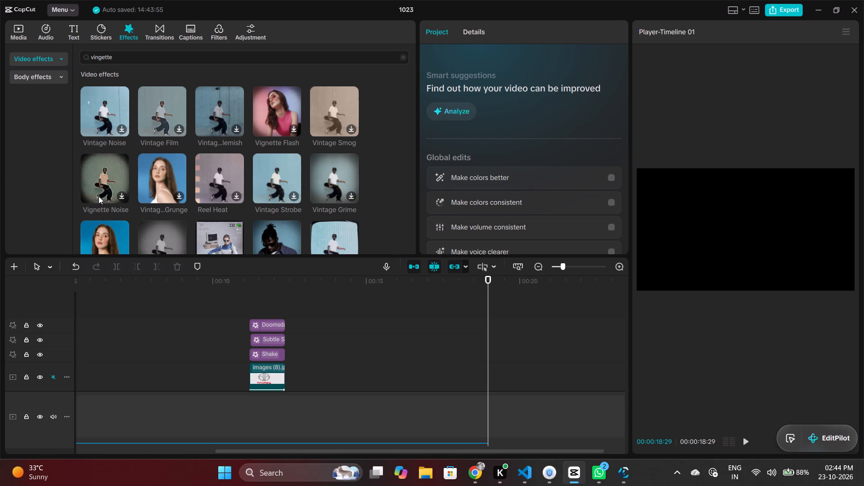
{"action": "scroll", "coordinate": [153, 195], "scroll_direction": "down", "scroll_amount": 1}
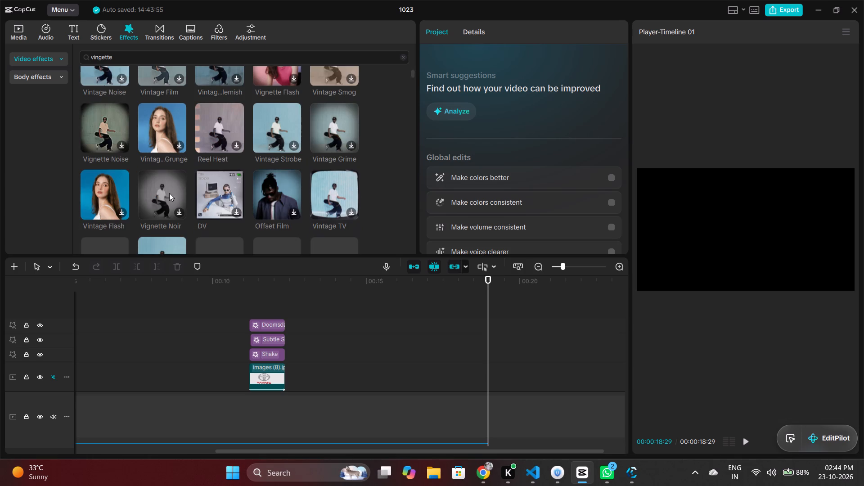
{"action": "scroll", "coordinate": [284, 186], "scroll_direction": "down", "scroll_amount": 1}
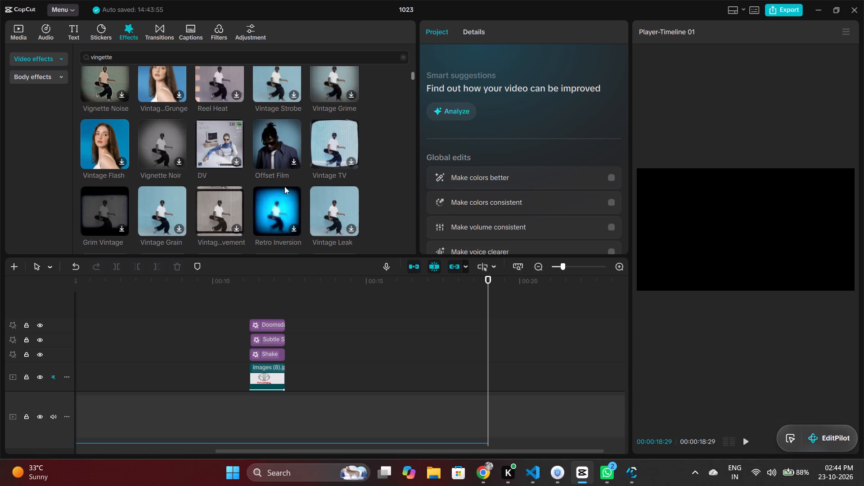
{"action": "scroll", "coordinate": [98, 156], "scroll_direction": "down", "scroll_amount": 2}
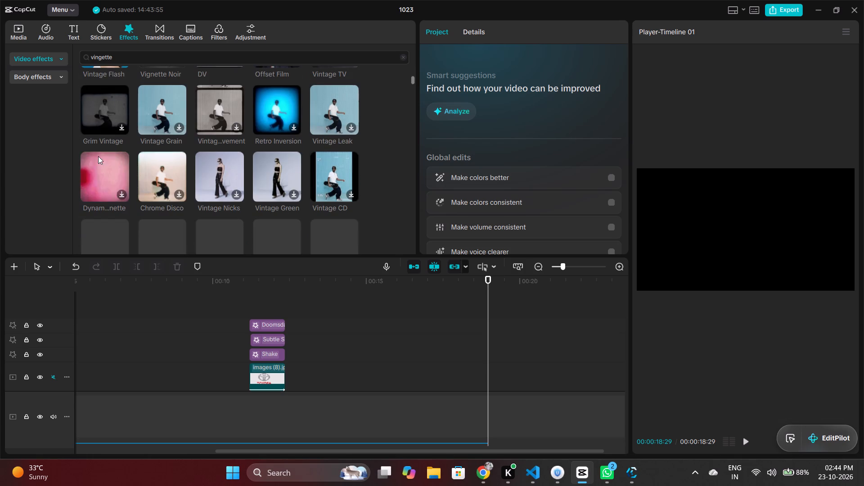
{"action": "scroll", "coordinate": [156, 171], "scroll_direction": "down", "scroll_amount": 1}
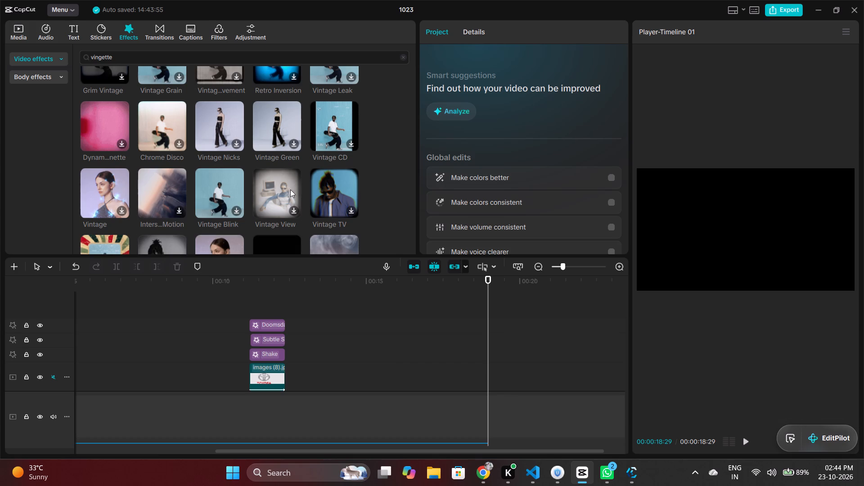
{"action": "scroll", "coordinate": [318, 192], "scroll_direction": "down", "scroll_amount": 1}
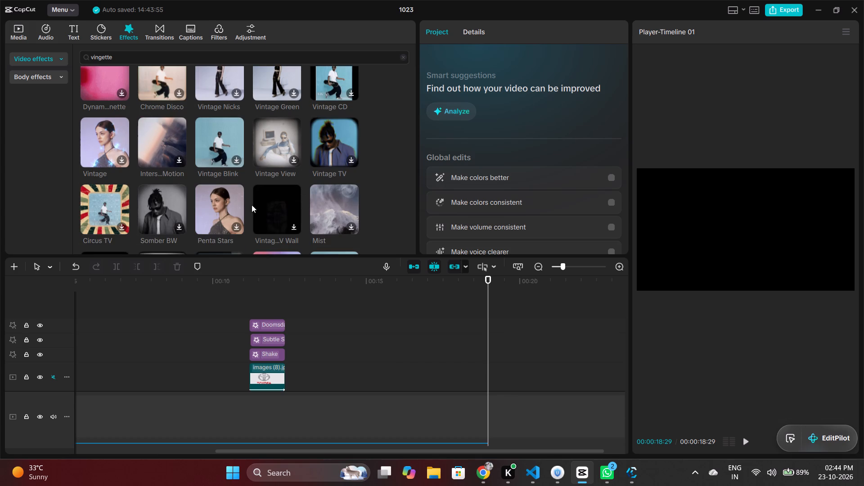
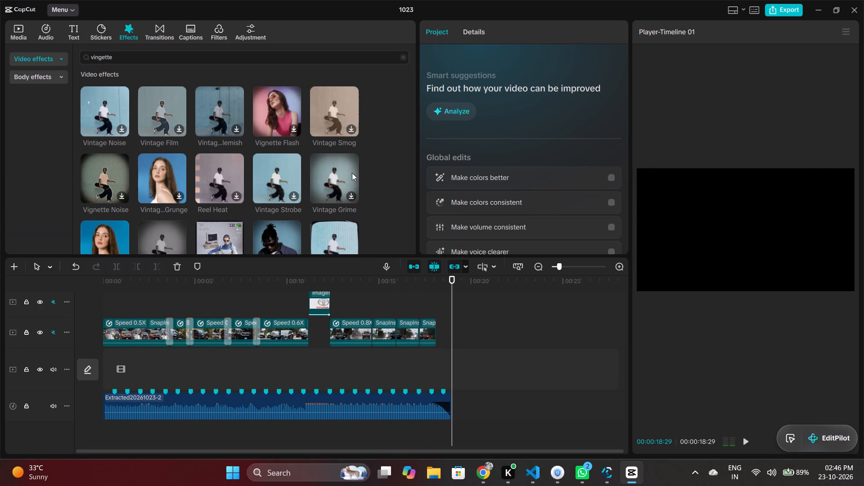
Scrub through the opening of the timeline and play back the whole edit from the beginning.
{"action": "left_click", "coordinate": [270, 376]}
{"action": "left_click_drag", "start_coordinate": [270, 376], "coordinate": [90, 377]}
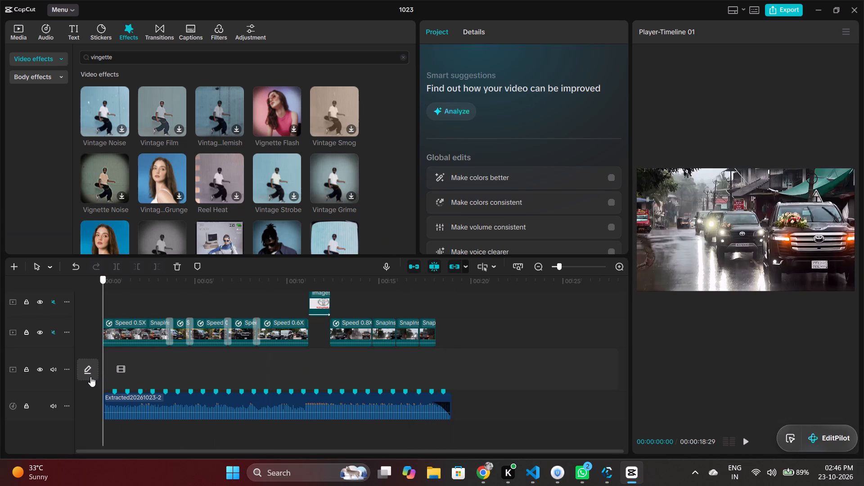
{"action": "left_click_drag", "start_coordinate": [90, 377], "coordinate": [199, 391]}
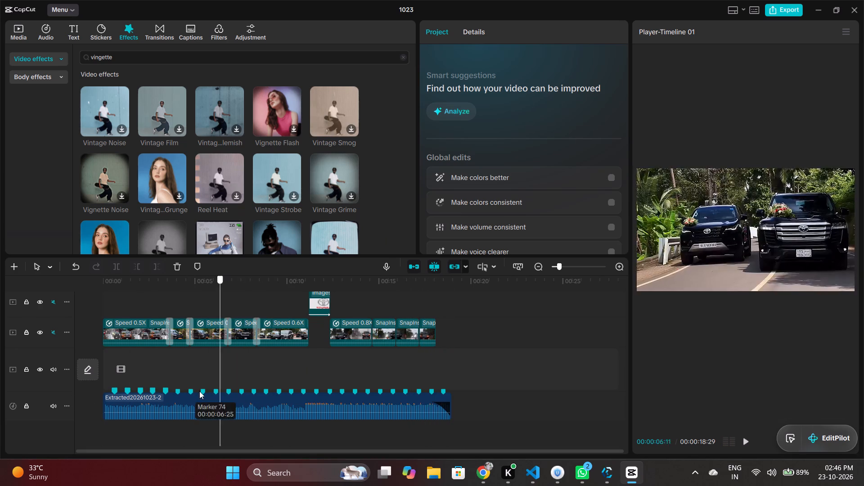
{"action": "left_click_drag", "start_coordinate": [199, 391], "coordinate": [50, 385]}
{"action": "key", "text": "space"}
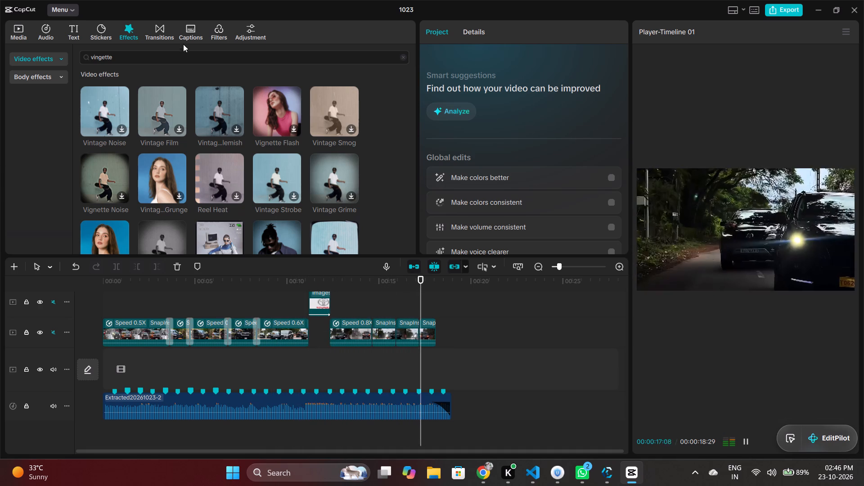
Search the filters for "black gold".
{"action": "left_click", "coordinate": [204, 32]}
{"action": "left_click", "coordinate": [211, 30]}
{"action": "scroll", "coordinate": [207, 295], "scroll_direction": "up", "scroll_amount": 9}
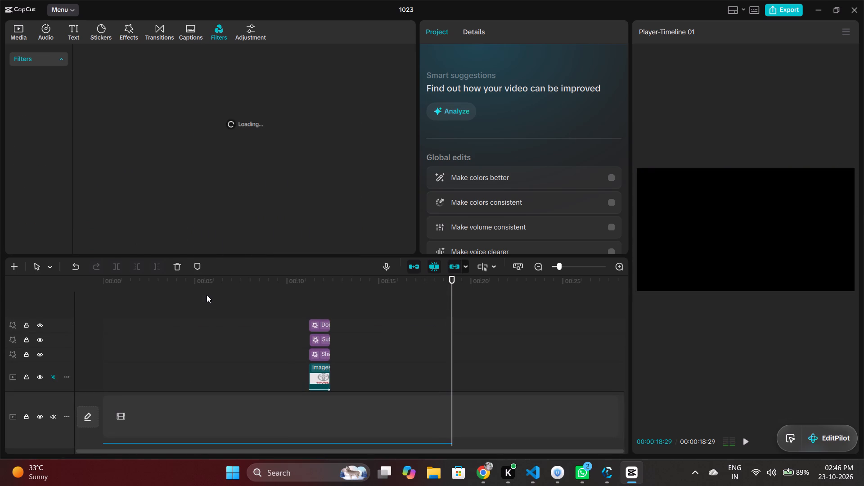
{"action": "scroll", "coordinate": [207, 295], "scroll_direction": "up", "scroll_amount": 3}
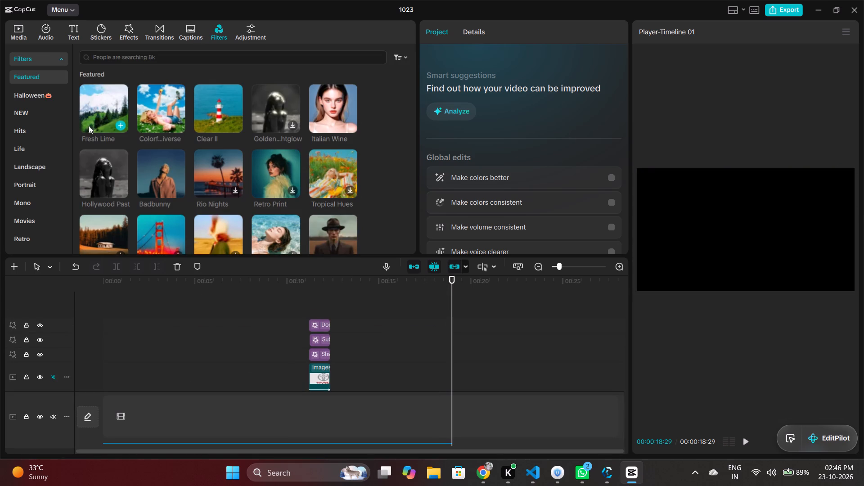
{"action": "left_click", "coordinate": [146, 56]}
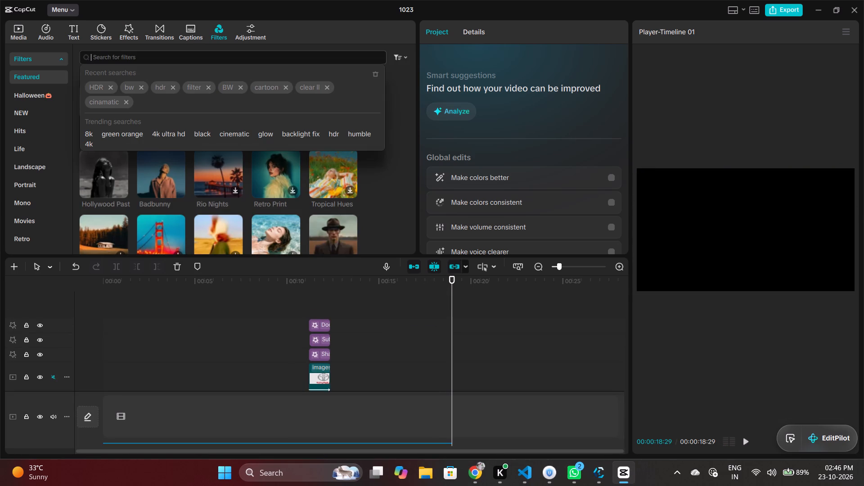
{"action": "type", "text": "bla"}
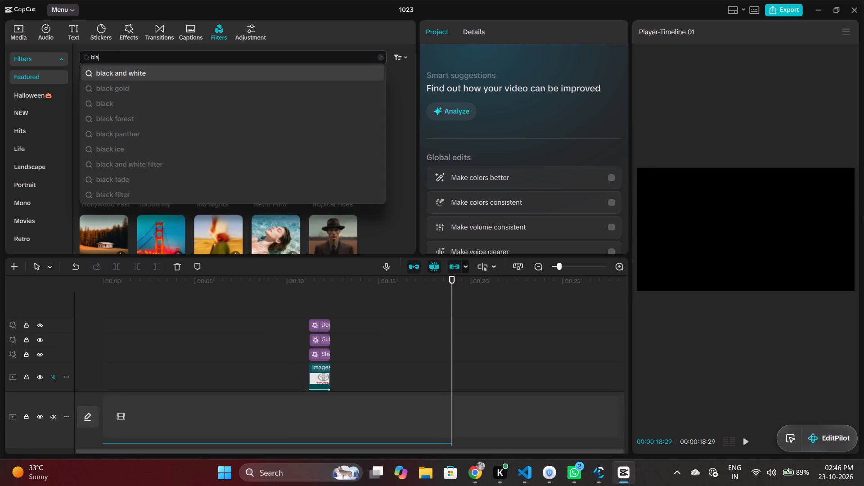
{"action": "type", "text": "ck"}
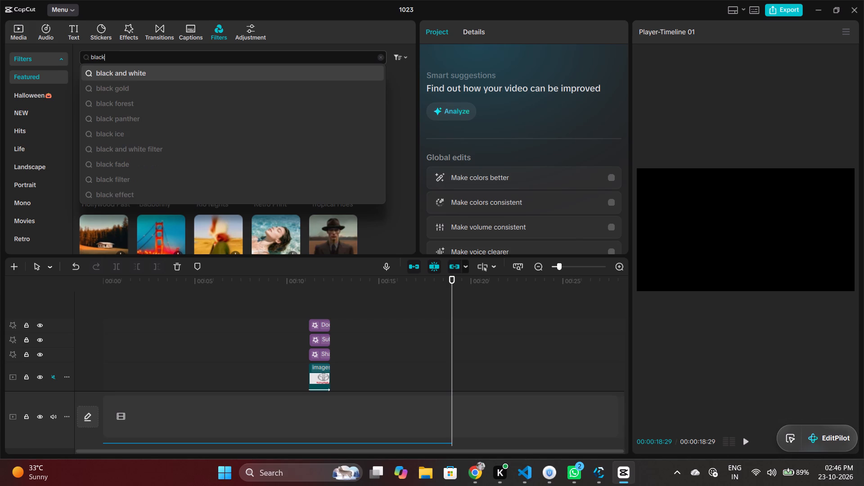
{"action": "left_click", "coordinate": [130, 94]}
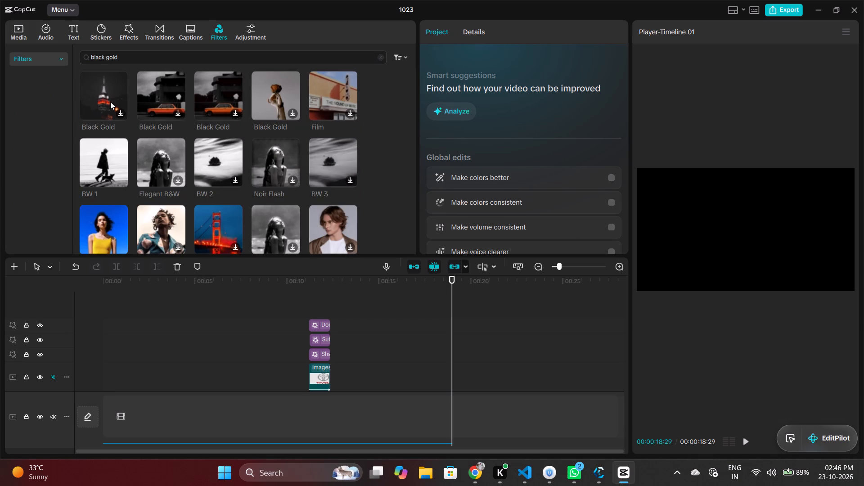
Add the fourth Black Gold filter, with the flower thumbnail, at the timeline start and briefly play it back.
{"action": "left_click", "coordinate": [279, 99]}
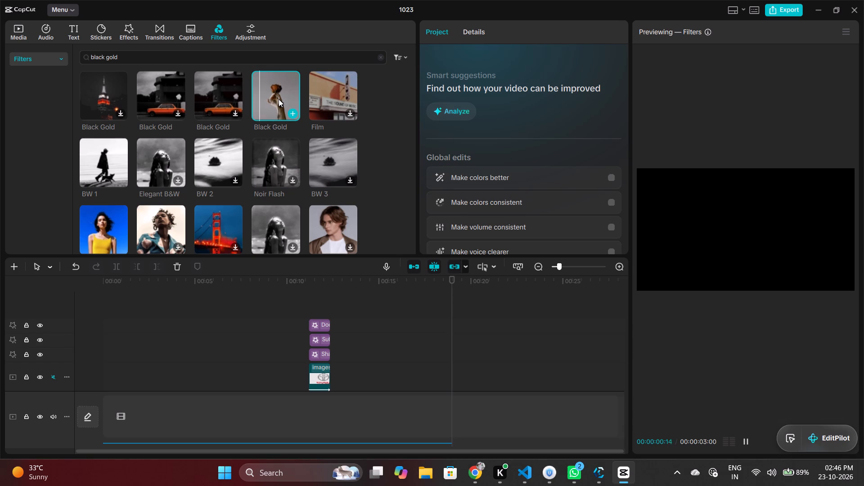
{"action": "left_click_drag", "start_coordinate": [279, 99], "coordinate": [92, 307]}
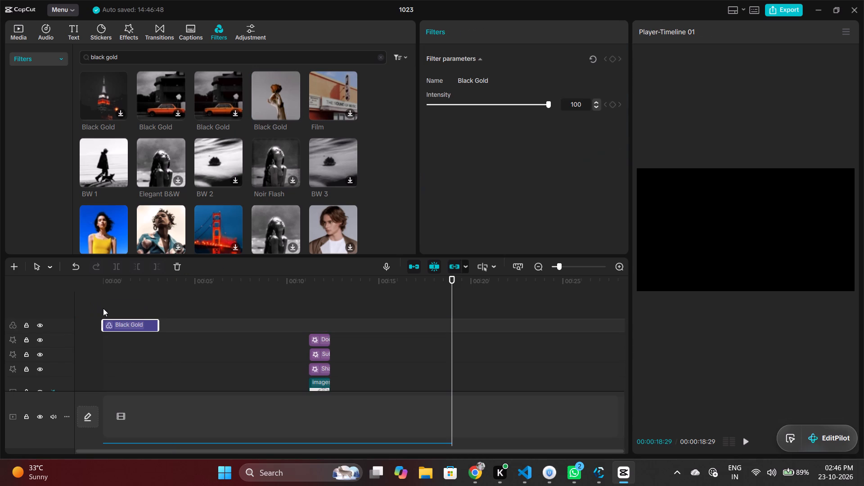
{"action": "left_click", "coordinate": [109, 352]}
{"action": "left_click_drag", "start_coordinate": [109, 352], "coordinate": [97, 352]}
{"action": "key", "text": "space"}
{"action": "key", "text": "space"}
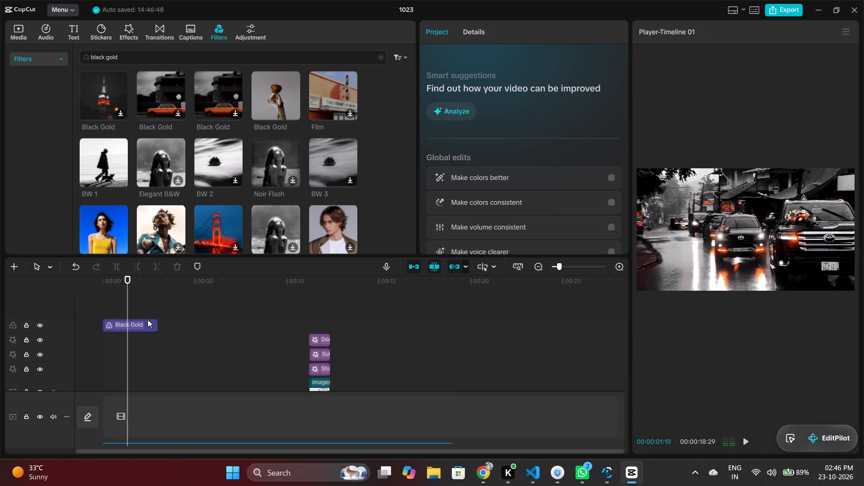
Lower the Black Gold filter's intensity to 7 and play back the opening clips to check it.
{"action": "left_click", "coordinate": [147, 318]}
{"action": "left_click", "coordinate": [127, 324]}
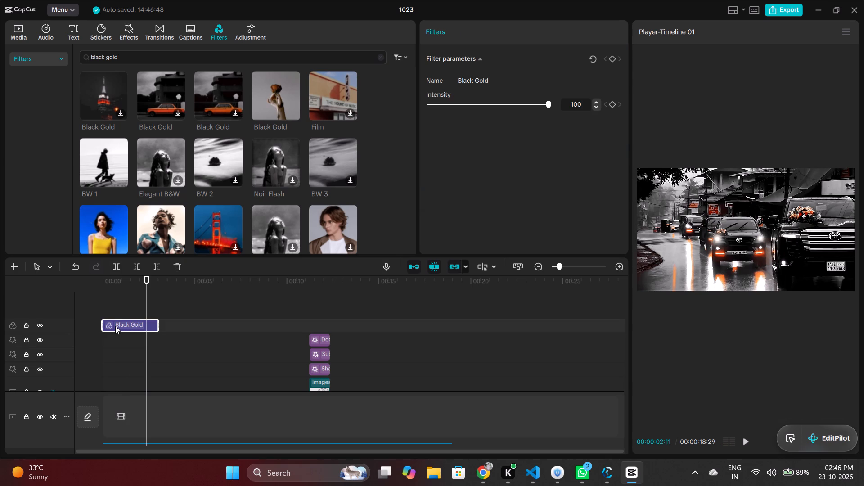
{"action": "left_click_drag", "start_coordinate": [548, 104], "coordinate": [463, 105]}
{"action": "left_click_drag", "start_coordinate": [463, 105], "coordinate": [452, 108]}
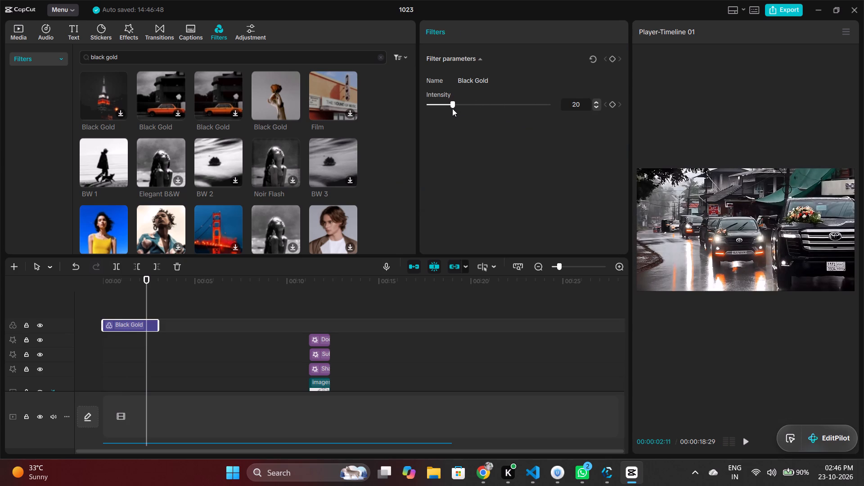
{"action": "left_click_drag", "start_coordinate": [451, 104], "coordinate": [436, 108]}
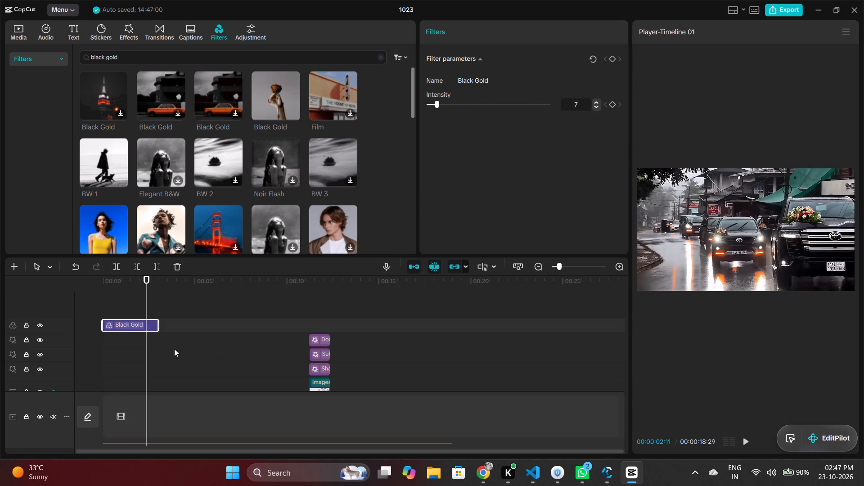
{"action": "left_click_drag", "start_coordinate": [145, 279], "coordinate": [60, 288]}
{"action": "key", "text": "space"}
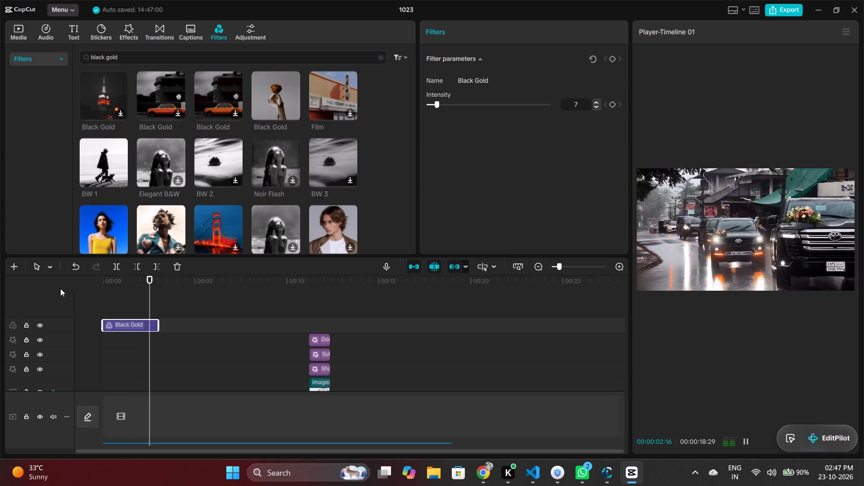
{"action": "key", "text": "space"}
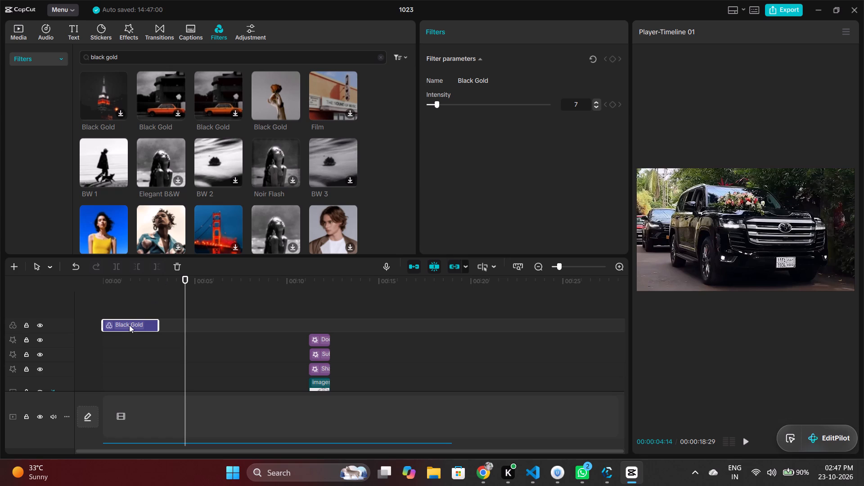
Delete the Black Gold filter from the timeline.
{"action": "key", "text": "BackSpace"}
Add the first Black Gold filter, with the tower thumbnail, at the start of the timeline above the effects.
{"action": "left_click_drag", "start_coordinate": [103, 100], "coordinate": [116, 185]}
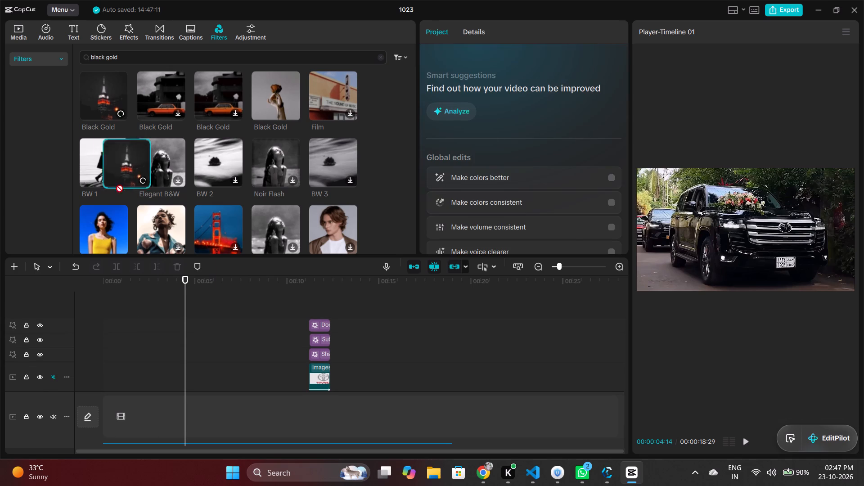
{"action": "left_click_drag", "start_coordinate": [116, 185], "coordinate": [104, 325]}
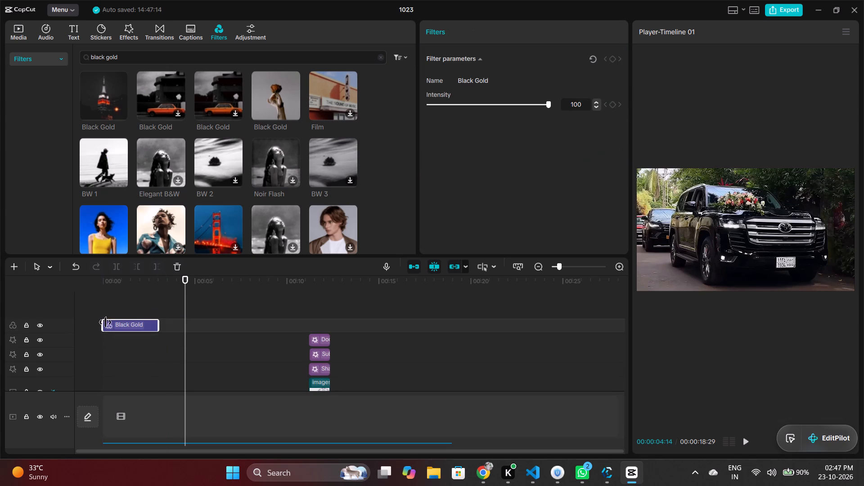
{"action": "left_click", "coordinate": [106, 310]}
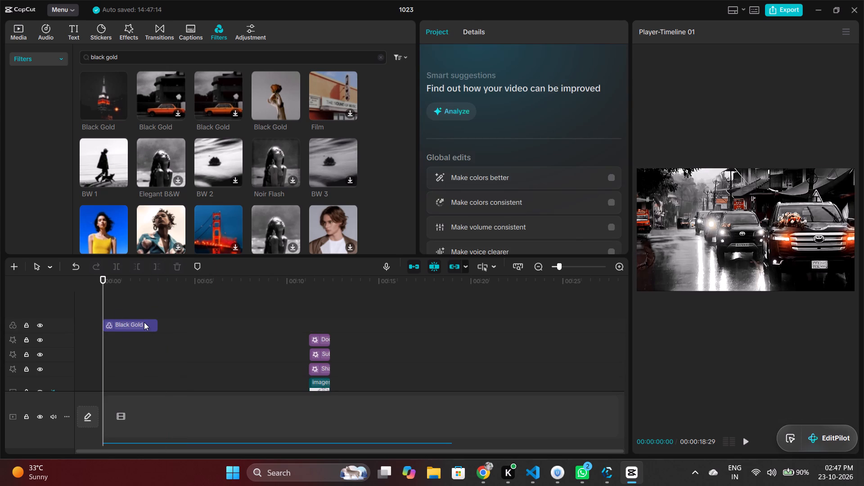
Set the Black Gold filter's intensity to 29 and play back the opening from the beginning to check it.
{"action": "left_click", "coordinate": [144, 322]}
{"action": "left_click", "coordinate": [493, 104]}
{"action": "left_click", "coordinate": [474, 107]}
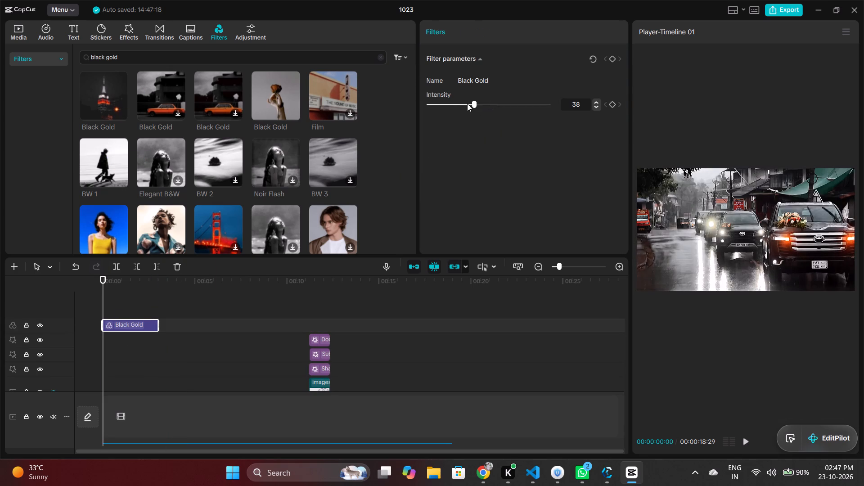
{"action": "left_click", "coordinate": [462, 102]}
{"action": "left_click", "coordinate": [440, 103]}
{"action": "left_click", "coordinate": [456, 102]}
{"action": "left_click", "coordinate": [463, 103]}
{"action": "key", "text": "space"}
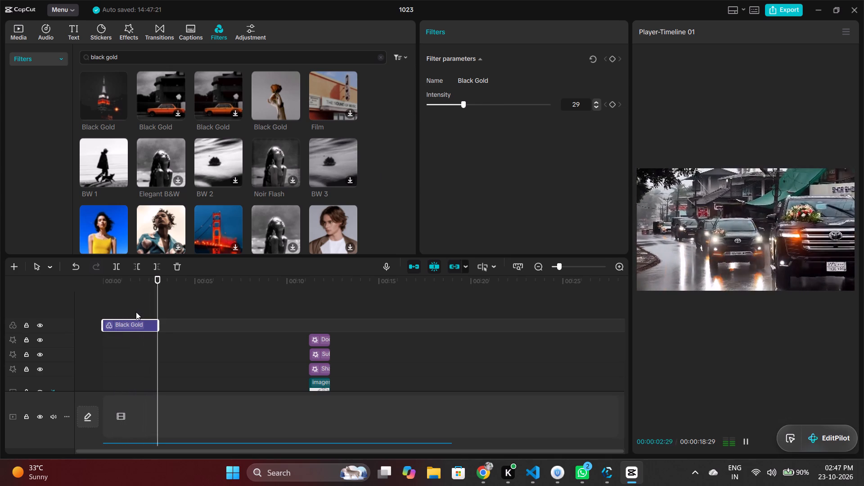
{"action": "key", "text": "space"}
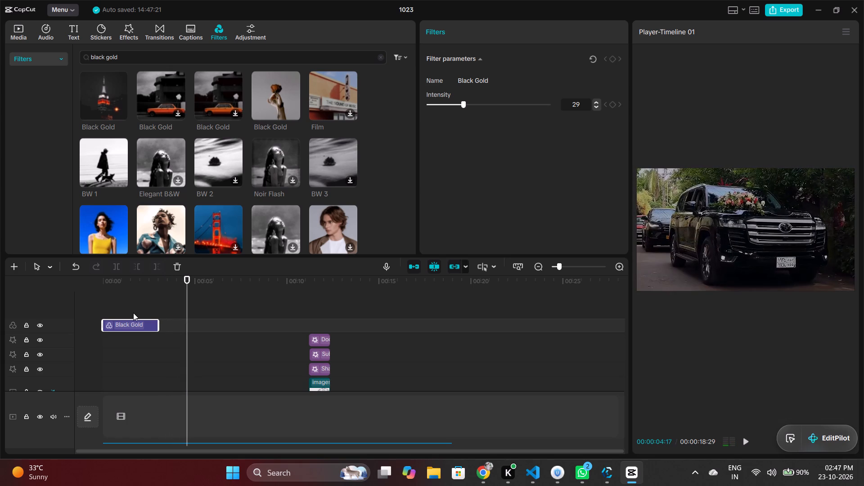
{"action": "left_click", "coordinate": [133, 313]}
Clear the filter search and add the featured Clear II filter at the timeline start, above Black Gold.
{"action": "scroll", "coordinate": [186, 192], "scroll_direction": "down", "scroll_amount": 1}
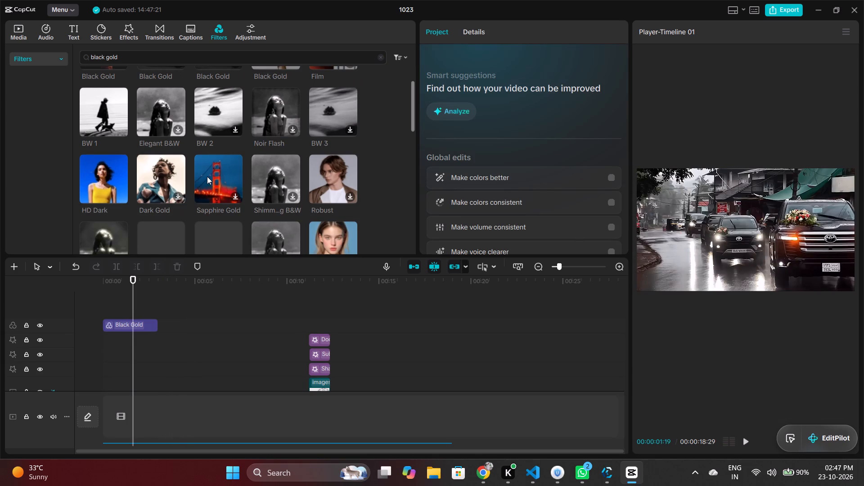
{"action": "scroll", "coordinate": [222, 182], "scroll_direction": "up", "scroll_amount": 5}
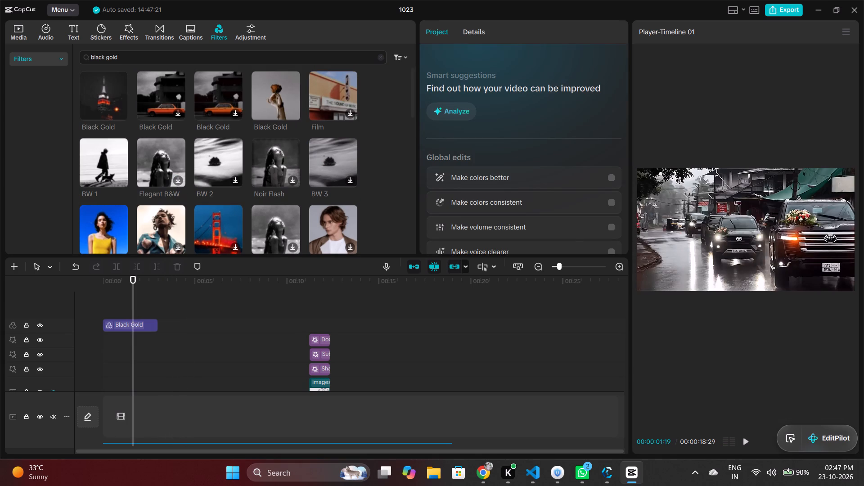
{"action": "left_click", "coordinate": [133, 60]}
{"action": "left_click", "coordinate": [382, 52]}
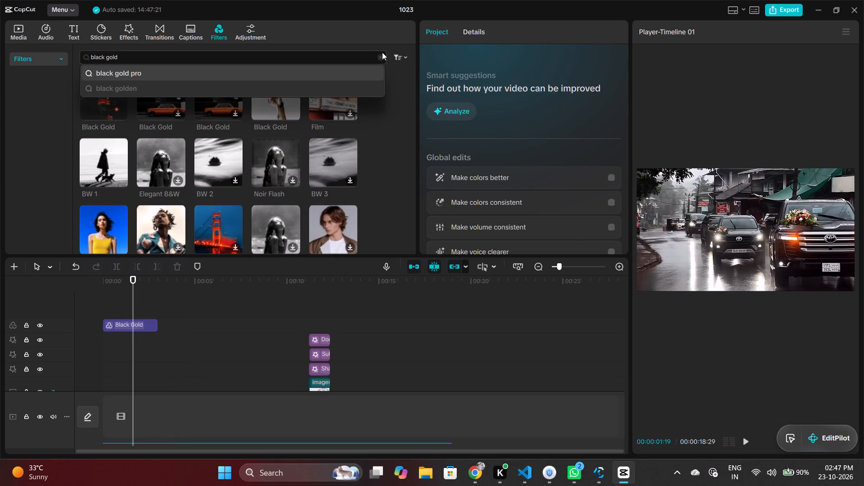
{"action": "left_click", "coordinate": [381, 54]}
{"action": "left_click", "coordinate": [205, 114]}
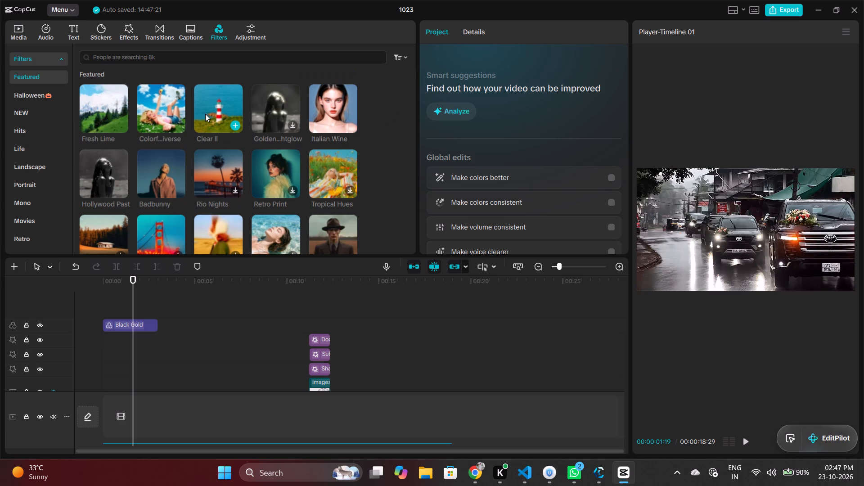
{"action": "left_click_drag", "start_coordinate": [215, 111], "coordinate": [105, 309]}
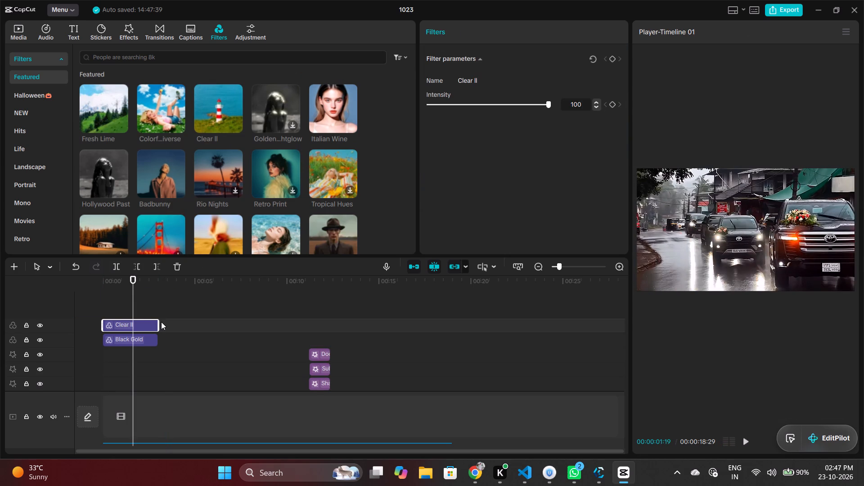
Play back the opening from 00:00:00:00 to check the Clear II and Black Gold filters together.
{"action": "left_click_drag", "start_coordinate": [135, 287], "coordinate": [83, 295]}
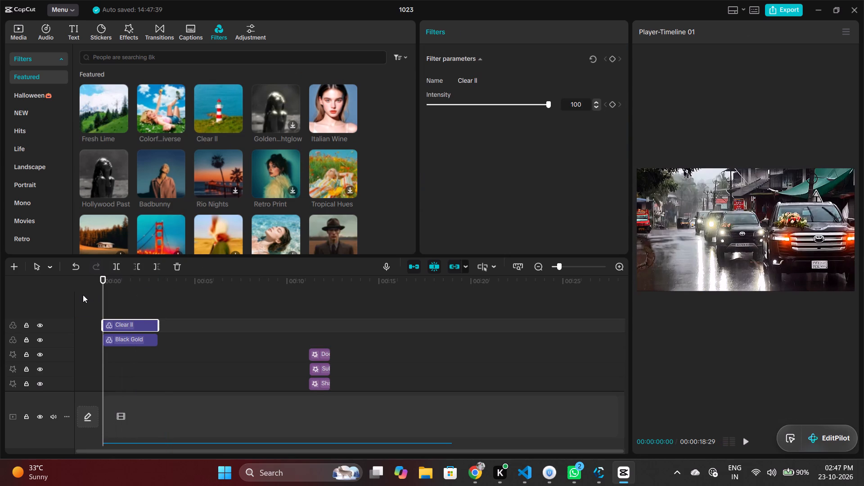
{"action": "key", "text": "space"}
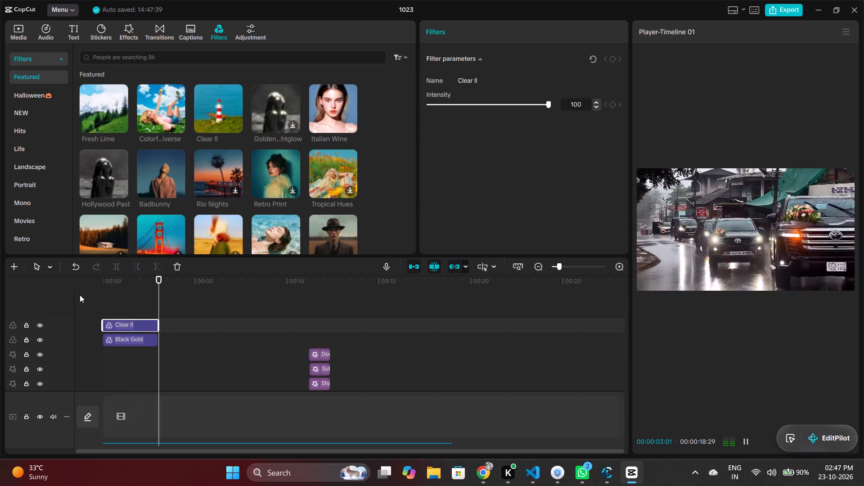
{"action": "key", "text": "space"}
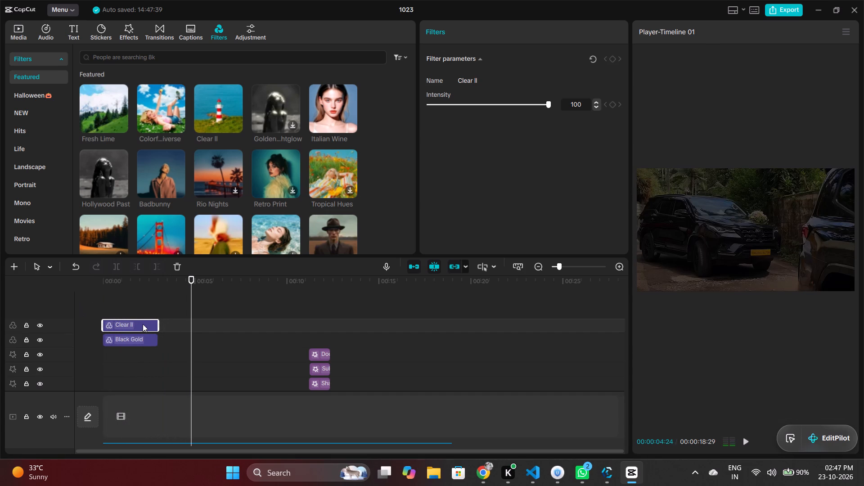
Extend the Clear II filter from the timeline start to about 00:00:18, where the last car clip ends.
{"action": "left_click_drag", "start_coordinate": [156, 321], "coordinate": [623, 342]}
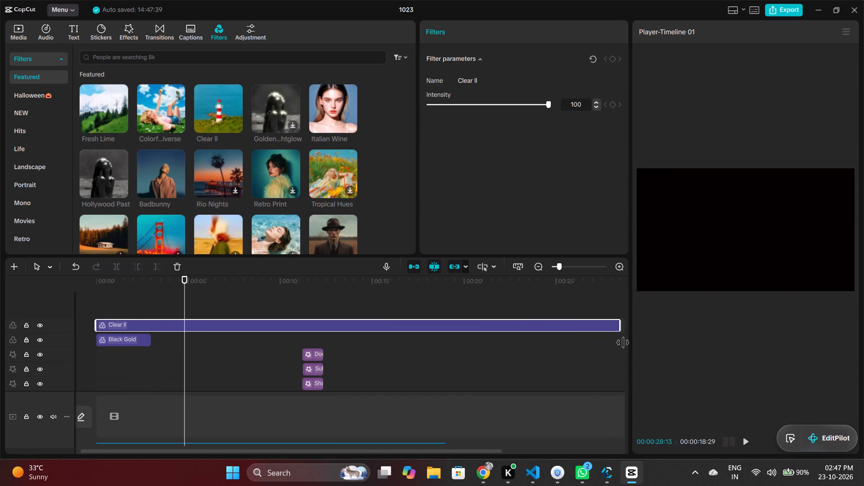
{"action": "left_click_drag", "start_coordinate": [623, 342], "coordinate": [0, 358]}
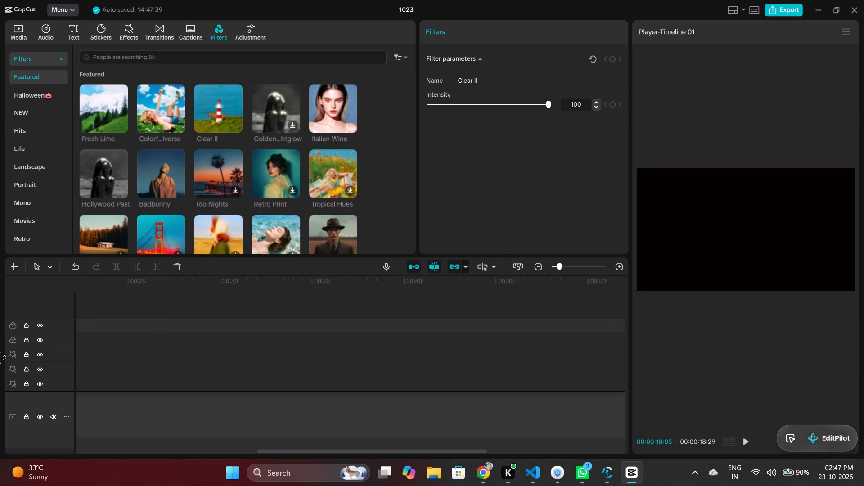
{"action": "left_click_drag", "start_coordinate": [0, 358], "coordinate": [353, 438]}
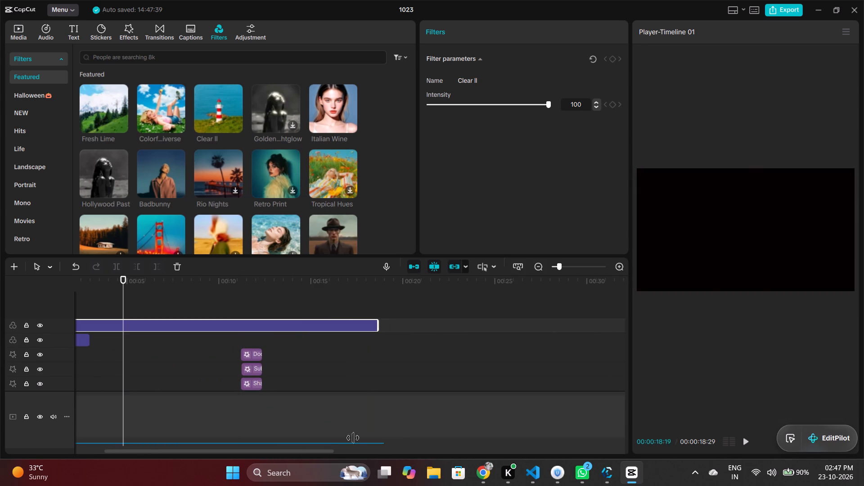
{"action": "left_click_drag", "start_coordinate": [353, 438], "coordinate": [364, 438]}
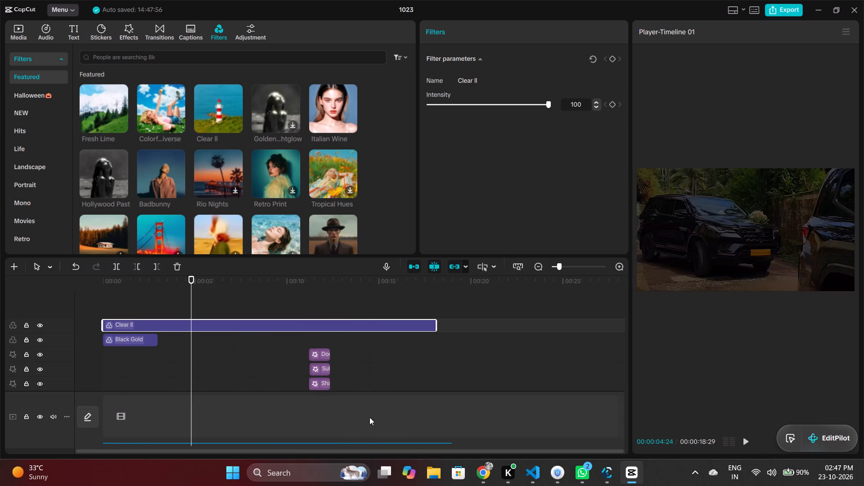
Extend the Black Gold filter to about 00:00:18:03, level with the end of Clear II, and play the edit from the beginning.
{"action": "scroll", "coordinate": [361, 391], "scroll_direction": "down", "scroll_amount": 4, "text": "ctrl"}
{"action": "scroll", "coordinate": [328, 379], "scroll_direction": "up", "scroll_amount": 8}
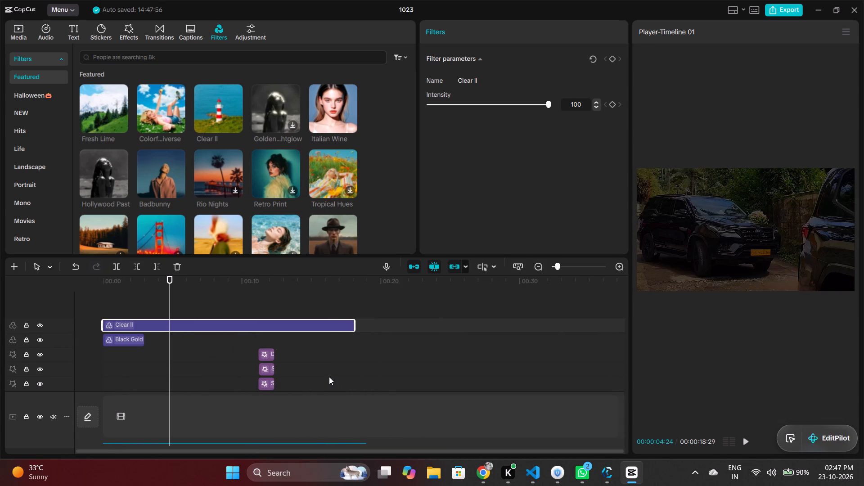
{"action": "scroll", "coordinate": [329, 376], "scroll_direction": "down", "scroll_amount": 7}
{"action": "scroll", "coordinate": [329, 365], "scroll_direction": "up", "scroll_amount": 7}
{"action": "left_click_drag", "start_coordinate": [142, 338], "coordinate": [270, 354]}
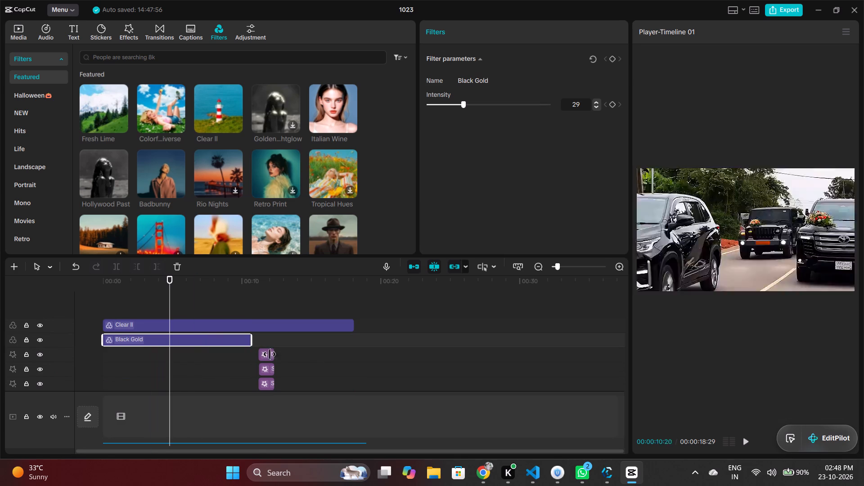
{"action": "left_click_drag", "start_coordinate": [270, 354], "coordinate": [354, 372]}
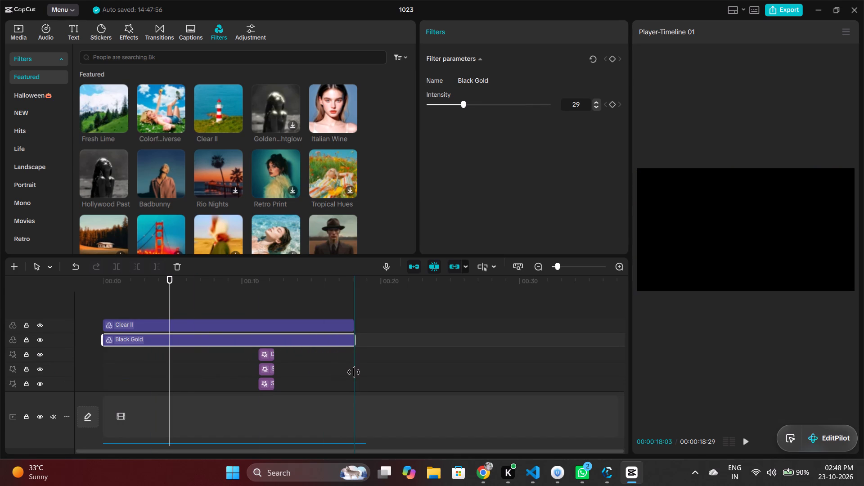
{"action": "left_click_drag", "start_coordinate": [354, 372], "coordinate": [350, 382]}
{"action": "left_click", "coordinate": [132, 361]}
{"action": "left_click_drag", "start_coordinate": [132, 361], "coordinate": [72, 373]}
{"action": "key", "text": "space"}
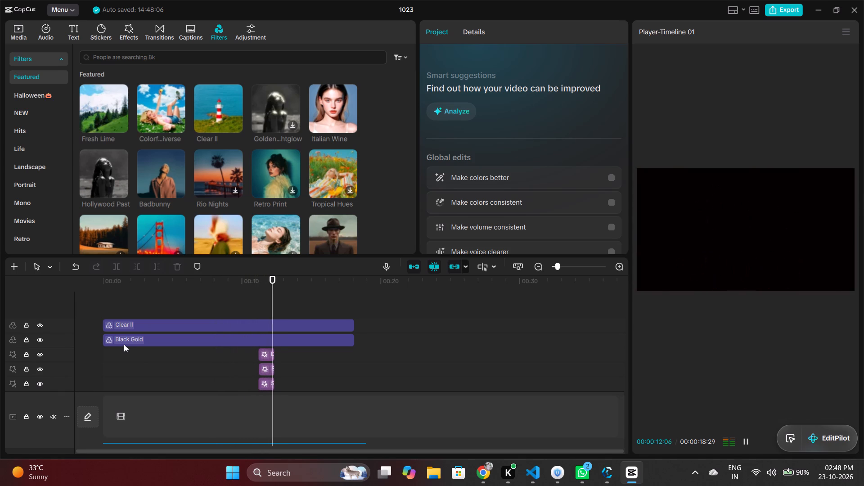
Delete the Clear II filter and play back the opening from the beginning to check Black Gold alone.
{"action": "left_click", "coordinate": [139, 328]}
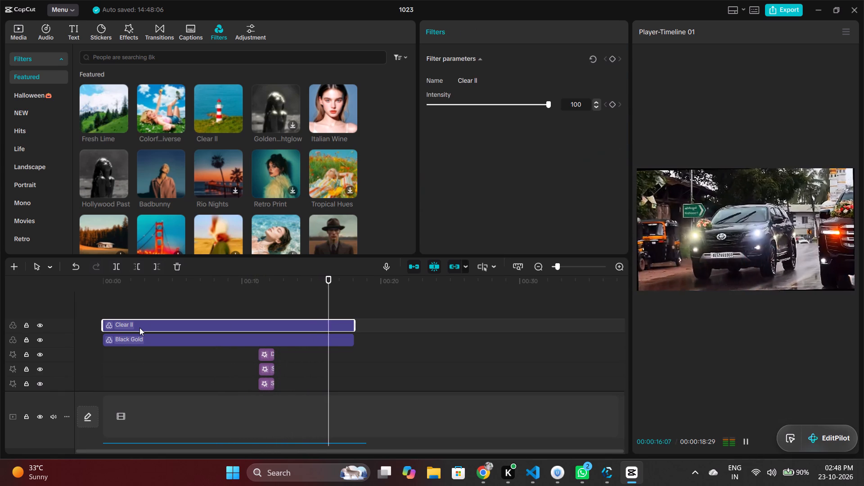
{"action": "key", "text": "BackSpace"}
{"action": "key", "text": "space"}
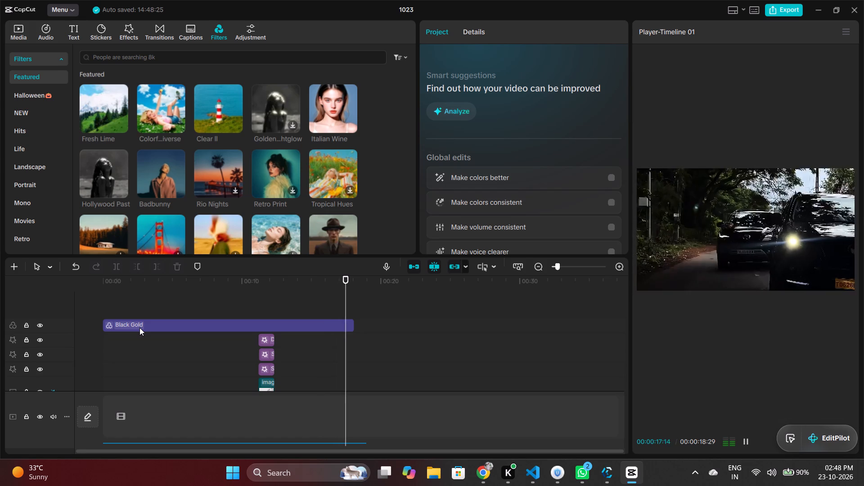
{"action": "left_click", "coordinate": [143, 347]}
{"action": "left_click_drag", "start_coordinate": [143, 347], "coordinate": [40, 349]}
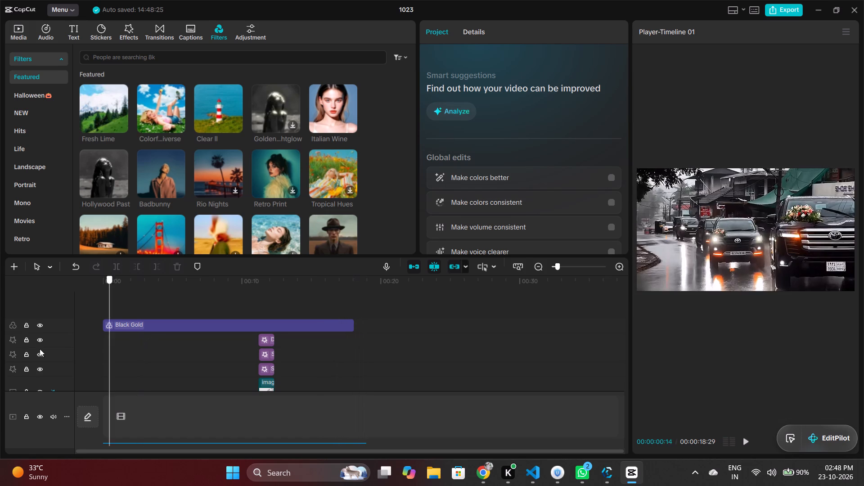
{"action": "left_click_drag", "start_coordinate": [40, 349], "coordinate": [33, 349]}
{"action": "key", "text": "space"}
Add the featured Badbunny filter at the timeline start above Black Gold and play back the opening to check it.
{"action": "scroll", "coordinate": [183, 157], "scroll_direction": "down", "scroll_amount": 1}
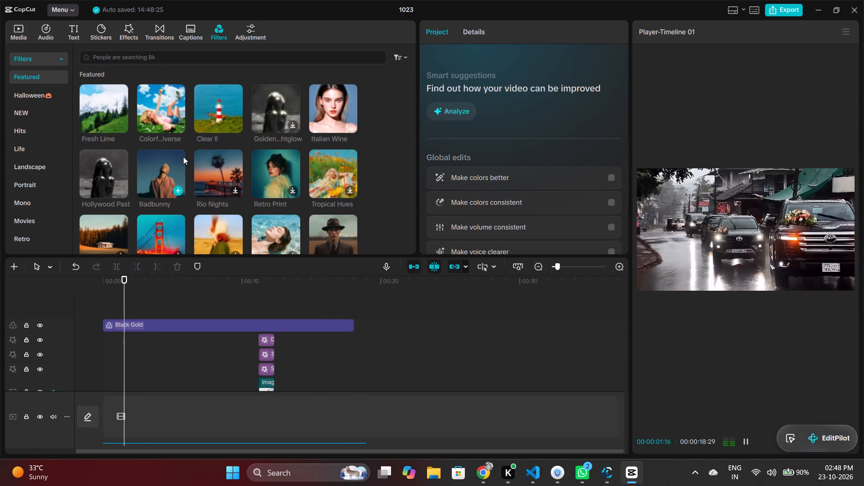
{"action": "left_click_drag", "start_coordinate": [156, 126], "coordinate": [105, 308]}
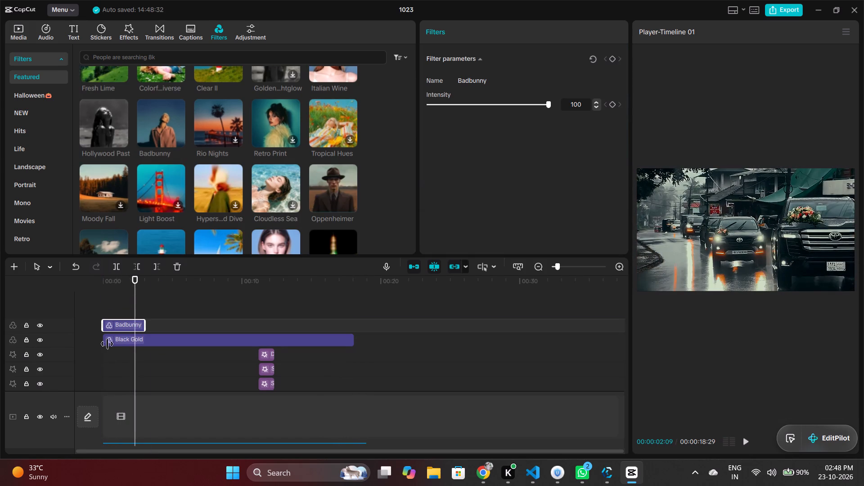
{"action": "left_click", "coordinate": [109, 364]}
{"action": "key", "text": "space"}
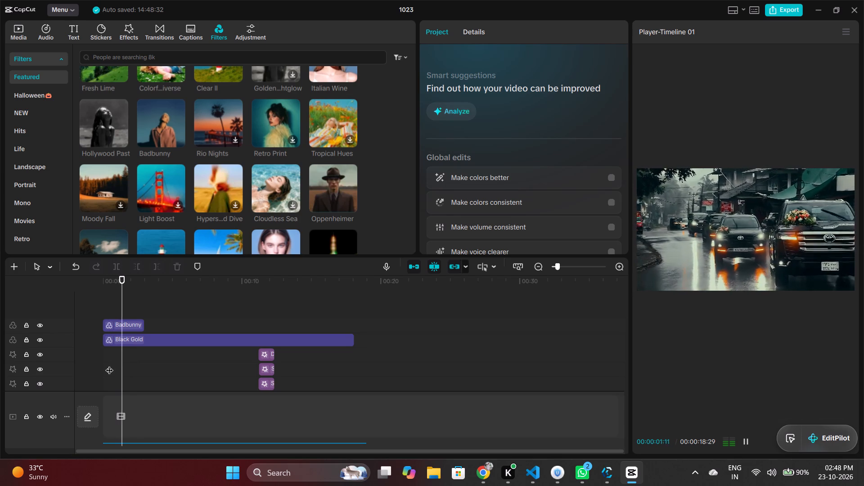
Set the Badbunny filter's intensity to 25 and play back the opening from the beginning to check it.
{"action": "left_click", "coordinate": [125, 319]}
{"action": "left_click", "coordinate": [125, 325]}
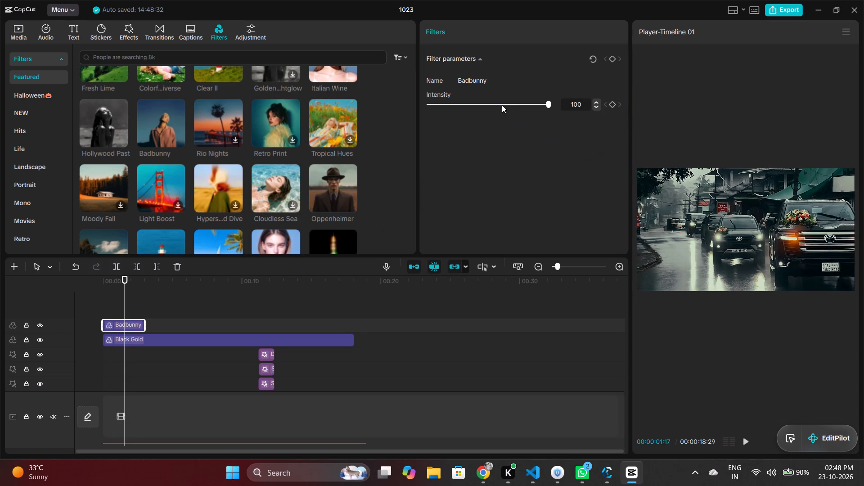
{"action": "left_click", "coordinate": [499, 105]}
{"action": "left_click", "coordinate": [469, 103]}
{"action": "left_click", "coordinate": [459, 102]}
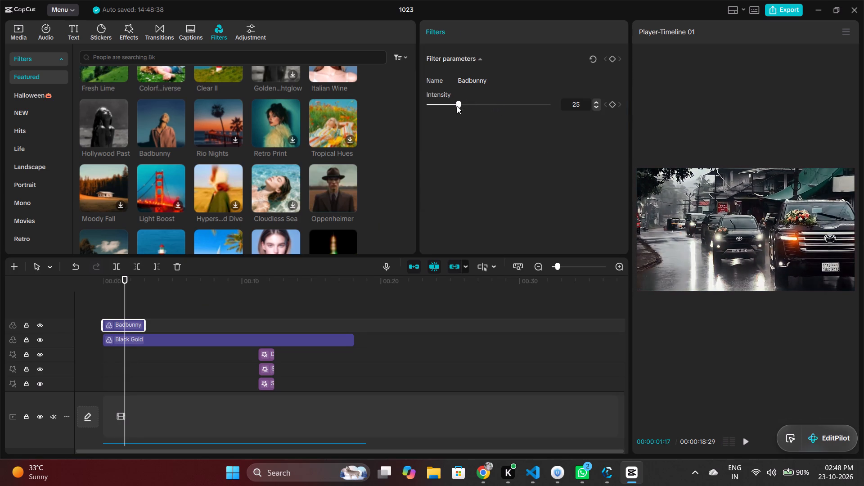
{"action": "left_click_drag", "start_coordinate": [126, 284], "coordinate": [88, 290]}
{"action": "key", "text": "space"}
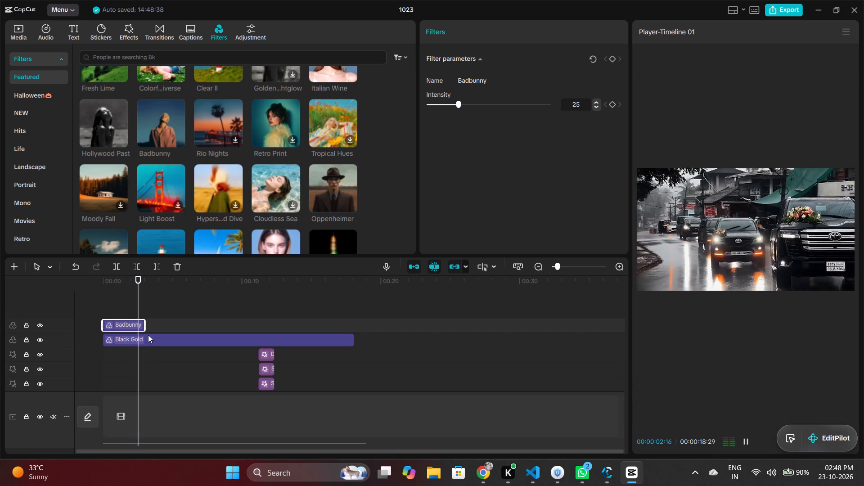
{"action": "key", "text": "space"}
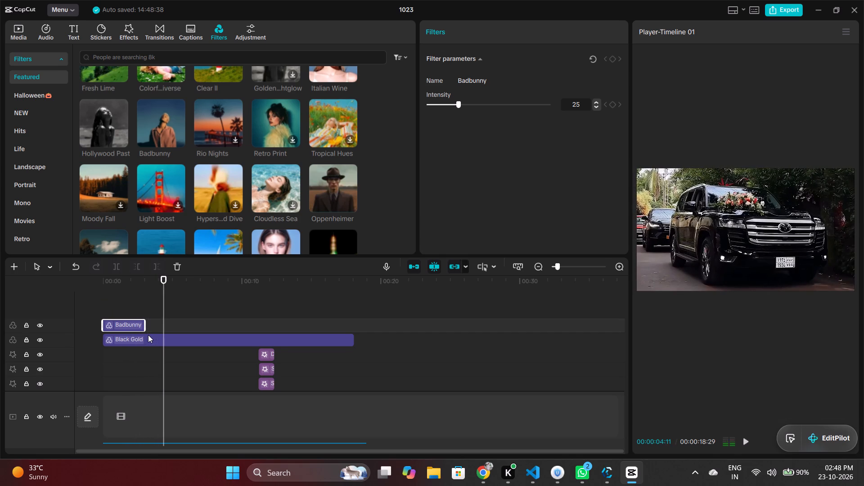
Extend the Badbunny filter to the end of the Black Gold filter and play the edit from about 00:00:02:19.
{"action": "left_click_drag", "start_coordinate": [142, 328], "coordinate": [349, 362]}
{"action": "left_click", "coordinate": [140, 363]}
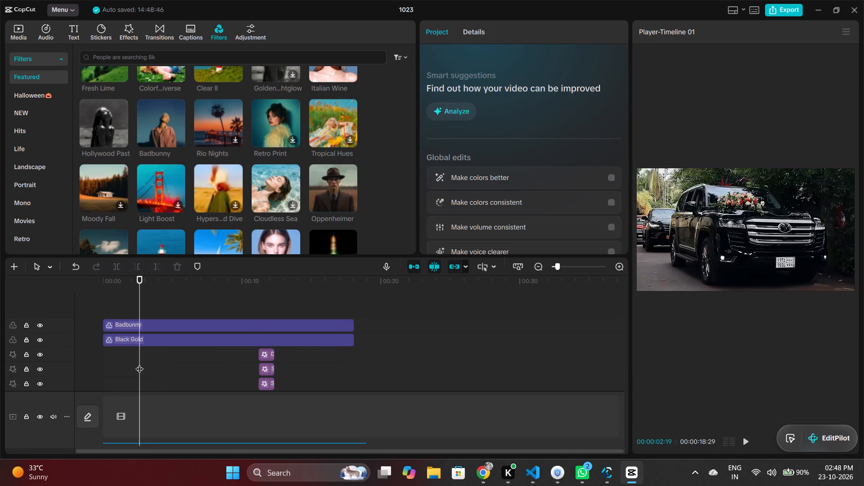
{"action": "key", "text": "space"}
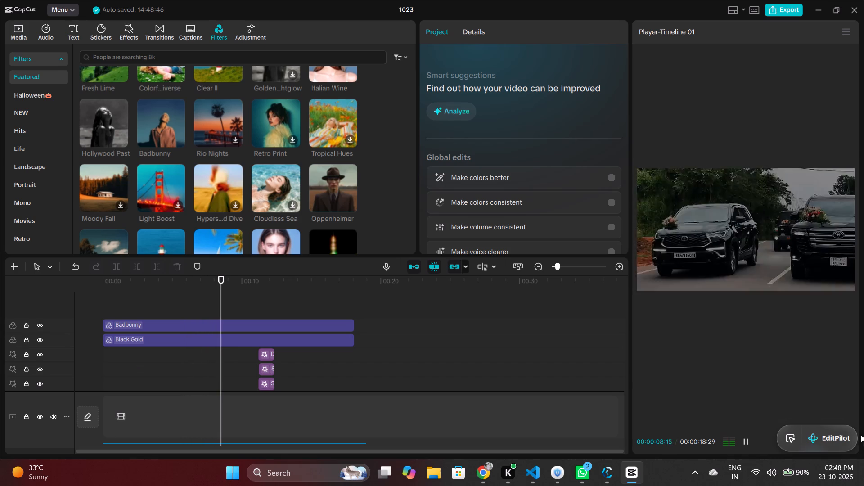
Move the EditPilot widget off the player controls and watch the whole edit full screen from 00:00:00:00.
{"action": "left_click_drag", "start_coordinate": [817, 439], "coordinate": [778, 228]}
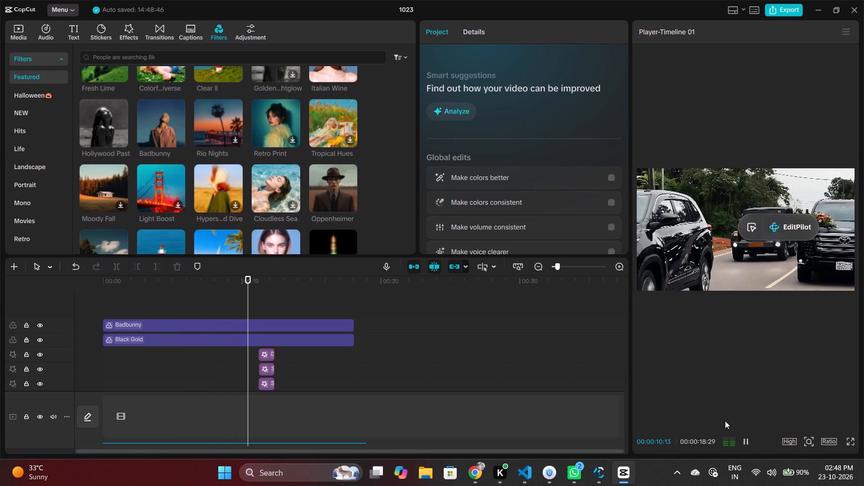
{"action": "left_click_drag", "start_coordinate": [265, 305], "coordinate": [0, 305]}
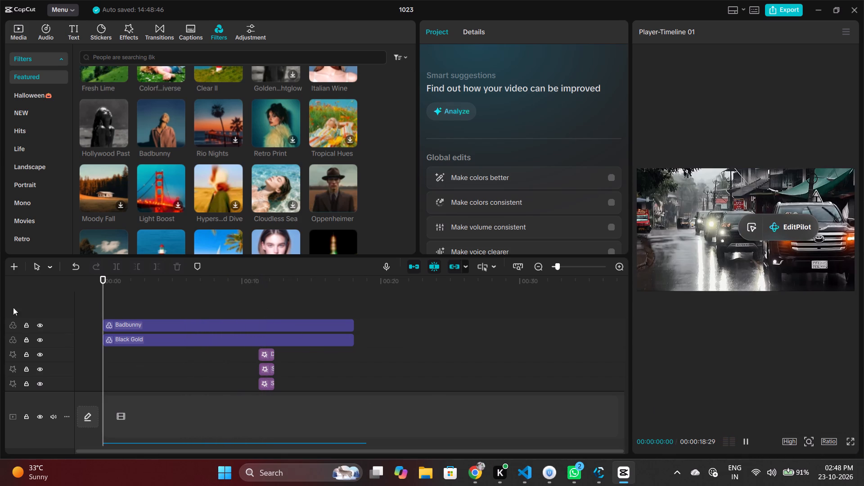
{"action": "left_click", "coordinate": [847, 441]}
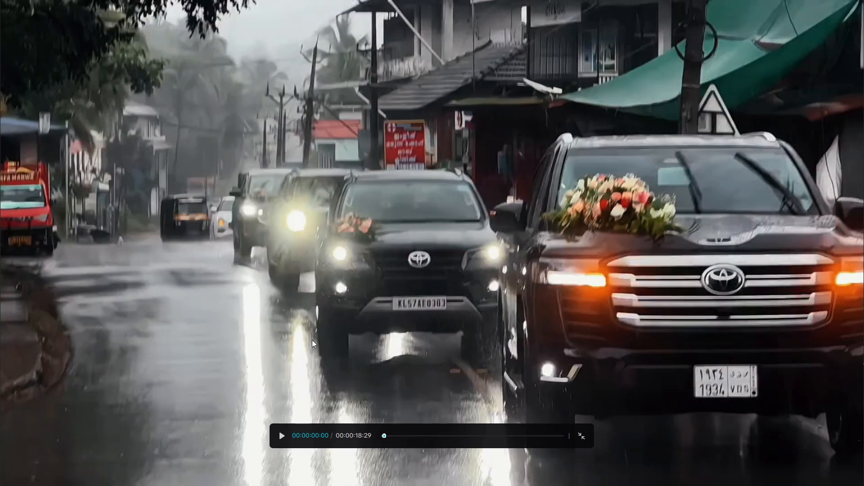
{"action": "key", "text": "space"}
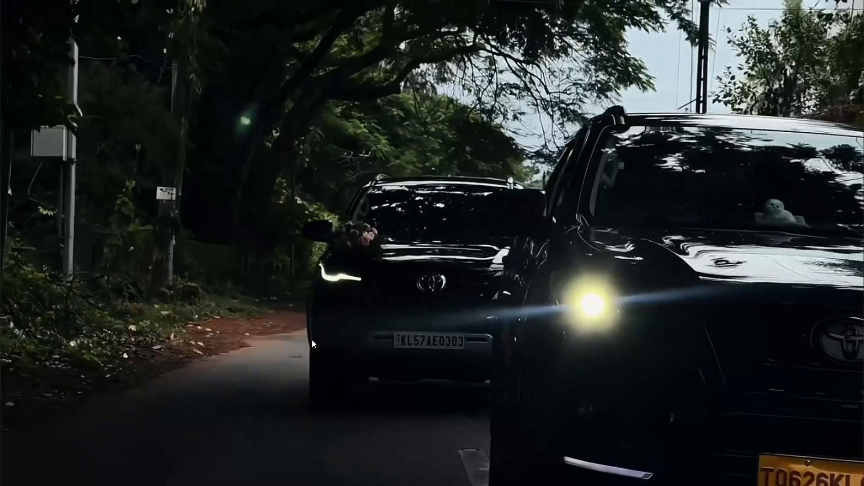
{"action": "key", "text": "Escape"}
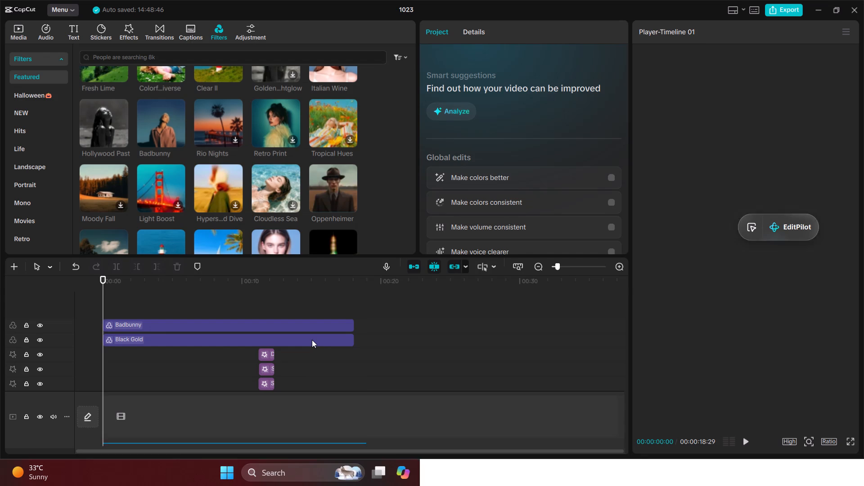
Scrub from the end of the timeline back to 00:00:00:00 and look over the filter, effect, clip and audio tracks.
{"action": "left_click_drag", "start_coordinate": [367, 274], "coordinate": [321, 281]}
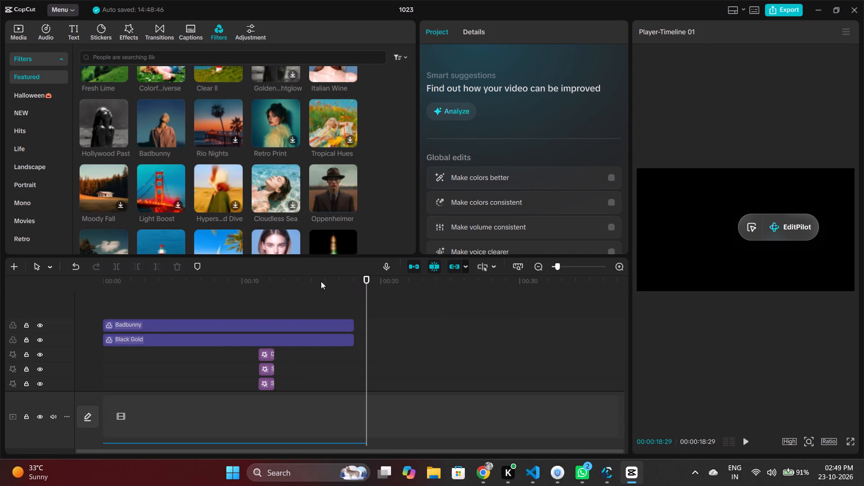
{"action": "left_click_drag", "start_coordinate": [321, 281], "coordinate": [307, 284]}
{"action": "left_click", "coordinate": [216, 307]}
{"action": "left_click_drag", "start_coordinate": [219, 303], "coordinate": [0, 313]}
{"action": "scroll", "coordinate": [205, 320], "scroll_direction": "down", "scroll_amount": 9}
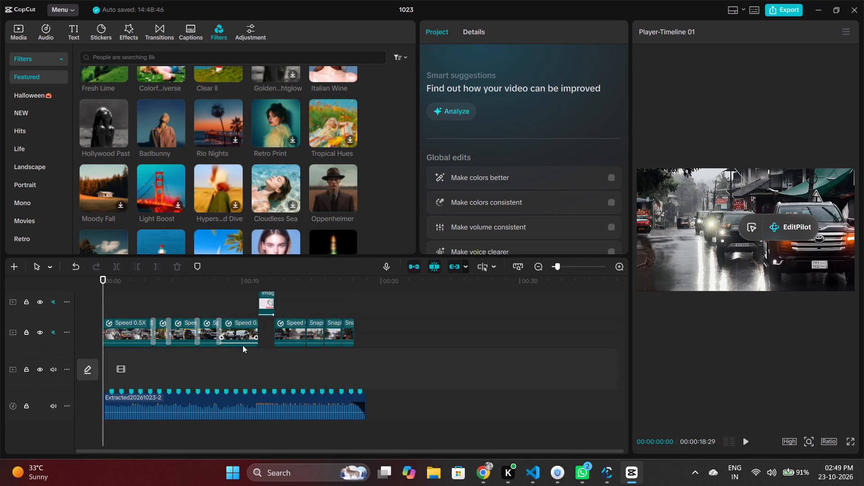
{"action": "scroll", "coordinate": [245, 347], "scroll_direction": "up", "scroll_amount": 7}
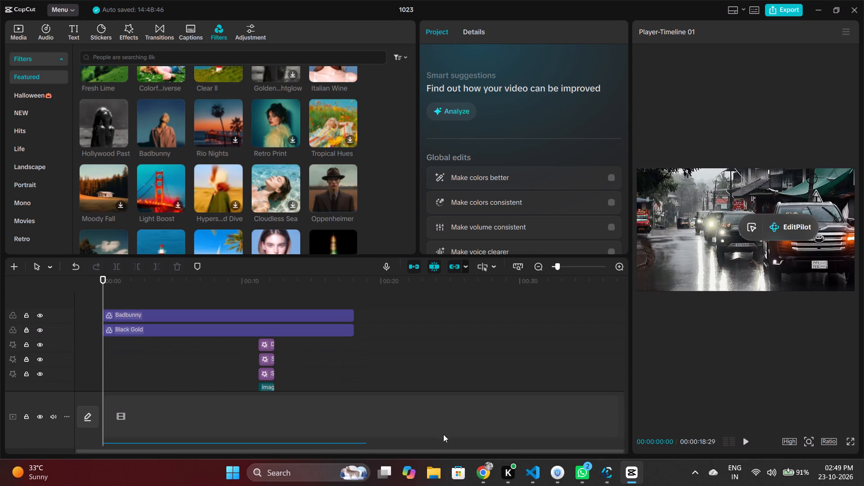
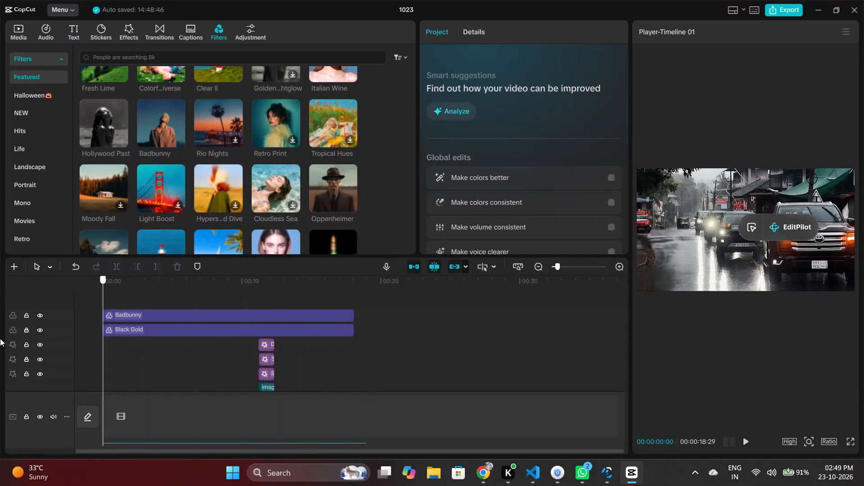
Play the whole edit from 00:00:00:00 and move the EditPilot widget off the video preview.
{"action": "key", "text": "space"}
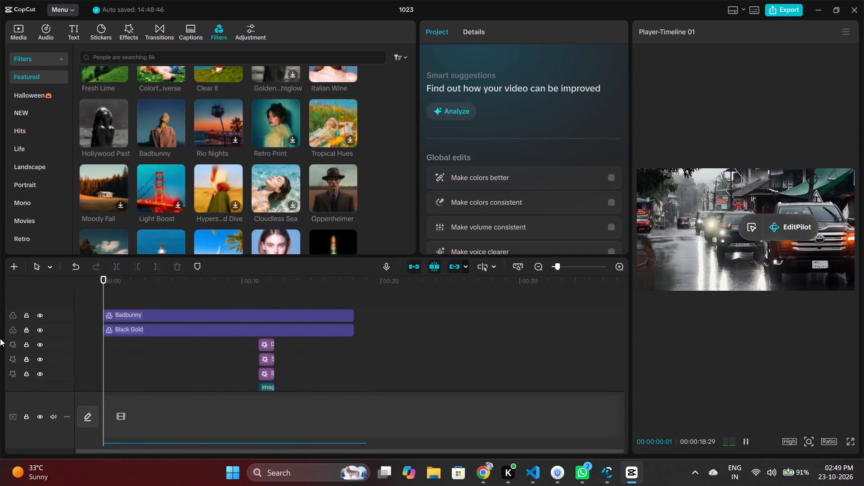
{"action": "scroll", "coordinate": [165, 199], "scroll_direction": "down", "scroll_amount": 2}
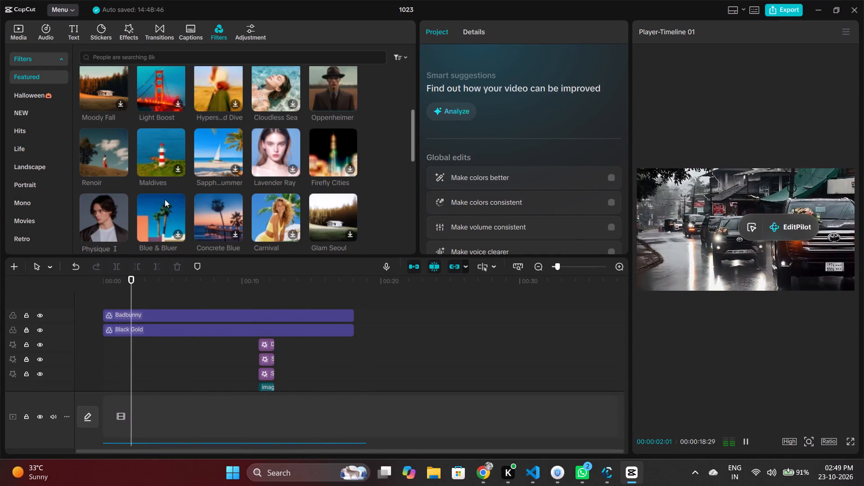
{"action": "scroll", "coordinate": [165, 199], "scroll_direction": "down", "scroll_amount": 2}
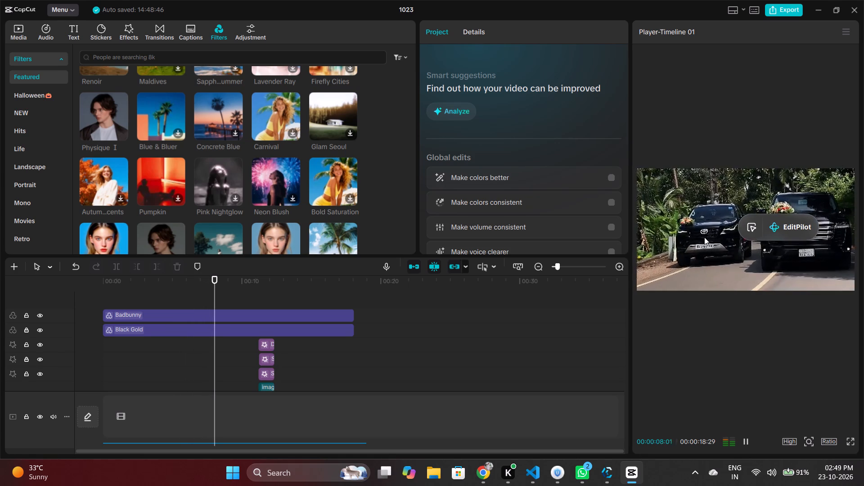
{"action": "left_click_drag", "start_coordinate": [756, 226], "coordinate": [708, 47]}
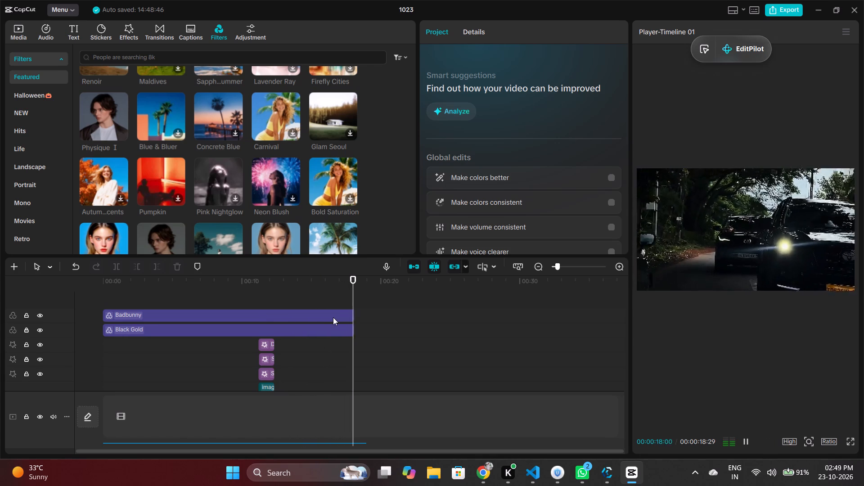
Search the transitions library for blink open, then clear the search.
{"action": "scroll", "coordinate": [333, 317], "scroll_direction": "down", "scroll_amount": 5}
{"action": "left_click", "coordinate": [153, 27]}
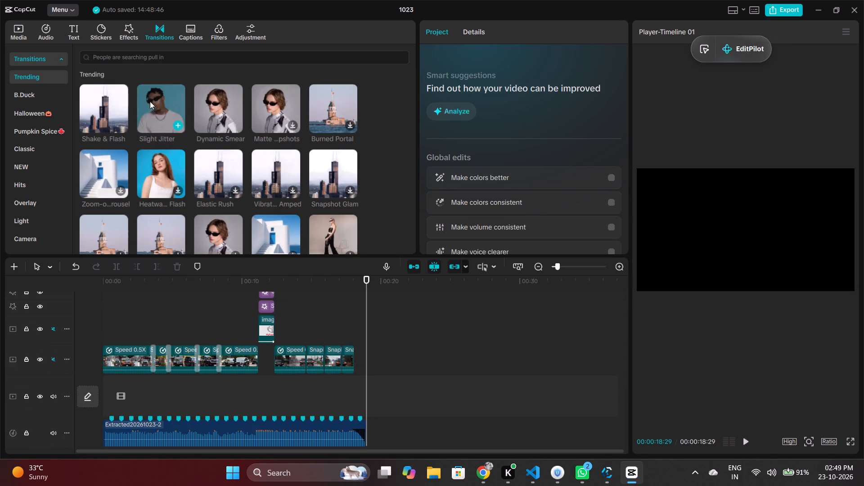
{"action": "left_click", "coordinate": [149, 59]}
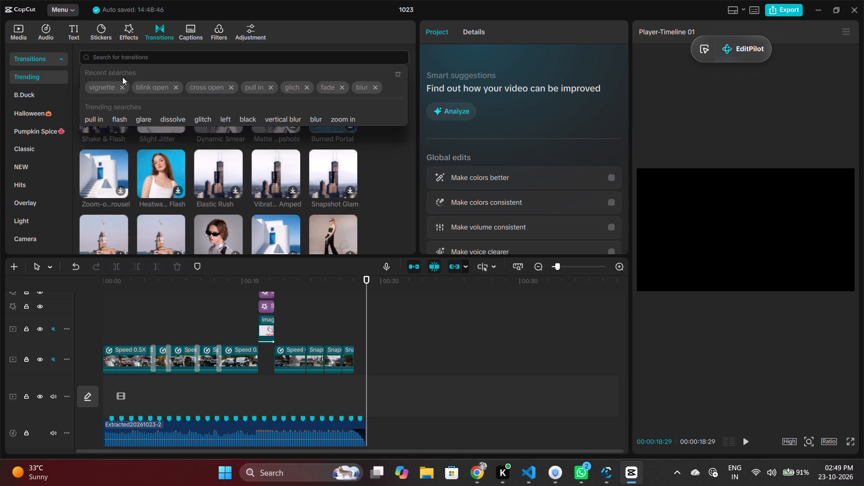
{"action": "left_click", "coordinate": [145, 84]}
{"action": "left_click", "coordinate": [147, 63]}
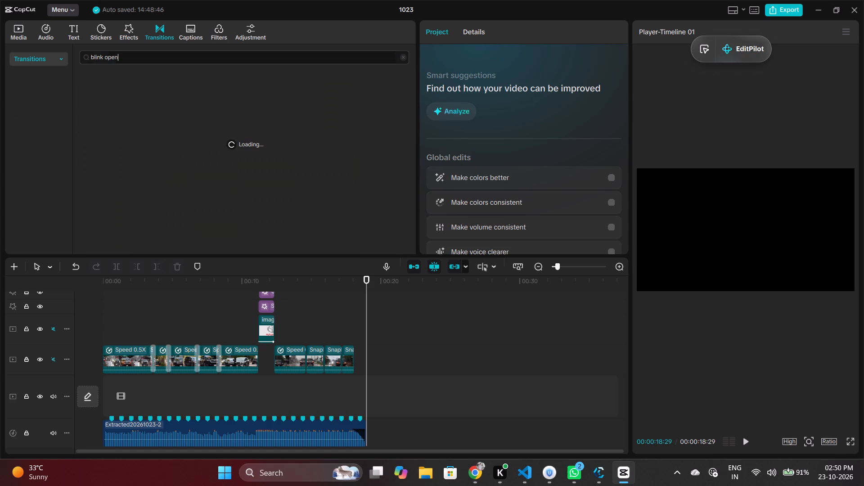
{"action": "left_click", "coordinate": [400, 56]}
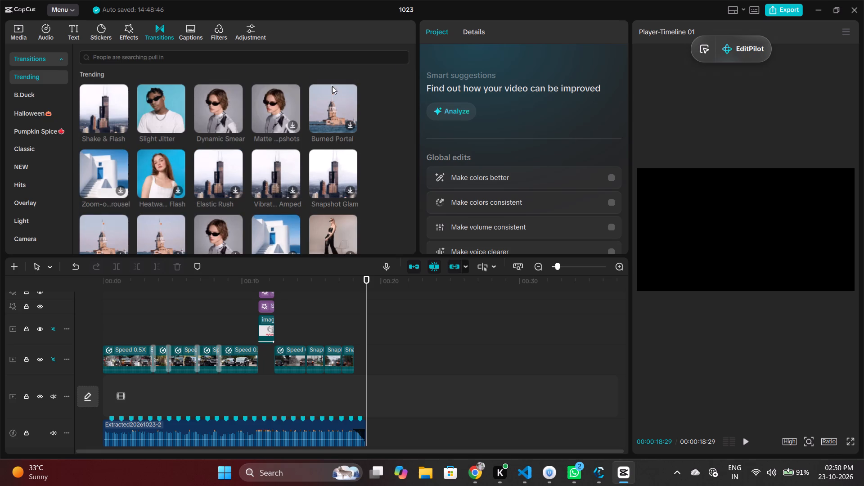
Search the transitions library for fade.
{"action": "left_click", "coordinate": [125, 55]}
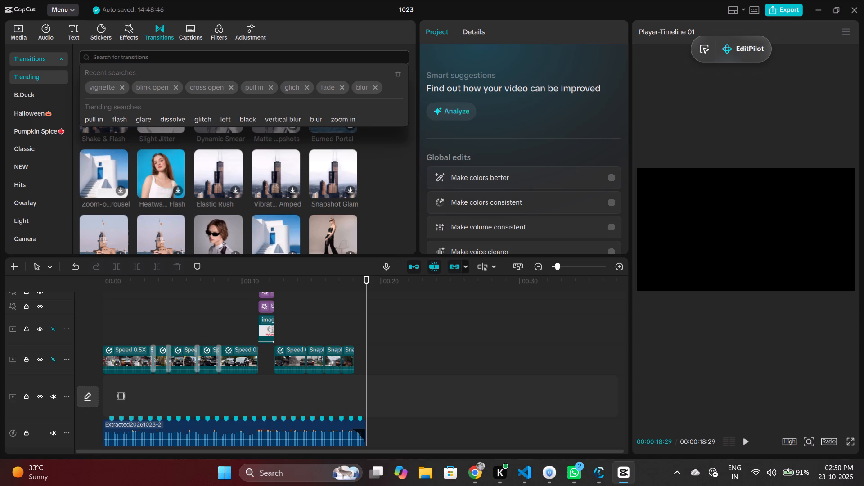
{"action": "left_click", "coordinate": [322, 85]}
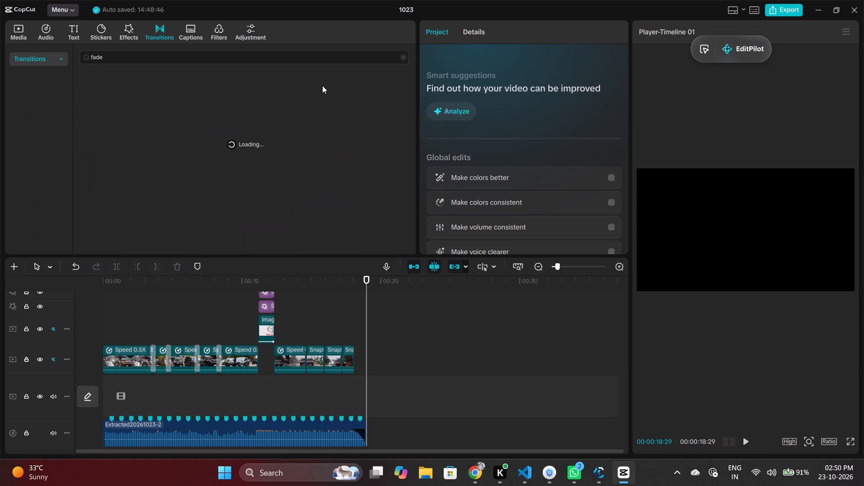
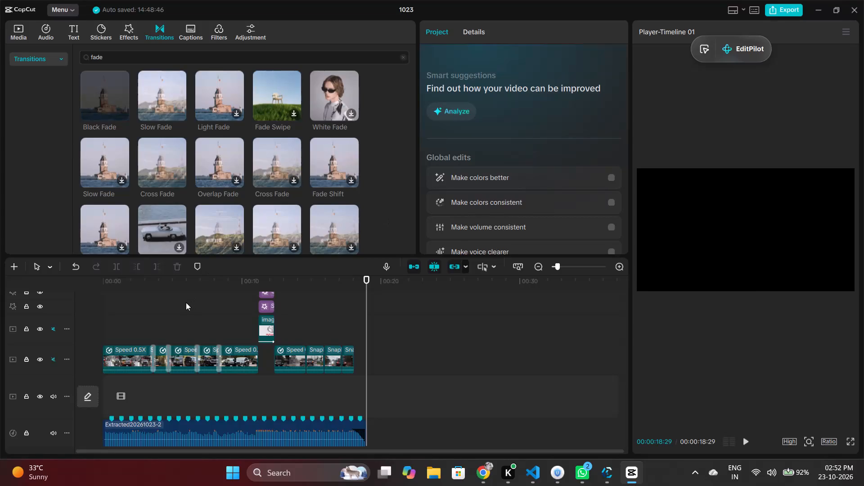
Add a Black Fade transition between the first two car clips after the Toyota logo.
{"action": "key", "text": "space"}
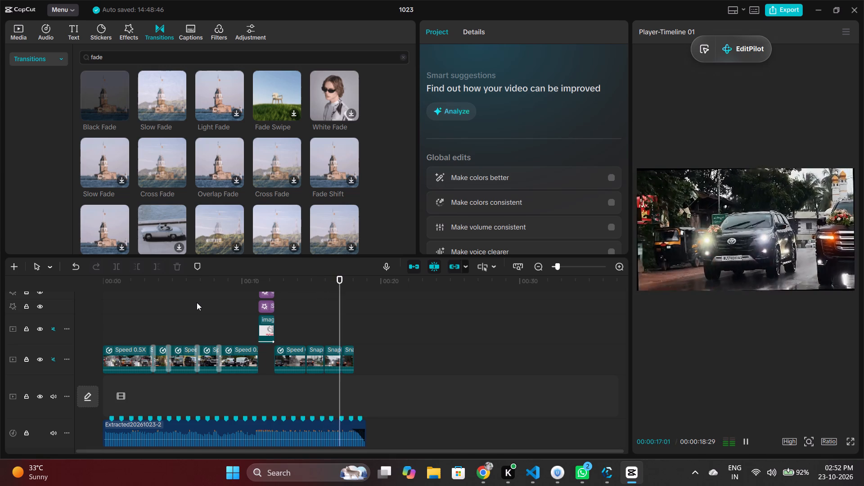
{"action": "left_click_drag", "start_coordinate": [116, 99], "coordinate": [257, 291]}
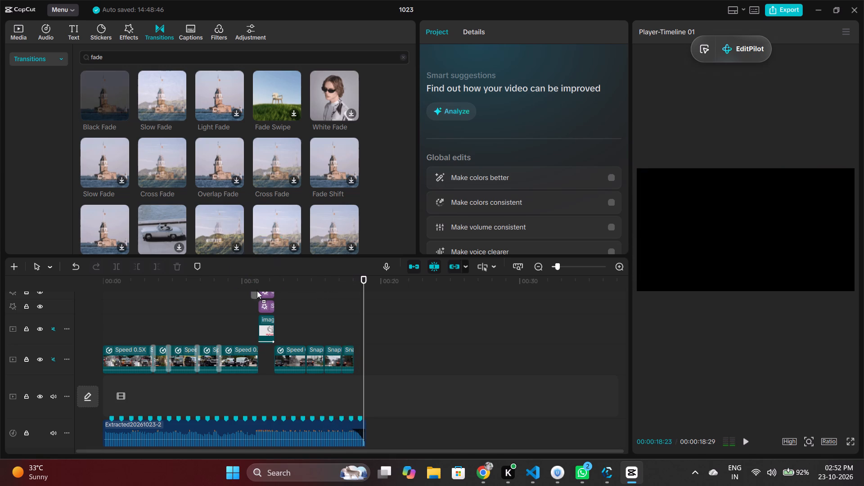
{"action": "left_click_drag", "start_coordinate": [257, 291], "coordinate": [301, 357]}
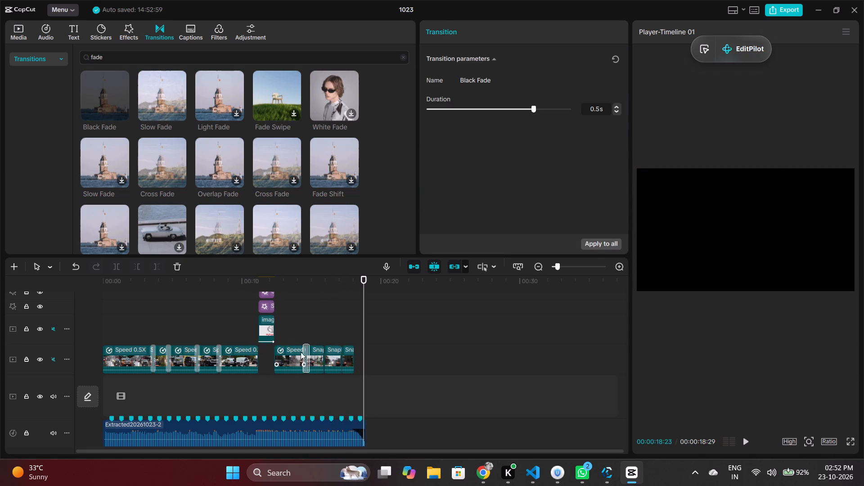
{"action": "left_click", "coordinate": [292, 334]}
Play the end of the edit and add a Black Fade transition between the last two car clips.
{"action": "key", "text": "space"}
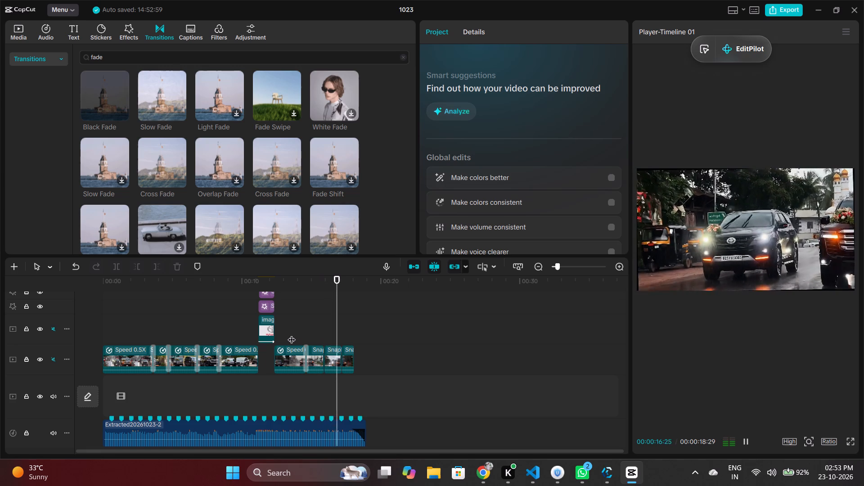
{"action": "key", "text": "space"}
{"action": "left_click_drag", "start_coordinate": [106, 100], "coordinate": [279, 323]}
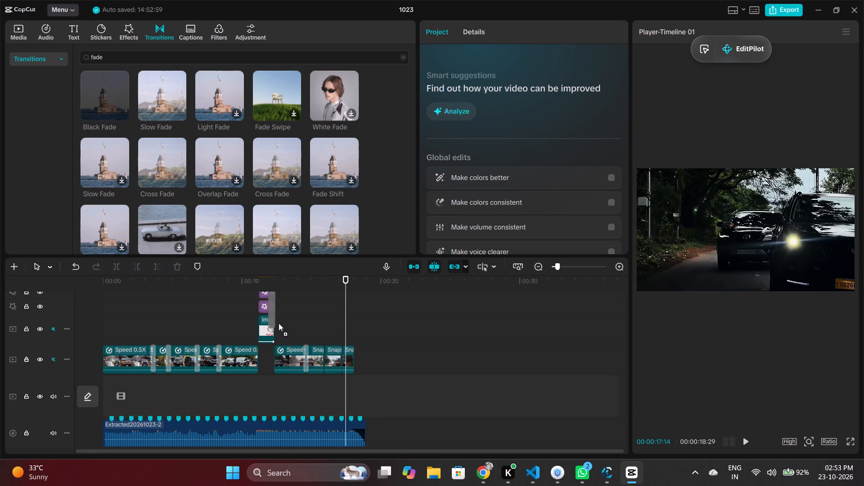
{"action": "left_click_drag", "start_coordinate": [279, 323], "coordinate": [339, 358]}
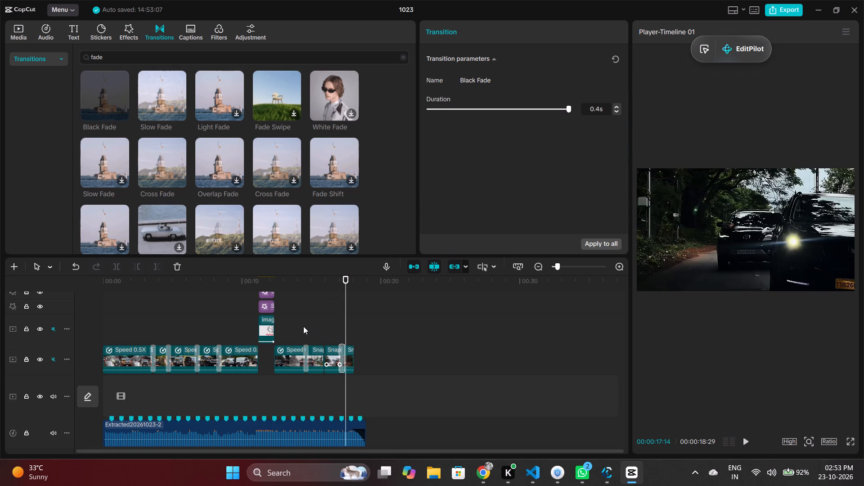
{"action": "left_click", "coordinate": [292, 319]}
Play the whole edit from 00:00:00:00 to check the new fade transitions.
{"action": "key", "text": "space"}
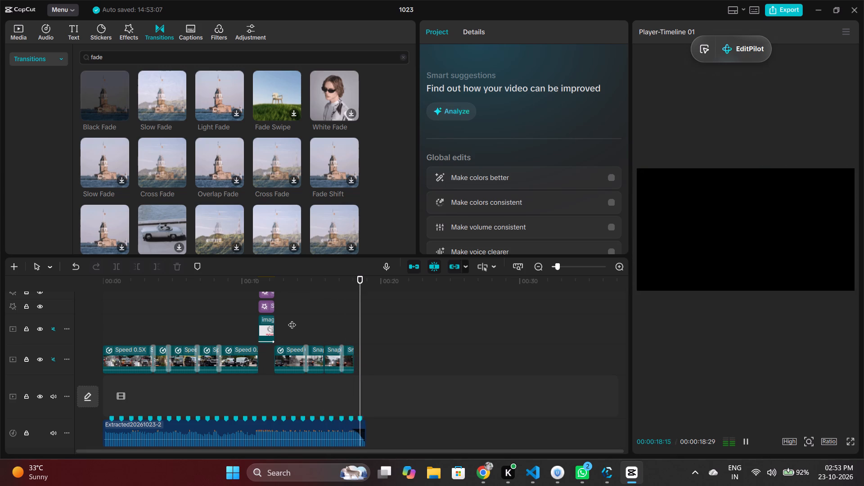
{"action": "left_click", "coordinate": [306, 398]}
{"action": "left_click_drag", "start_coordinate": [305, 398], "coordinate": [29, 399]}
{"action": "key", "text": "space"}
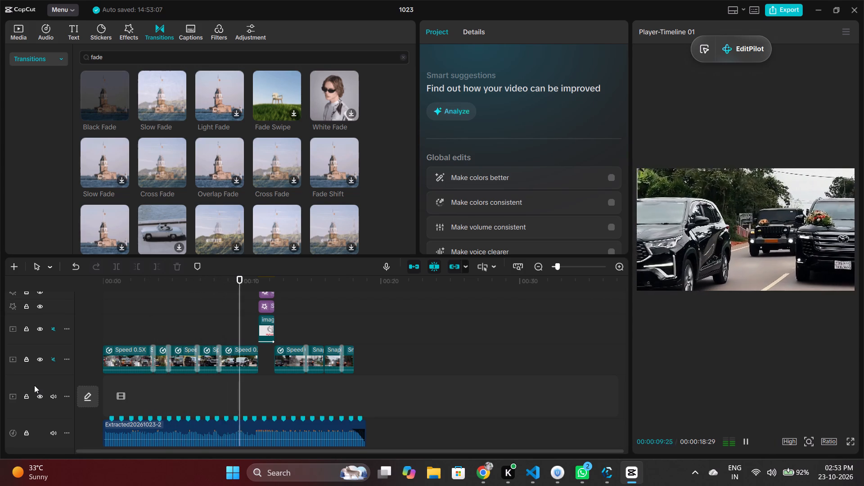
{"action": "scroll", "coordinate": [66, 386], "scroll_direction": "up", "scroll_amount": 3}
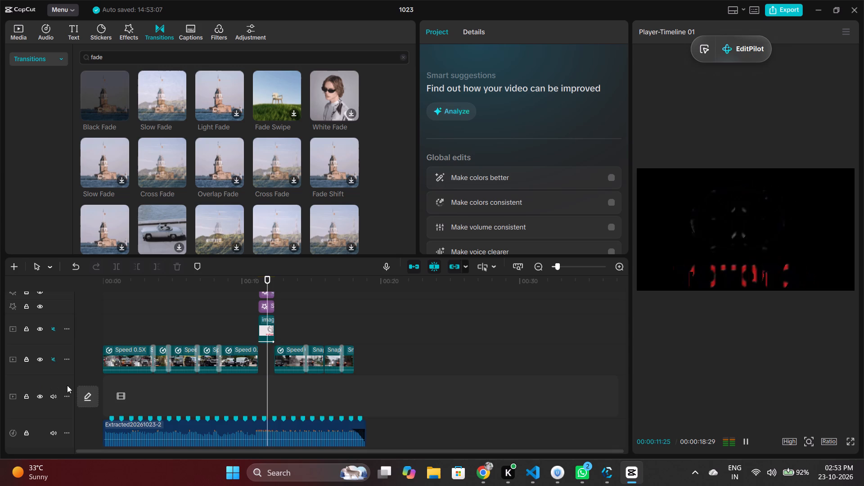
{"action": "scroll", "coordinate": [67, 385], "scroll_direction": "up", "scroll_amount": 2}
{"action": "scroll", "coordinate": [184, 382], "scroll_direction": "up", "scroll_amount": 6}
{"action": "scroll", "coordinate": [186, 382], "scroll_direction": "down", "scroll_amount": 15}
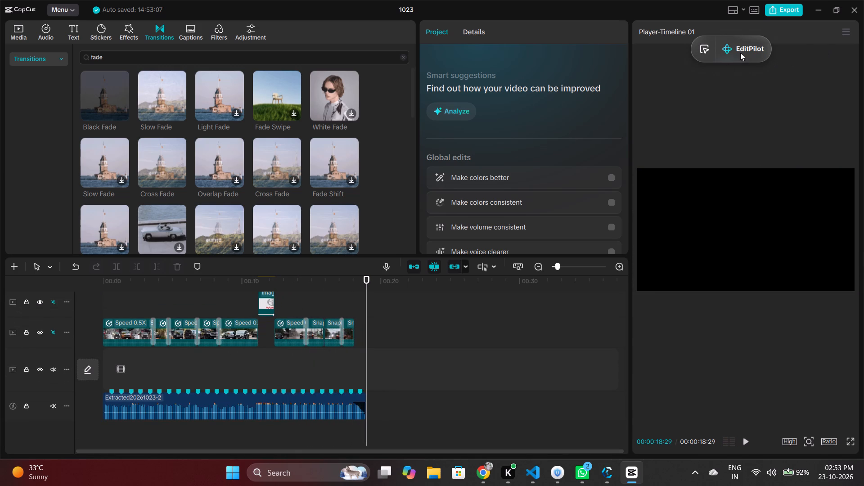
Move the EditPilot widget up to the player header, clear of the video preview.
{"action": "left_click_drag", "start_coordinate": [723, 44], "coordinate": [723, 98]}
{"action": "left_click_drag", "start_coordinate": [727, 103], "coordinate": [719, 97]}
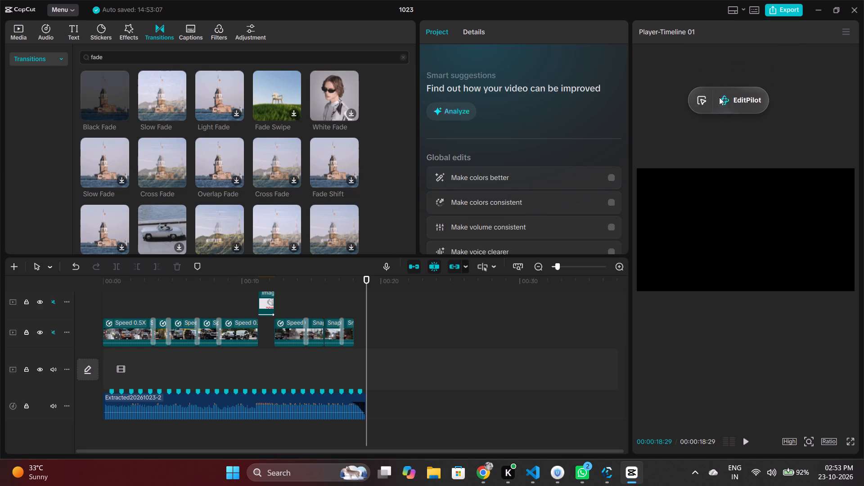
{"action": "left_click_drag", "start_coordinate": [719, 97], "coordinate": [660, 27]}
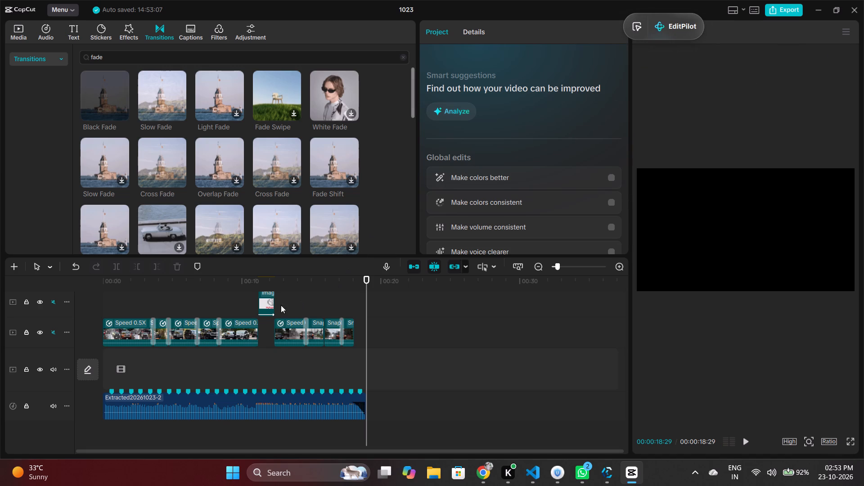
Add a custom adjustment layer at 00:00:00:00 on a new track above the Badbunny filter.
{"action": "left_click", "coordinate": [198, 301]}
{"action": "left_click_drag", "start_coordinate": [198, 301], "coordinate": [85, 316]}
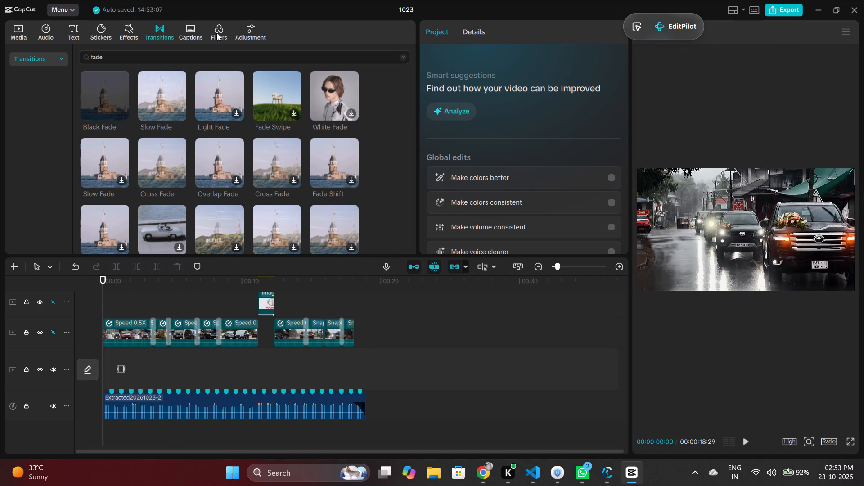
{"action": "left_click", "coordinate": [225, 31]}
{"action": "left_click", "coordinate": [235, 32]}
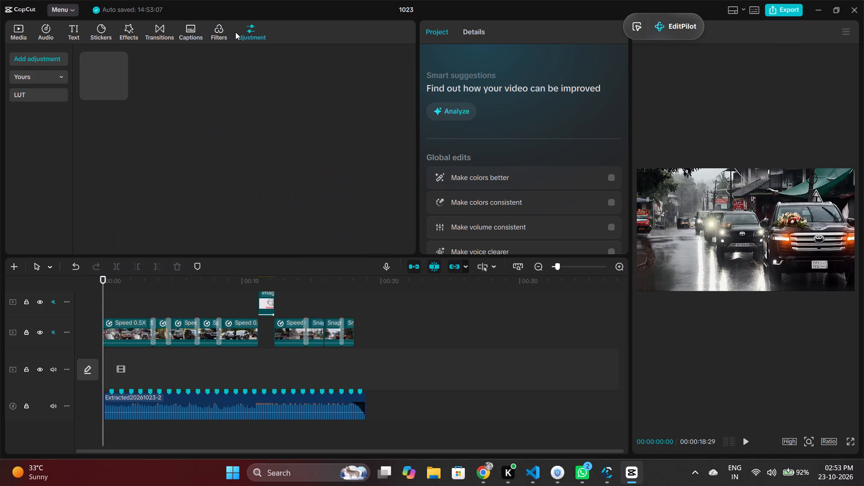
{"action": "left_click", "coordinate": [105, 82]}
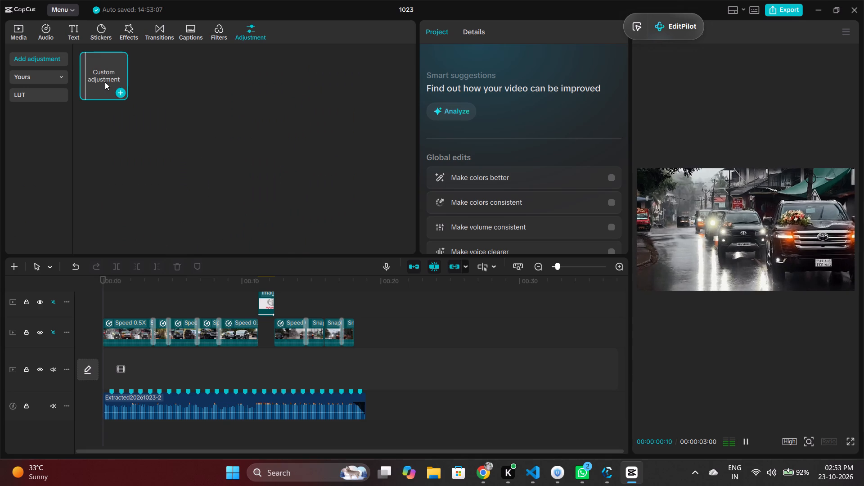
{"action": "scroll", "coordinate": [149, 285], "scroll_direction": "up", "scroll_amount": 5}
{"action": "scroll", "coordinate": [165, 327], "scroll_direction": "up", "scroll_amount": 8}
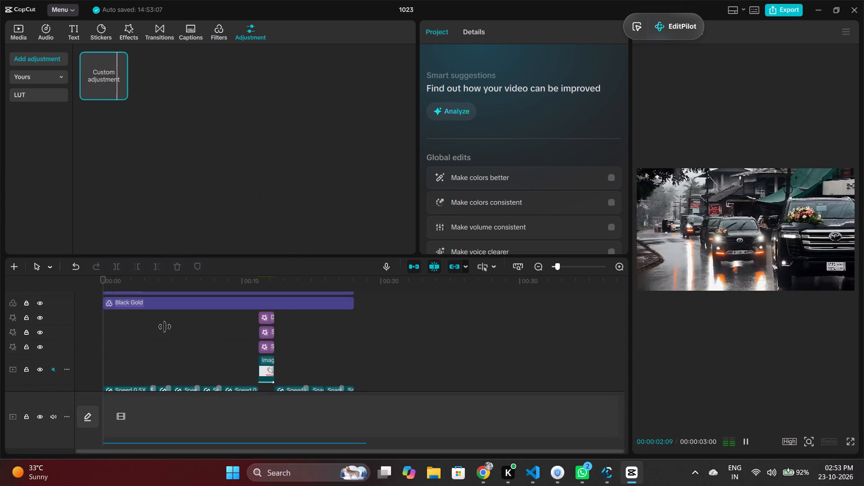
{"action": "scroll", "coordinate": [165, 327], "scroll_direction": "up", "scroll_amount": 10}
{"action": "left_click_drag", "start_coordinate": [99, 83], "coordinate": [109, 305]}
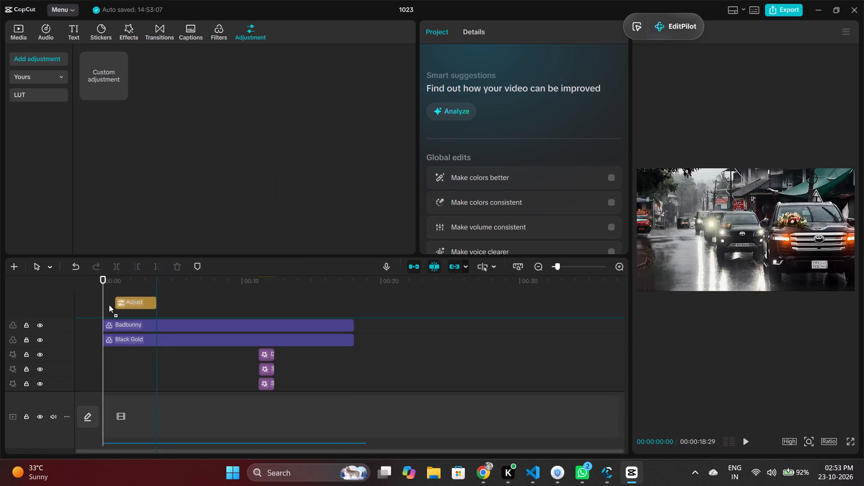
{"action": "left_click_drag", "start_coordinate": [109, 305], "coordinate": [104, 306]}
Turn on Auto adjust for the adjustment layer and set its intensity to 20.
{"action": "left_click", "coordinate": [114, 319]}
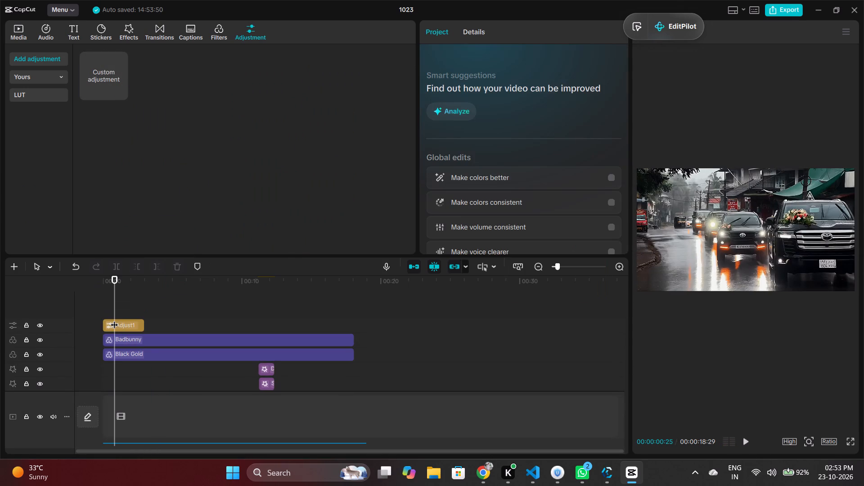
{"action": "left_click", "coordinate": [137, 322]}
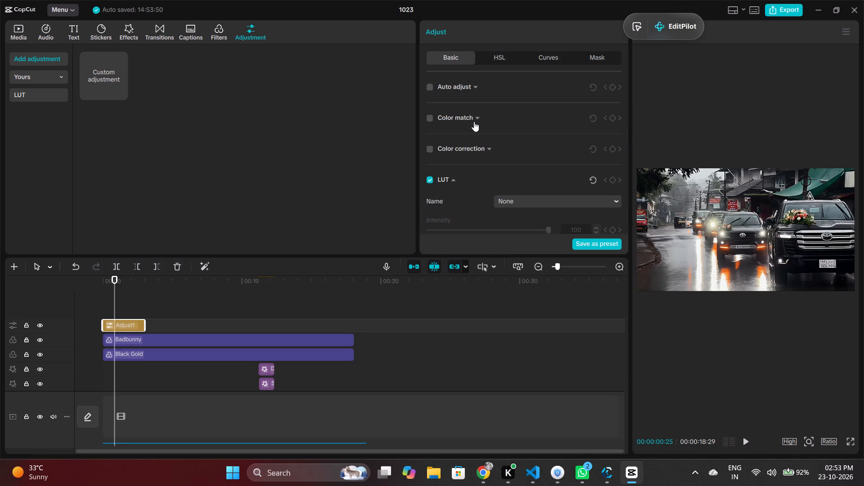
{"action": "left_click", "coordinate": [428, 87]}
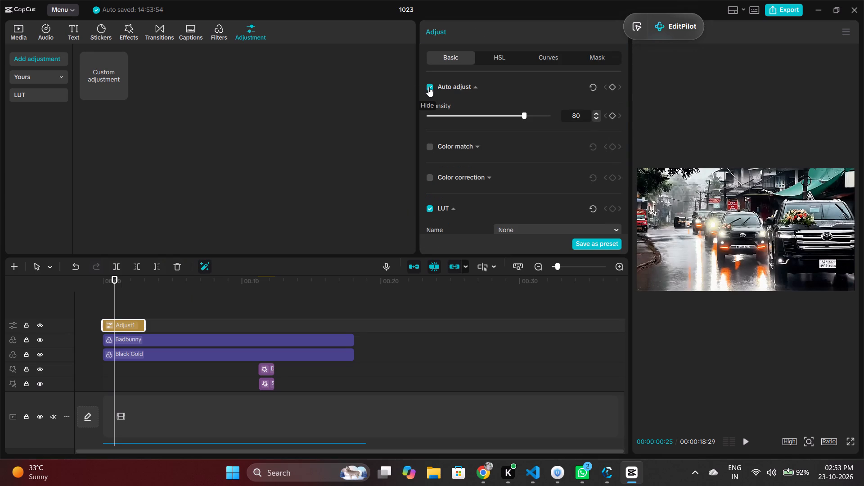
{"action": "left_click", "coordinate": [487, 113]}
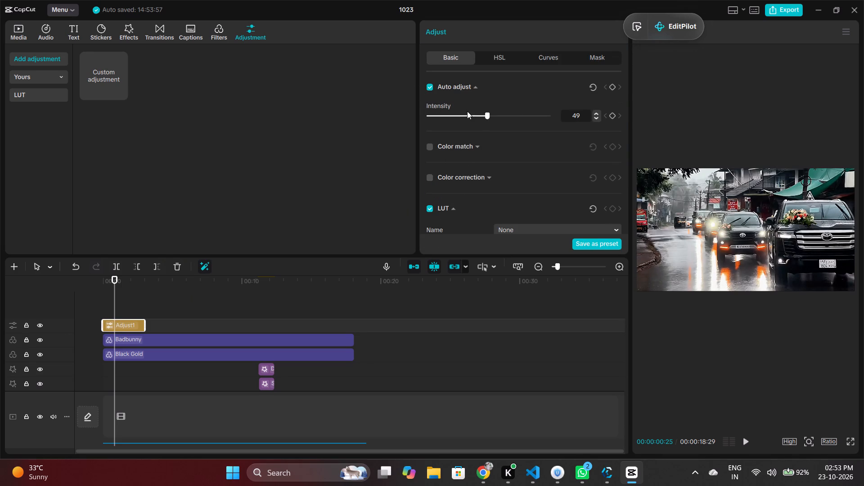
{"action": "left_click", "coordinate": [467, 111]}
{"action": "double_click", "coordinate": [453, 112]}
{"action": "left_click", "coordinate": [442, 112]}
{"action": "left_click", "coordinate": [452, 114]}
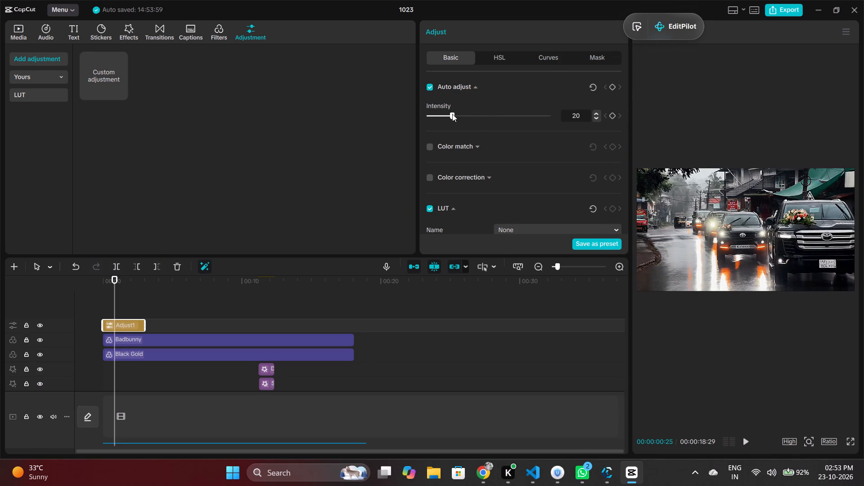
Turn on Color match for the adjustment layer and cancel the source frame selection.
{"action": "left_click", "coordinate": [430, 147]}
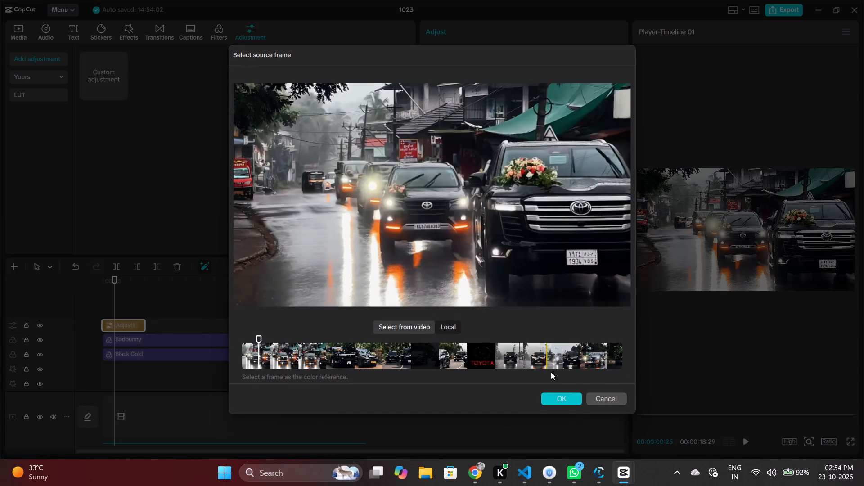
{"action": "left_click", "coordinate": [599, 394]}
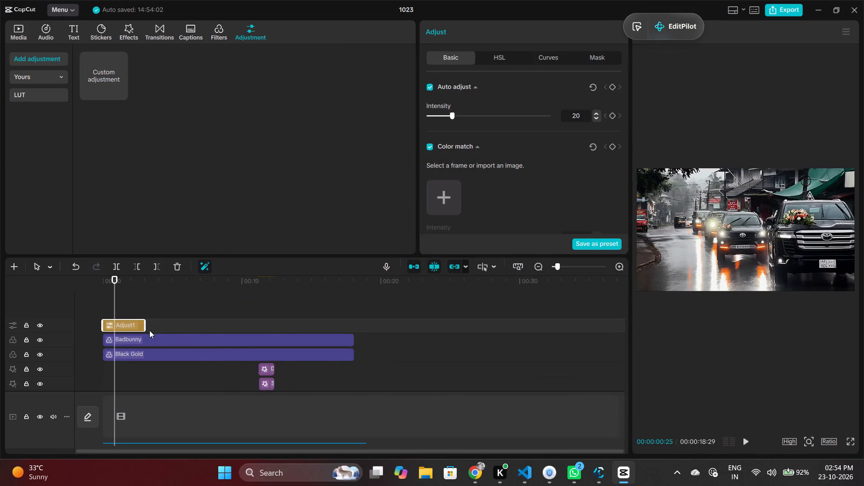
Extend the adjustment layer to the end of the Badbunny and Black Gold filters.
{"action": "left_click_drag", "start_coordinate": [143, 325], "coordinate": [352, 353]}
Turn on Color correction for the adjustment layer and set its intensity to 8.
{"action": "scroll", "coordinate": [500, 149], "scroll_direction": "down", "scroll_amount": 2}
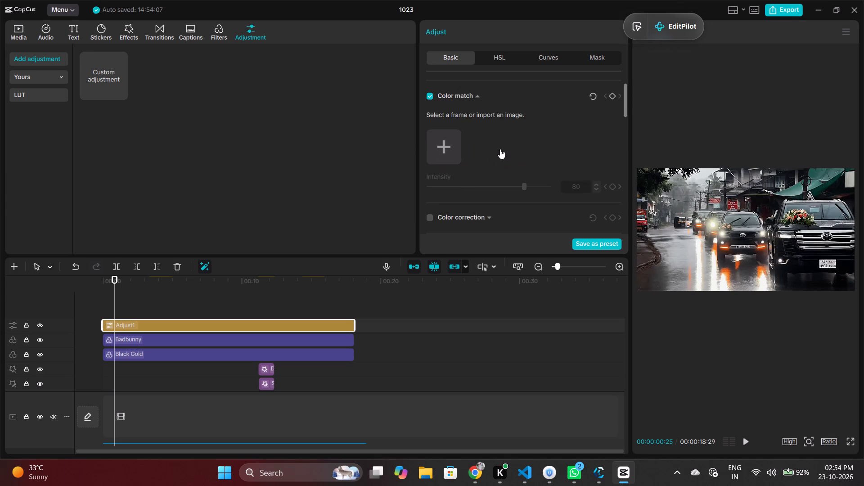
{"action": "left_click", "coordinate": [430, 166]}
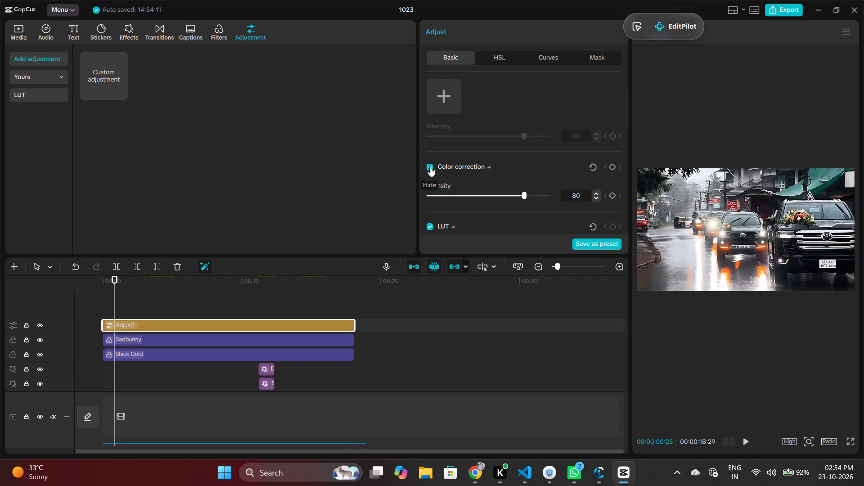
{"action": "left_click", "coordinate": [468, 193]}
{"action": "left_click", "coordinate": [444, 196]}
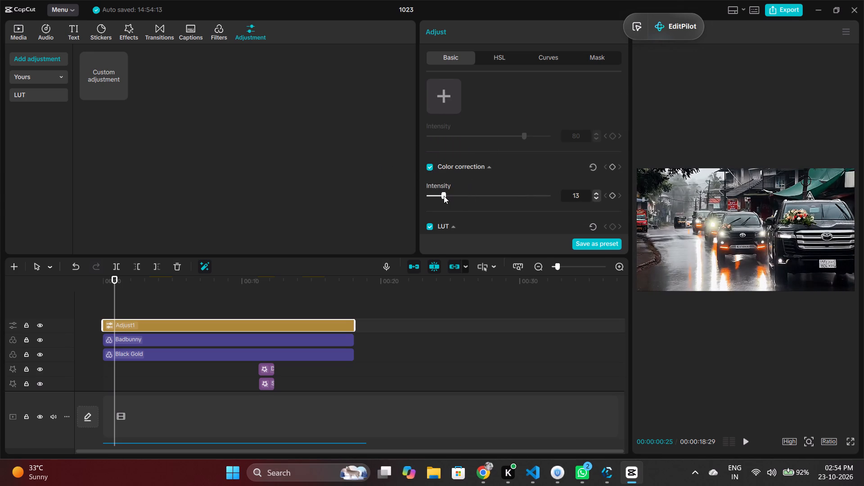
{"action": "left_click", "coordinate": [444, 196]}
{"action": "left_click", "coordinate": [435, 197]}
{"action": "left_click", "coordinate": [438, 195]}
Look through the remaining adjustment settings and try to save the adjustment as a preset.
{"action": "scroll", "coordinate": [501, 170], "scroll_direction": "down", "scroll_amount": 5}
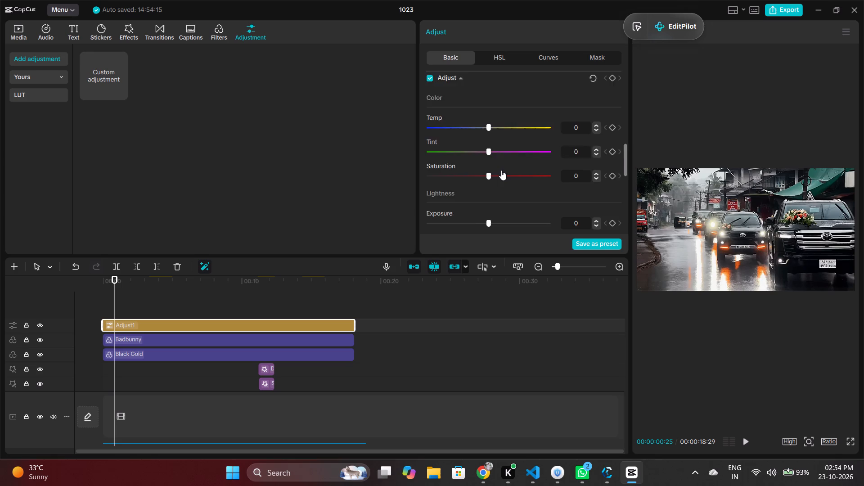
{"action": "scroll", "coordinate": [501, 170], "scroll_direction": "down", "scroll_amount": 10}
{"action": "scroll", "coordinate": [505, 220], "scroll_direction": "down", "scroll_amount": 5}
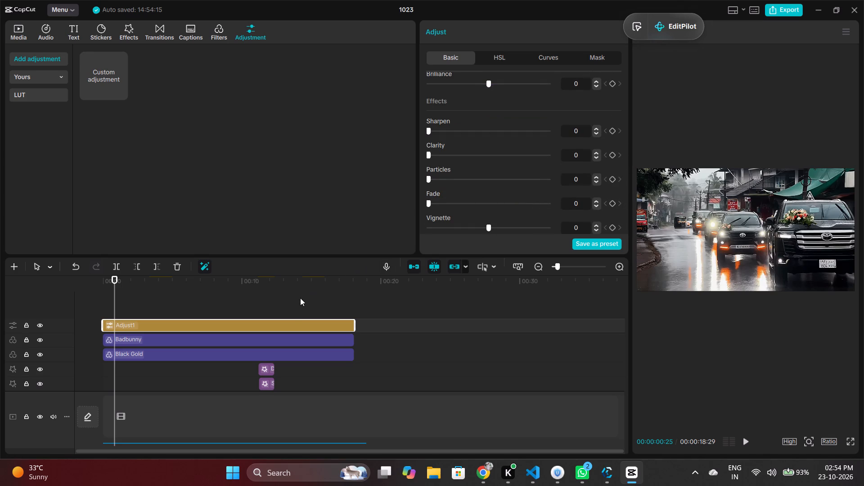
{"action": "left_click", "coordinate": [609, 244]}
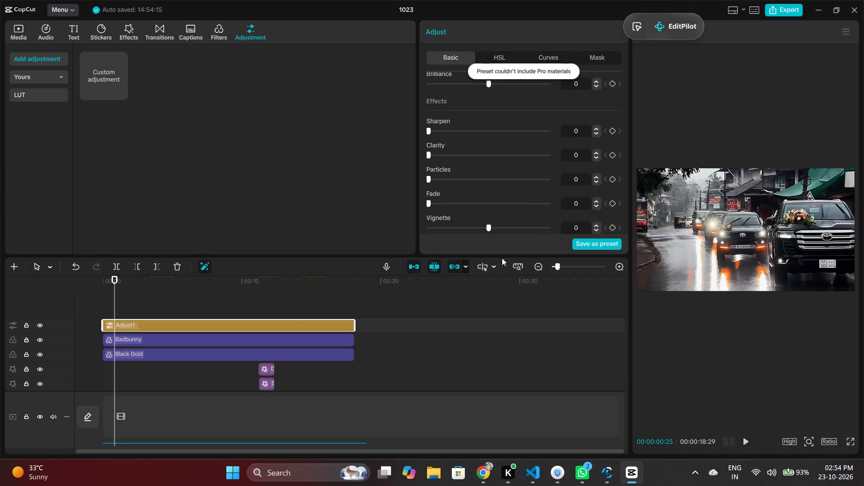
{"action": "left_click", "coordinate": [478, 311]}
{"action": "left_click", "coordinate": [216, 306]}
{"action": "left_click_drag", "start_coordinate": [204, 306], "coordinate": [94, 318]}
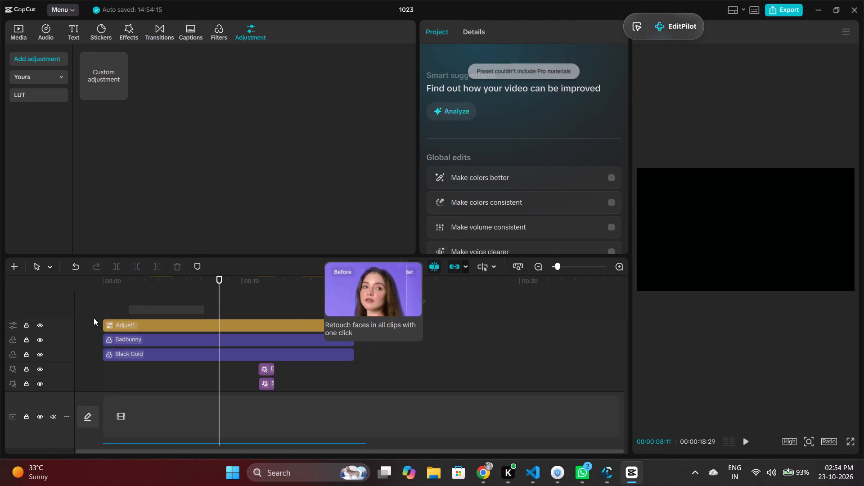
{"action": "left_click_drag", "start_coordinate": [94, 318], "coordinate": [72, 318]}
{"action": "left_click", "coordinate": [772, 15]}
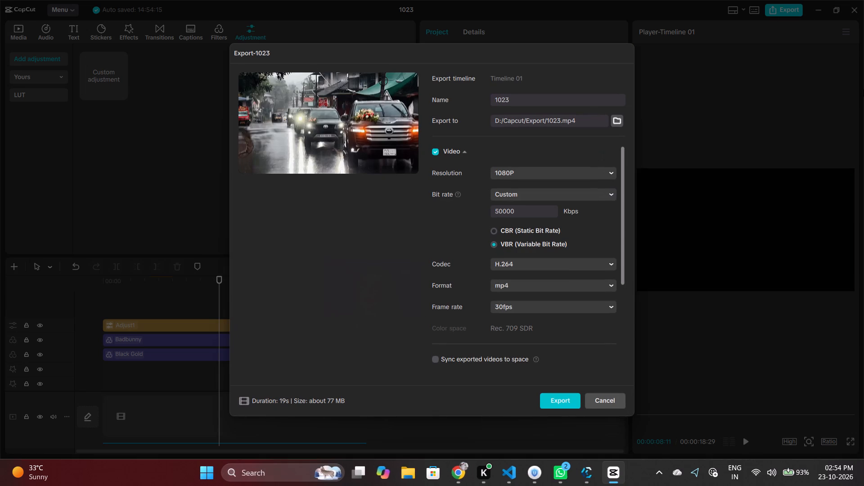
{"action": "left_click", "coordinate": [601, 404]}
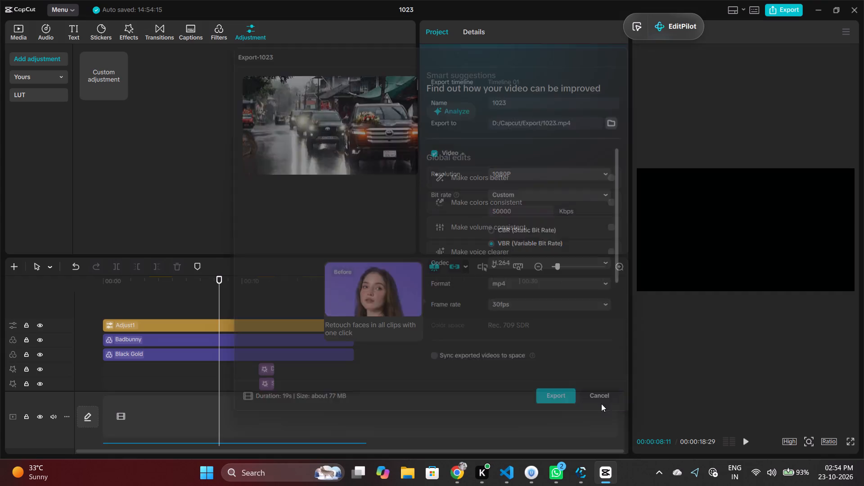
Play the edit from 00:00:00:00 to check the colour adjustment.
{"action": "left_click_drag", "start_coordinate": [216, 301], "coordinate": [43, 303]}
{"action": "left_click", "coordinate": [302, 301]}
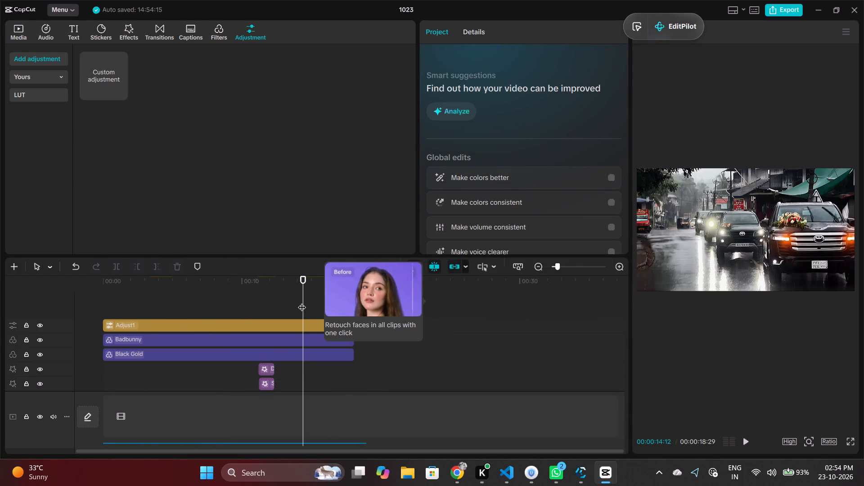
{"action": "left_click_drag", "start_coordinate": [146, 305], "coordinate": [139, 305]}
{"action": "left_click", "coordinate": [139, 305]}
{"action": "left_click_drag", "start_coordinate": [139, 305], "coordinate": [52, 297]}
{"action": "key", "text": "c"}
{"action": "key", "text": "space"}
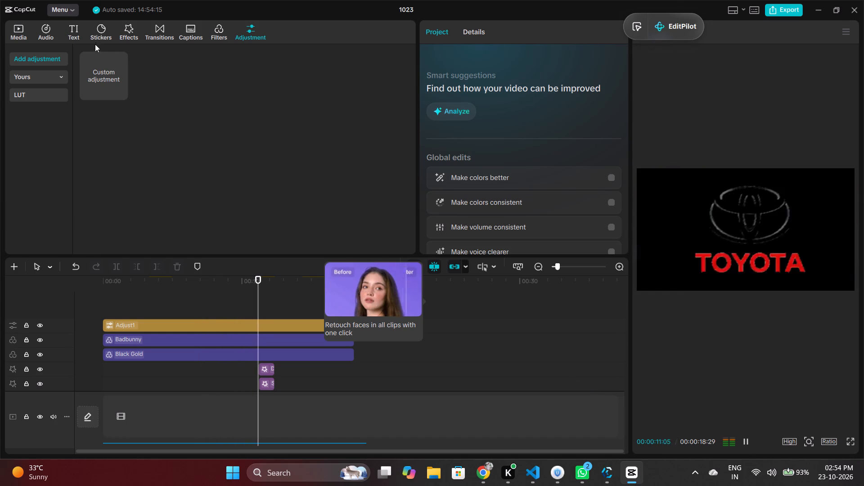
Generate auto captions with the spoken language on Auto detect and filler word identification on.
{"action": "left_click", "coordinate": [183, 31]}
{"action": "left_click", "coordinate": [194, 29]}
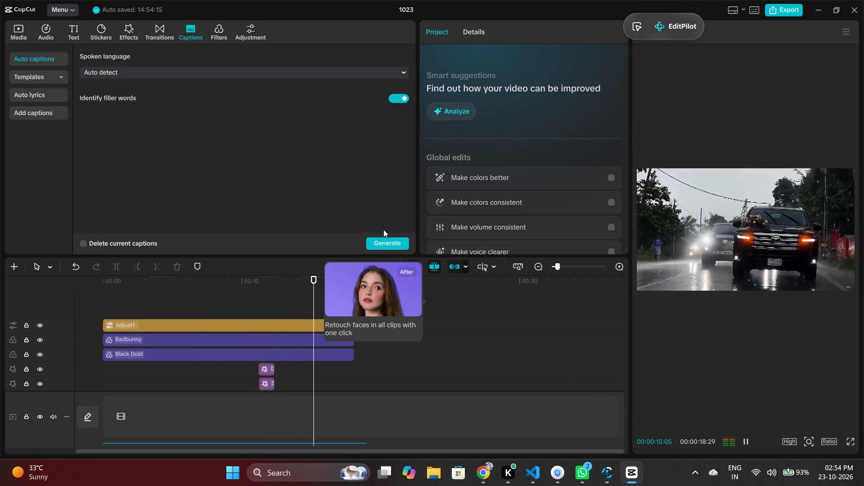
{"action": "left_click", "coordinate": [382, 241]}
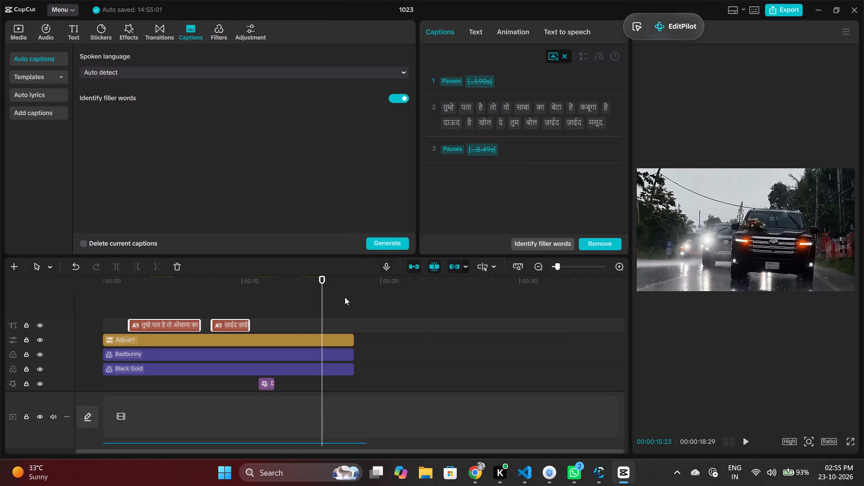
Return the playhead to 00:00:00:00.
{"action": "left_click_drag", "start_coordinate": [321, 276], "coordinate": [28, 309]}
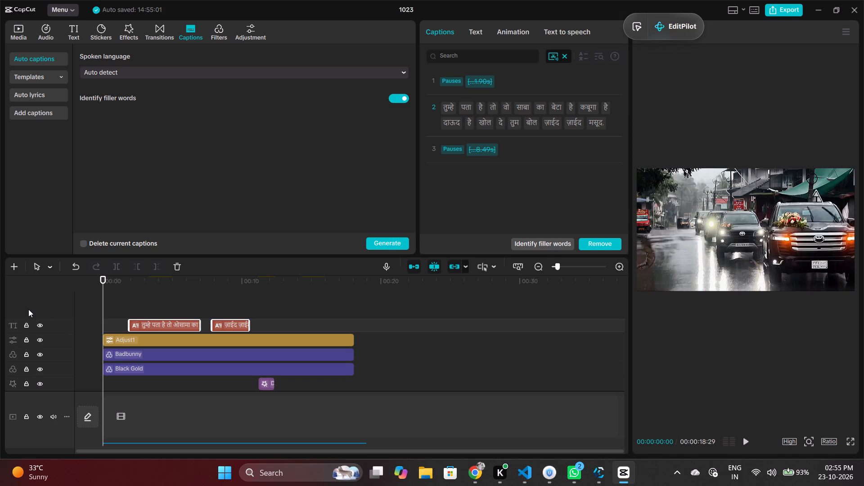
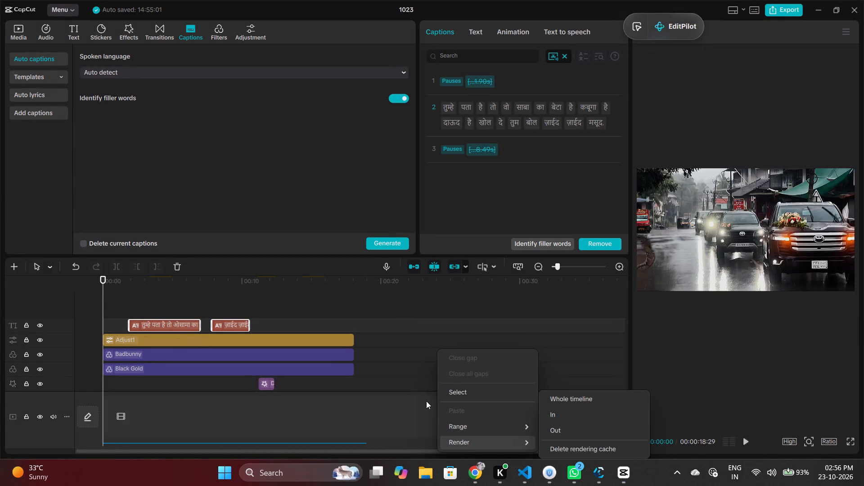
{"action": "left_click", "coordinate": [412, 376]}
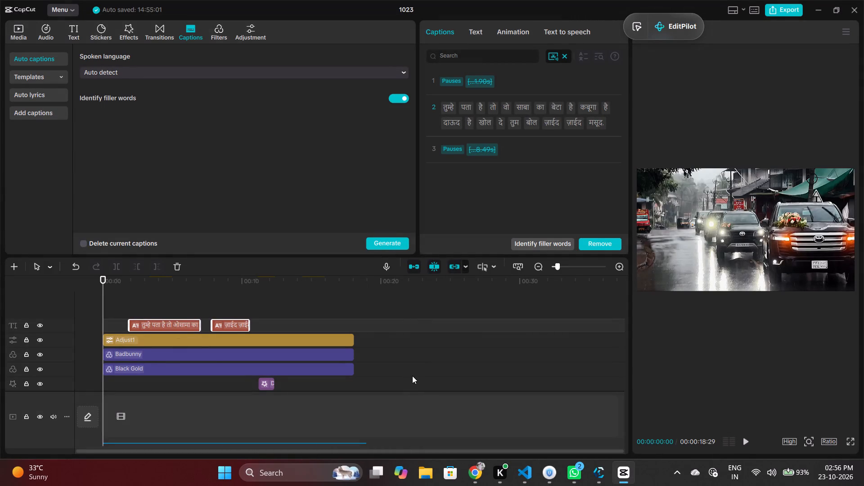
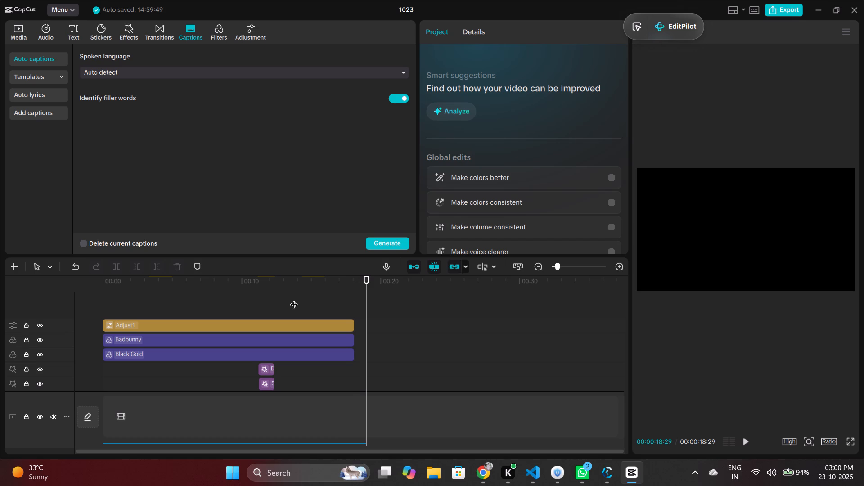
Play back the edited car video from the beginning to review it, pausing at about 16 seconds.
{"action": "key", "text": "space"}
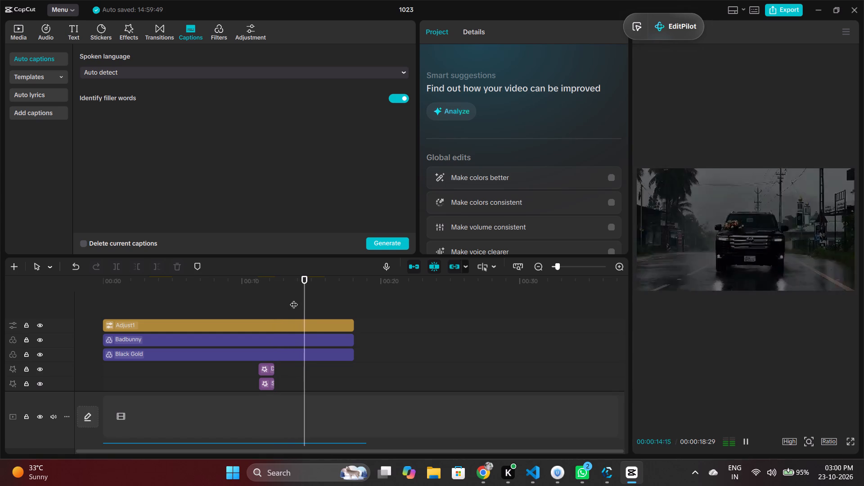
{"action": "key", "text": "space"}
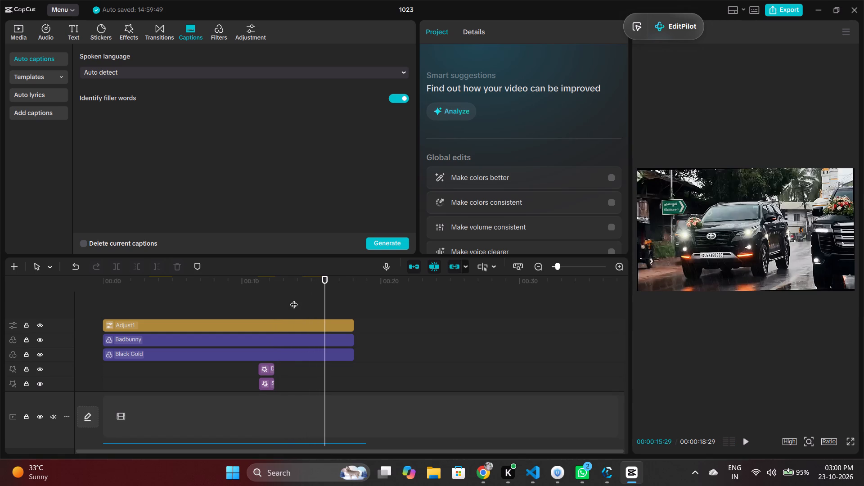
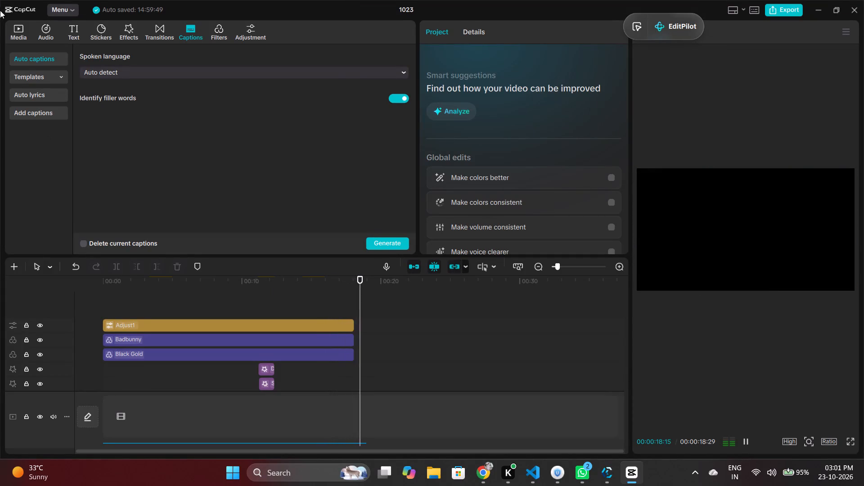
Replay the edited car video through to its end, and return the playhead to the start of the timeline.
{"action": "key", "text": "space"}
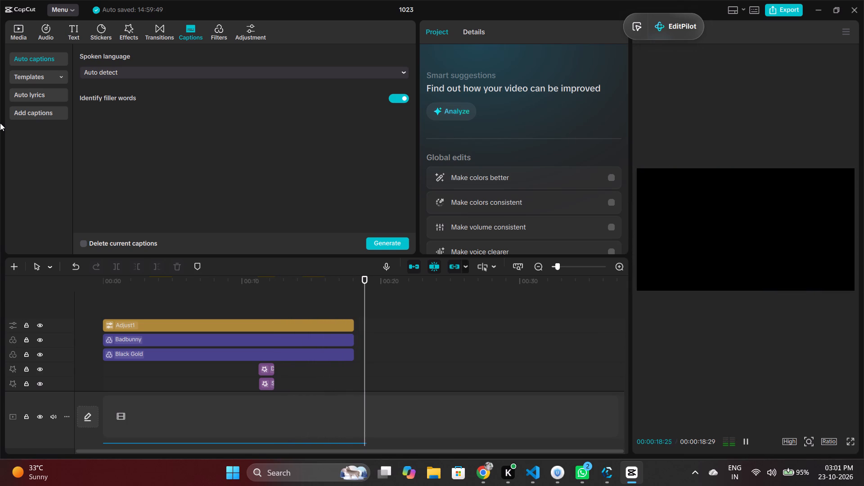
{"action": "key", "text": "space"}
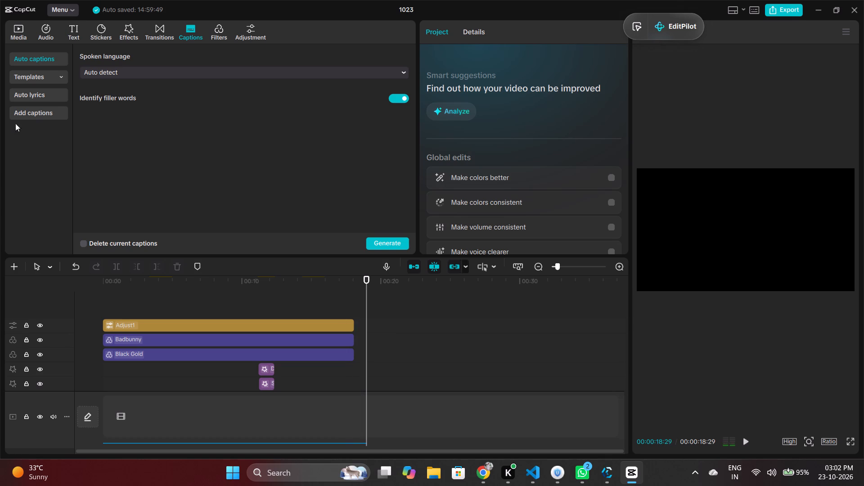
{"action": "left_click", "coordinate": [133, 300]}
{"action": "left_click_drag", "start_coordinate": [133, 300], "coordinate": [82, 297]}
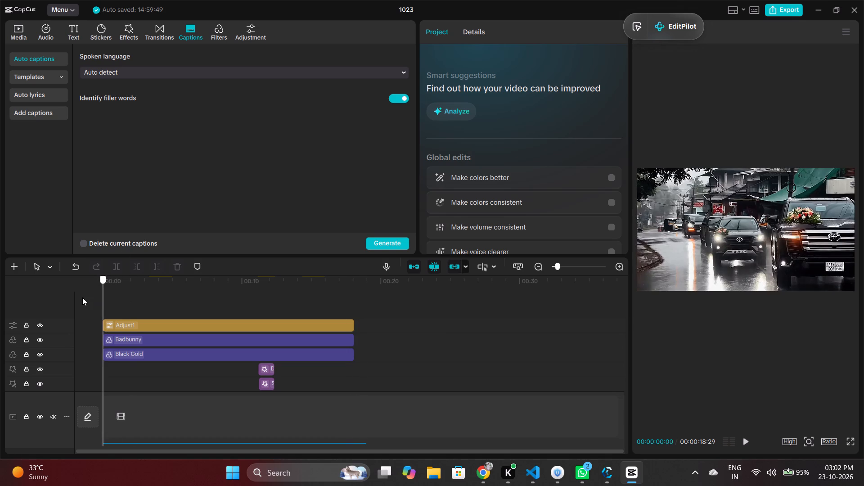
{"action": "left_click_drag", "start_coordinate": [82, 297], "coordinate": [85, 310]}
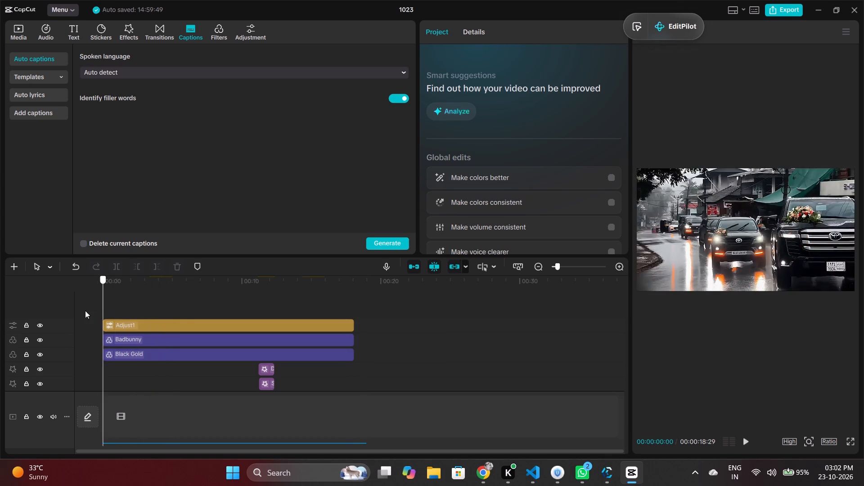
{"action": "left_click_drag", "start_coordinate": [85, 310], "coordinate": [0, 284]}
Change the project's aspect ratio to vertical 9:16.
{"action": "left_click", "coordinate": [835, 441]}
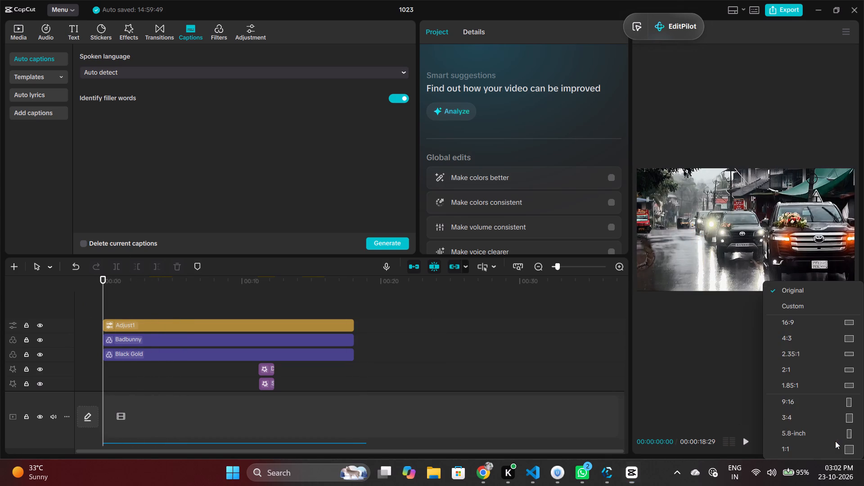
{"action": "left_click", "coordinate": [800, 406]}
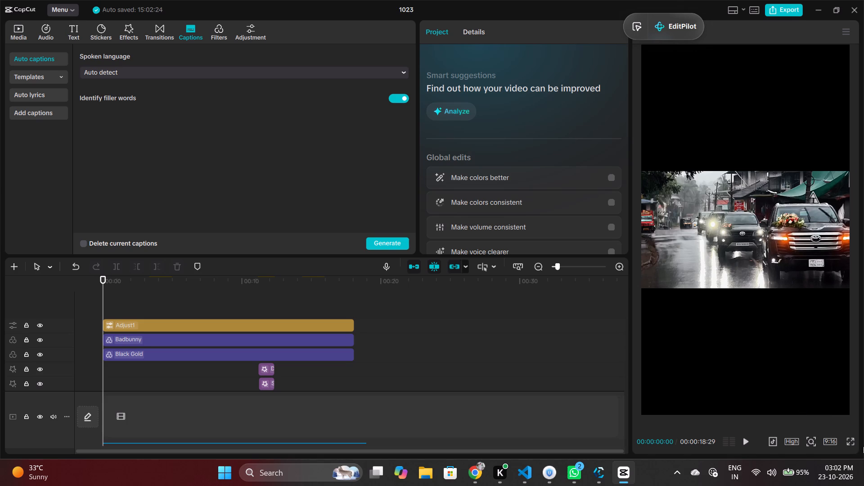
Review the vertical version of the video in full-screen playback, and return to the editor.
{"action": "left_click", "coordinate": [849, 441]}
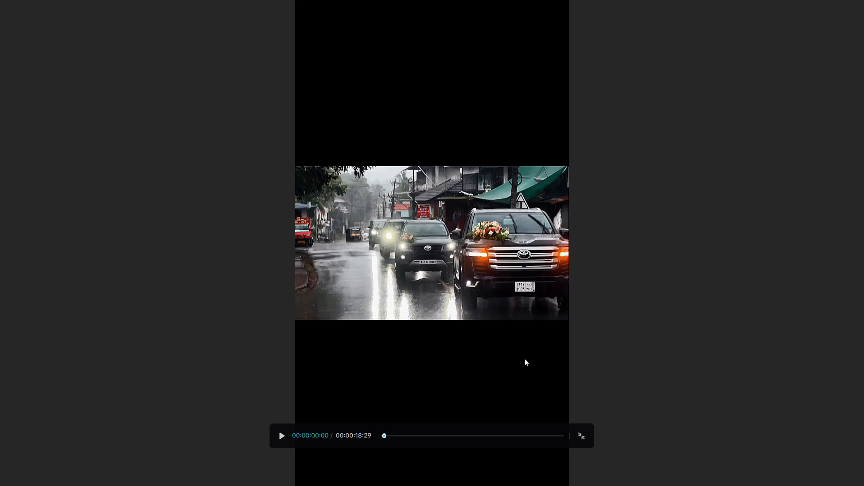
{"action": "key", "text": "space"}
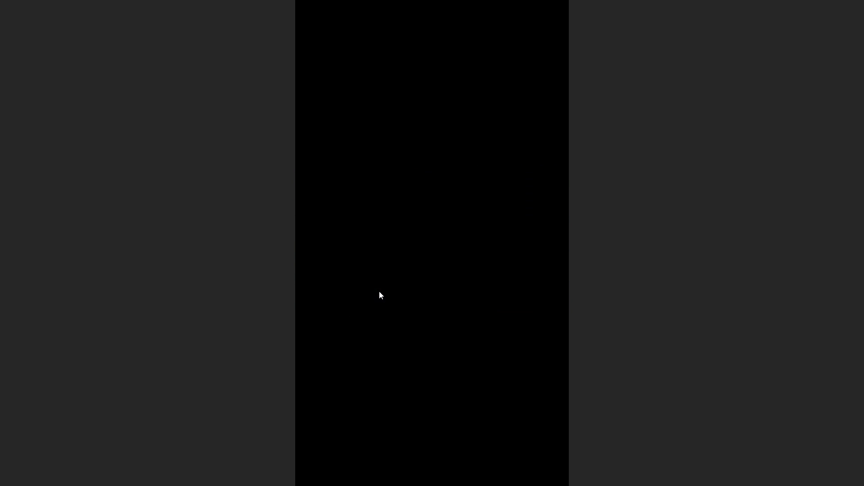
{"action": "key", "text": "space"}
{"action": "key", "text": "space"}
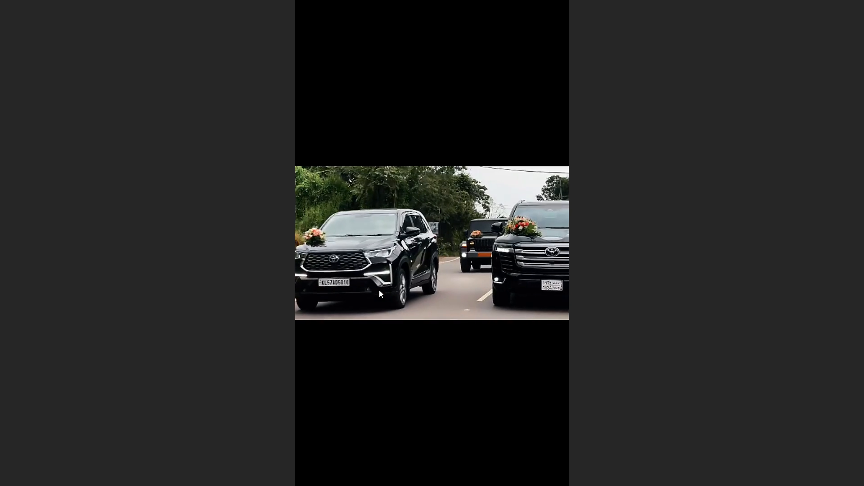
{"action": "key", "text": "Escape"}
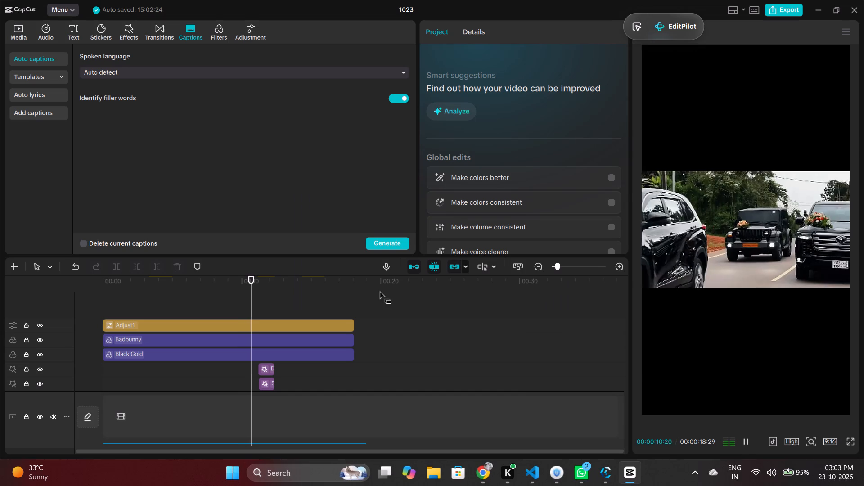
Look through the export settings for the 1023 video, and leave them without exporting.
{"action": "left_click", "coordinate": [776, 4]}
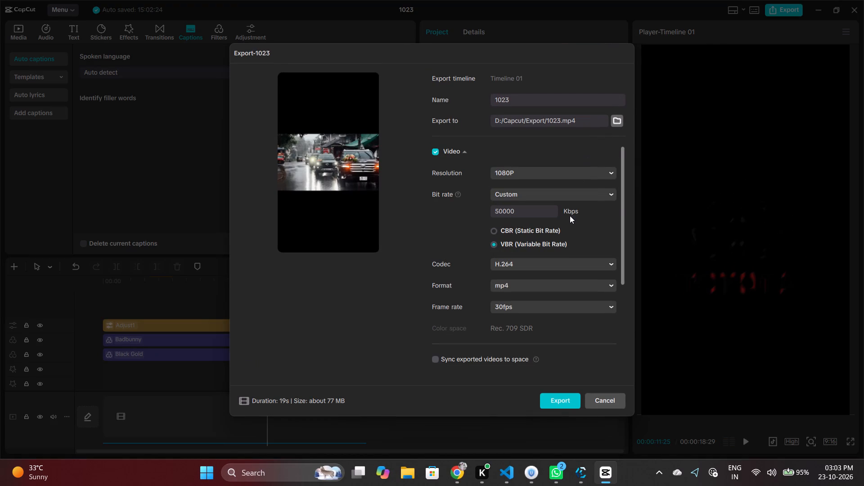
{"action": "scroll", "coordinate": [533, 290], "scroll_direction": "down", "scroll_amount": 4}
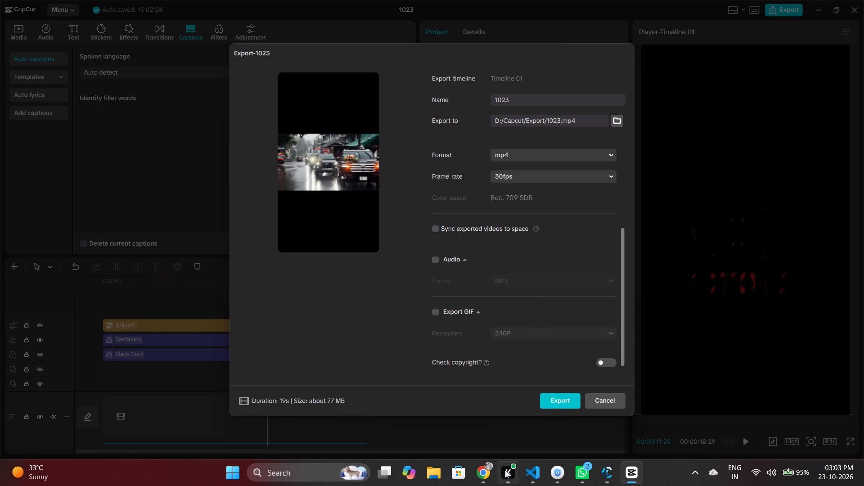
{"action": "left_click", "coordinate": [603, 398]}
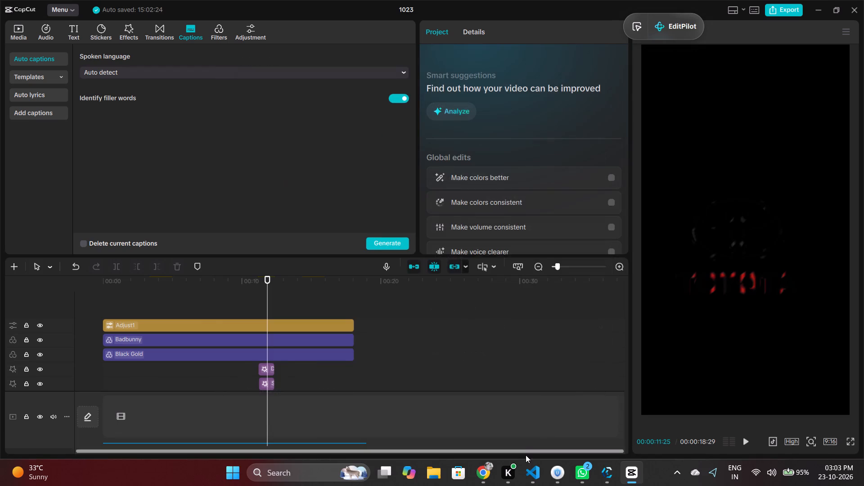
Switch to Visual Studio Code and close its window.
{"action": "left_click", "coordinate": [516, 468]}
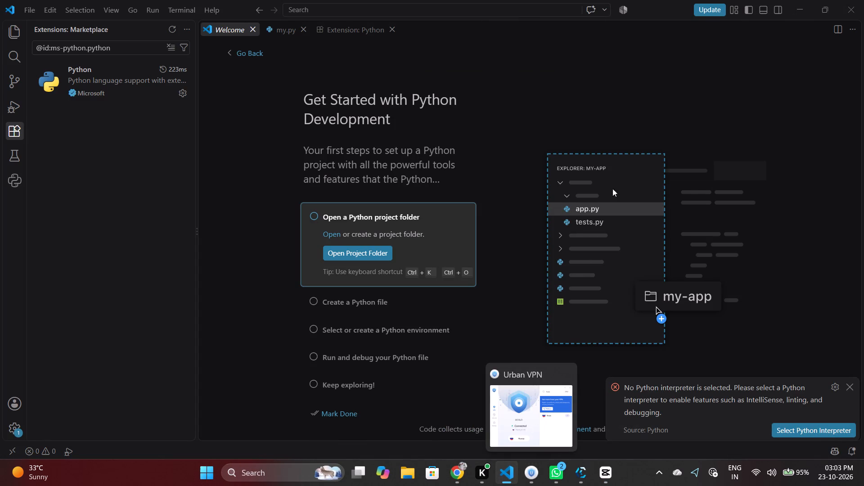
{"action": "left_click", "coordinate": [846, 0]}
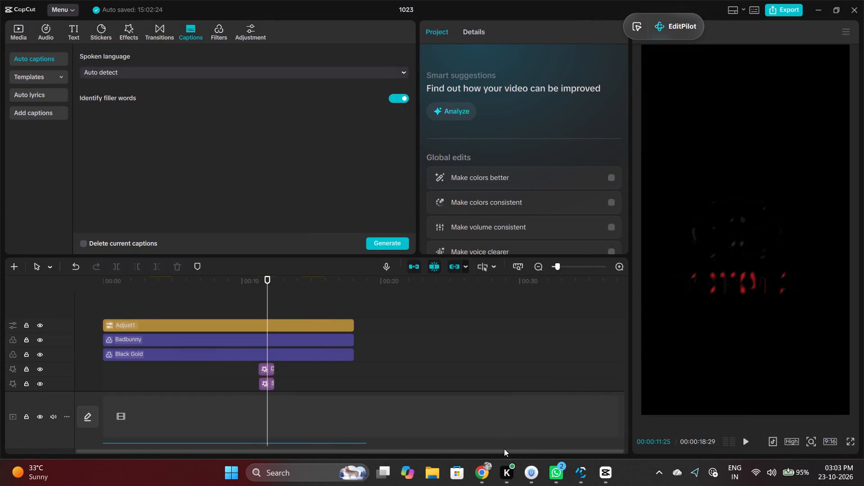